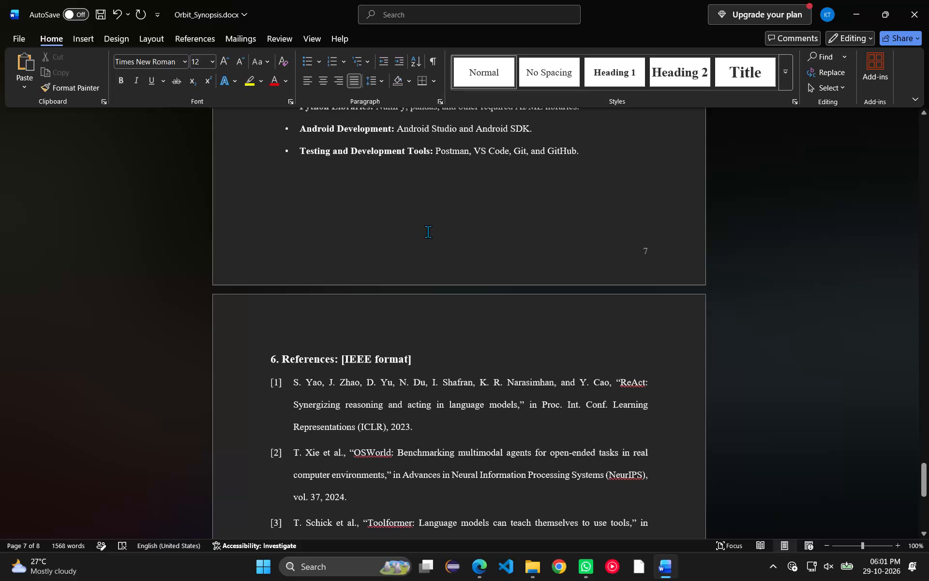
click(428, 231)
scroll(428, 231, down, 2)
click(431, 302)
scroll(431, 302, down, 2)
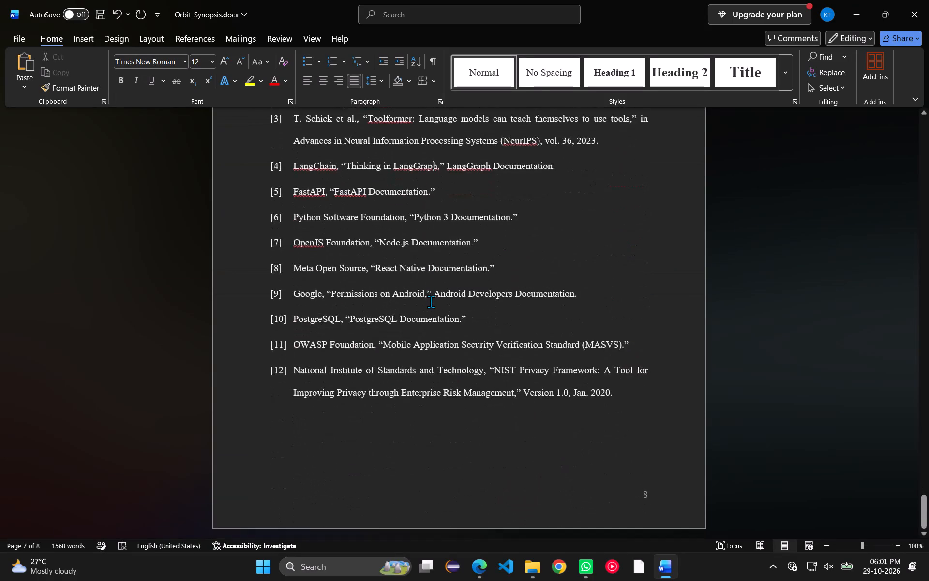
scroll(431, 302, up, 11)
scroll(431, 302, down, 1)
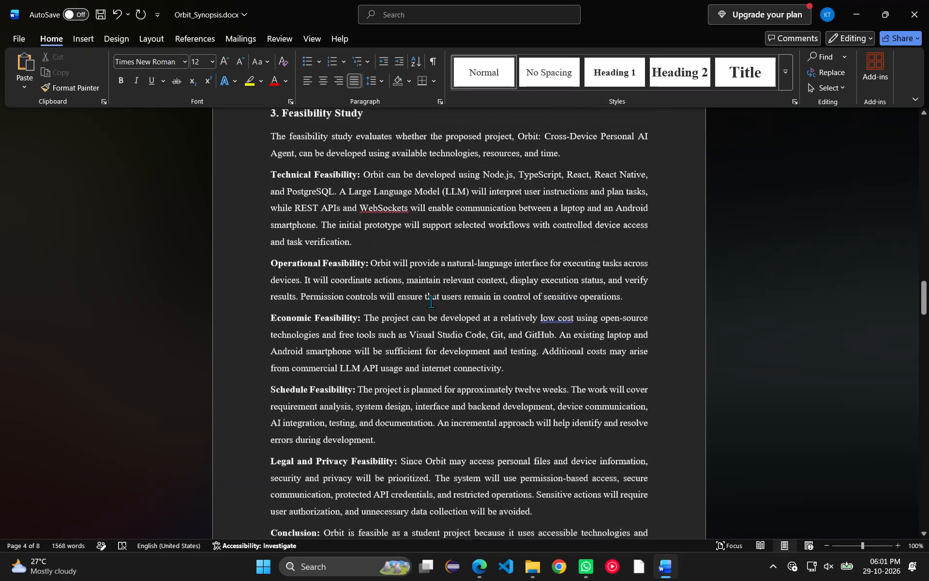
scroll(431, 302, down, 1)
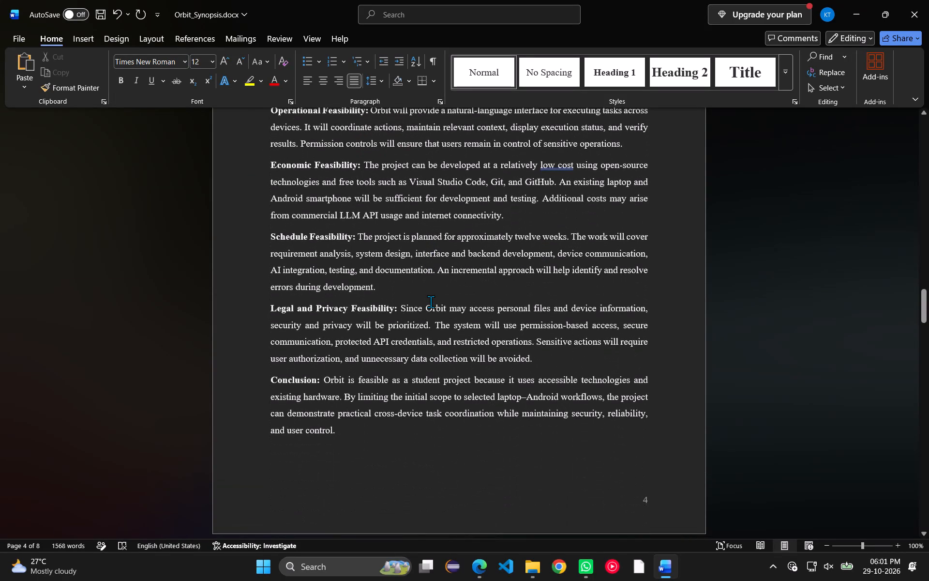
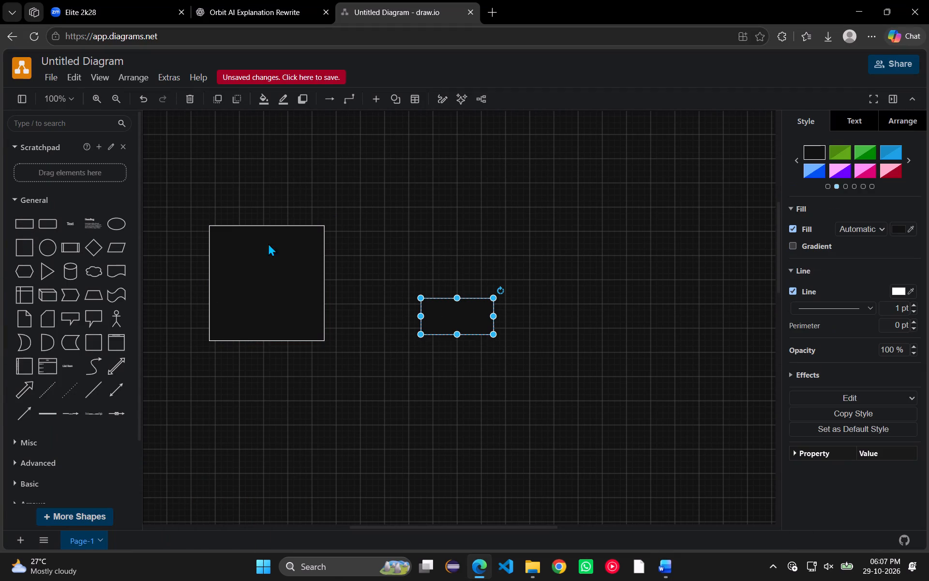
drag(477, 315, 283, 261)
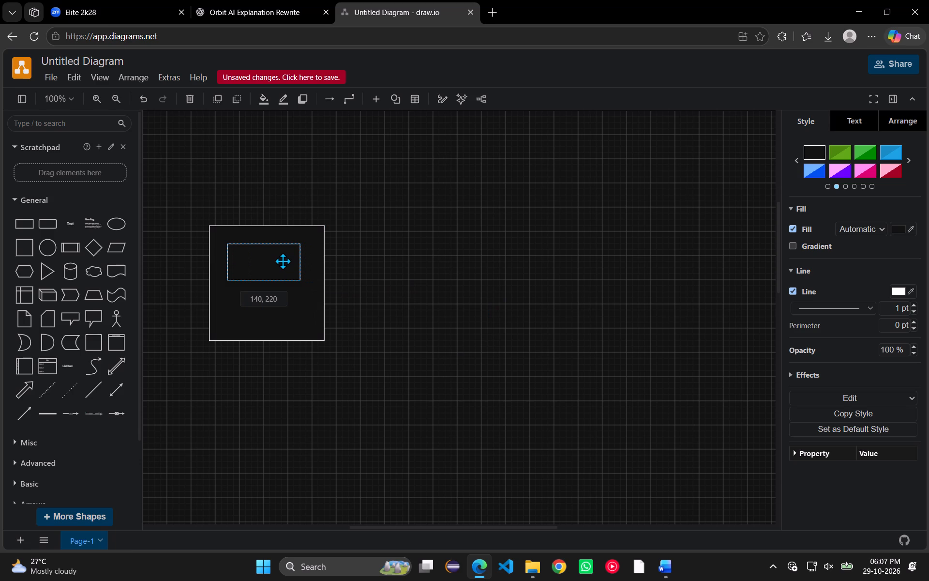
drag(283, 261, 283, 261)
drag(279, 259, 291, 267)
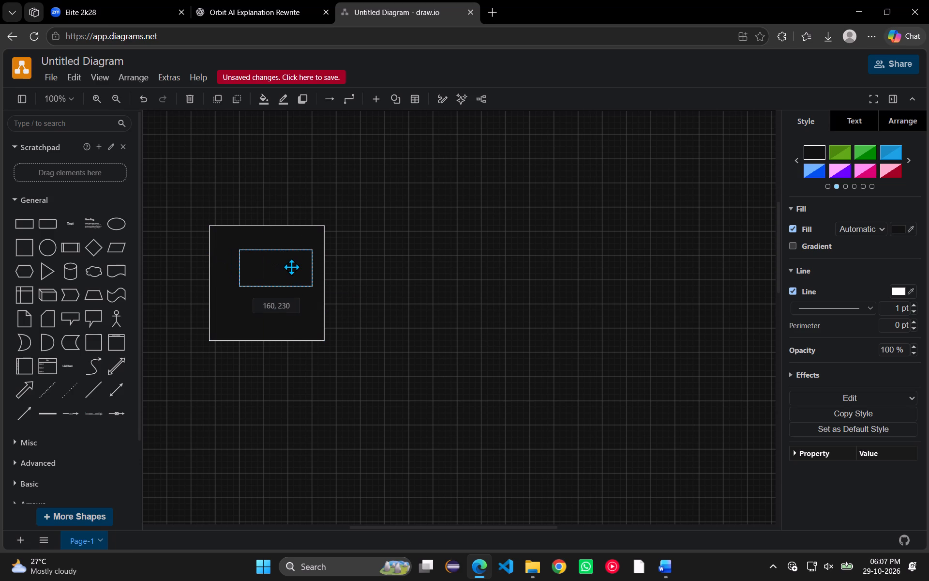
drag(291, 267, 285, 261)
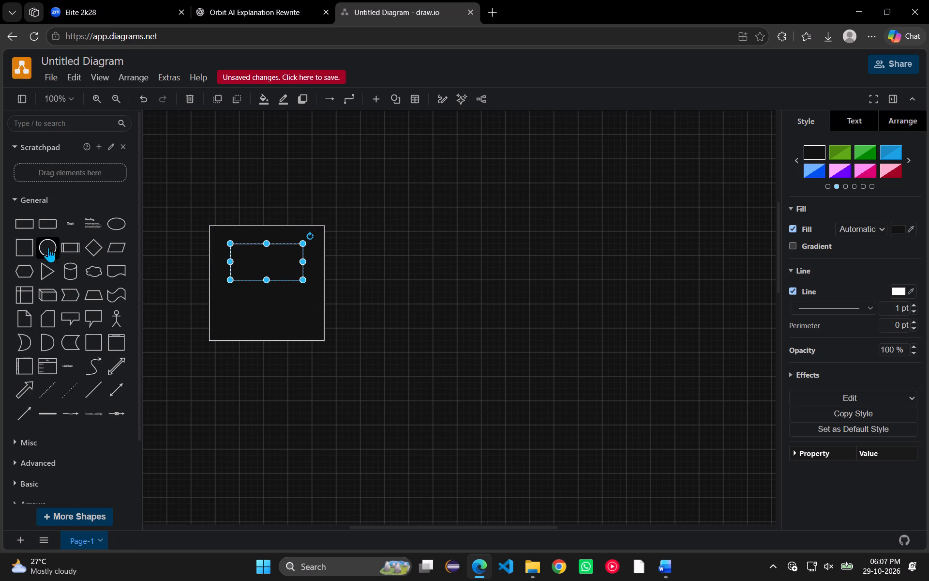
drag(25, 218, 475, 372)
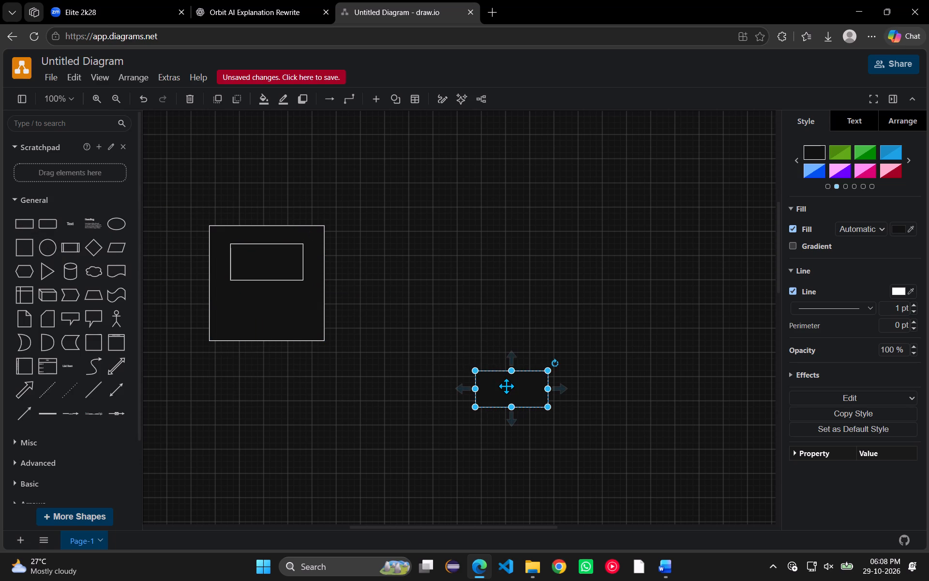
drag(506, 386, 262, 306)
click(498, 322)
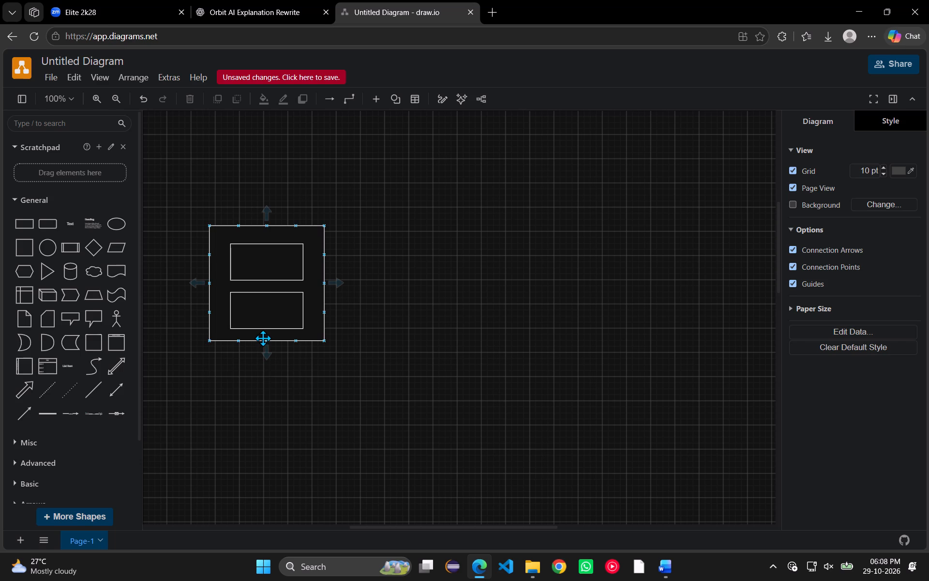
Enlarge the outer square and shift both inner rectangles so they are centred across it, the lower one at 170, 320.
click(323, 337)
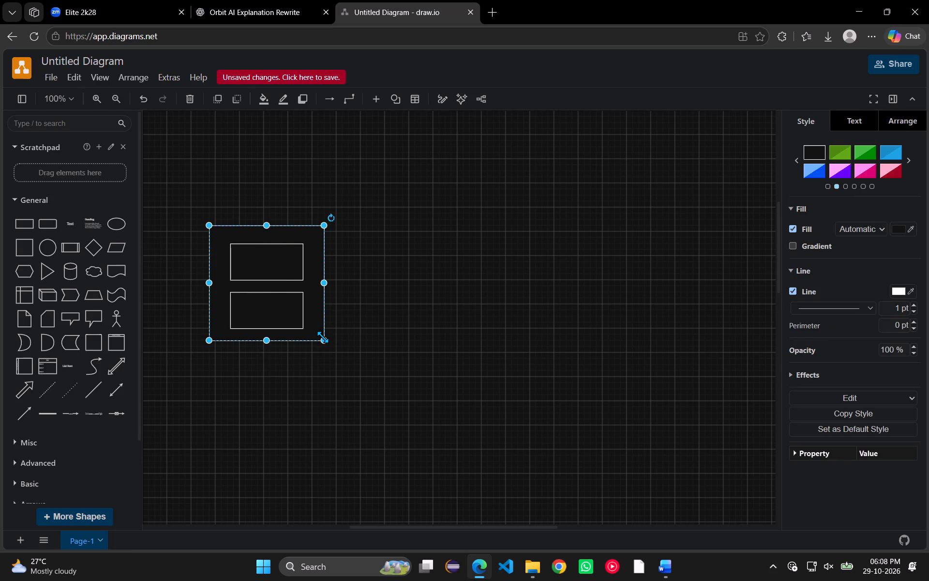
drag(270, 338, 271, 367)
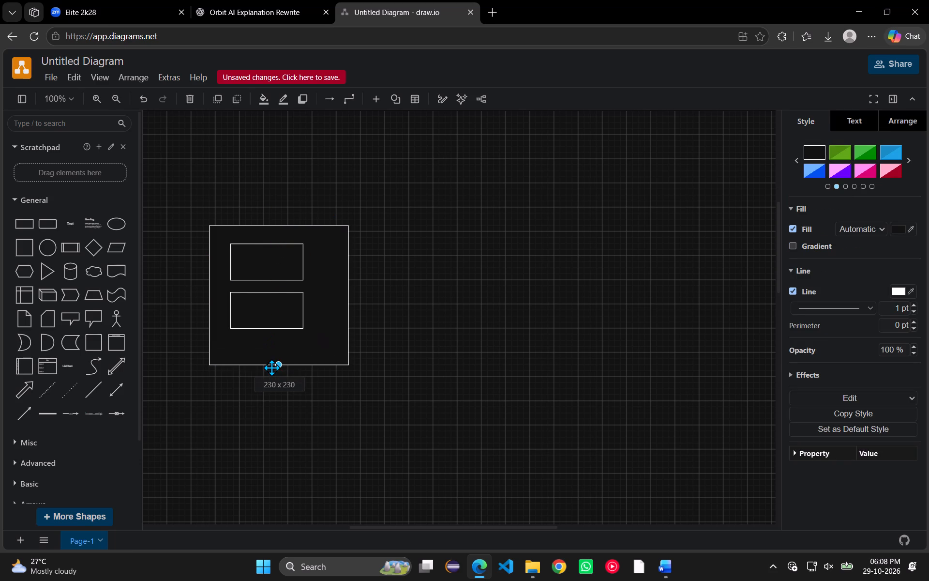
drag(271, 367, 235, 371)
drag(285, 320, 296, 332)
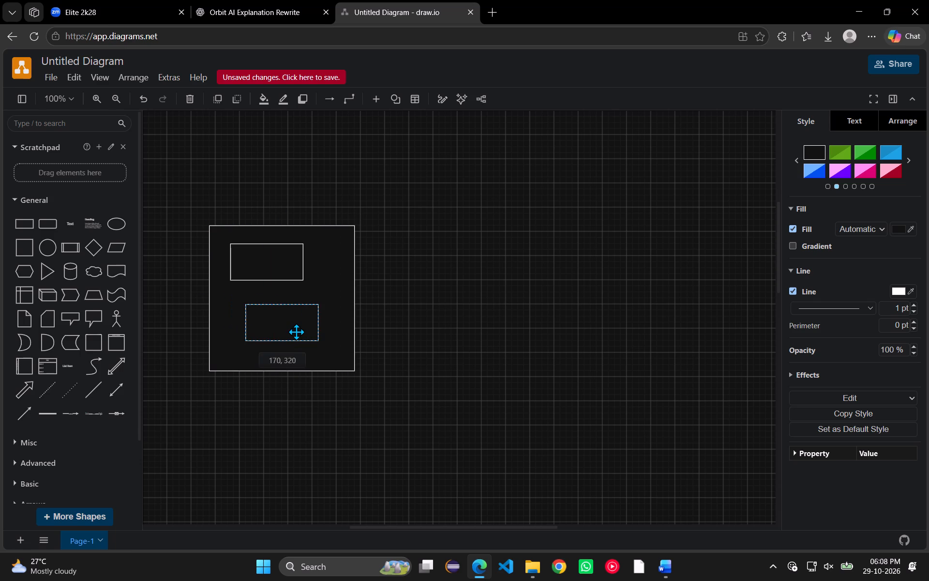
drag(296, 332, 297, 332)
drag(277, 265, 286, 267)
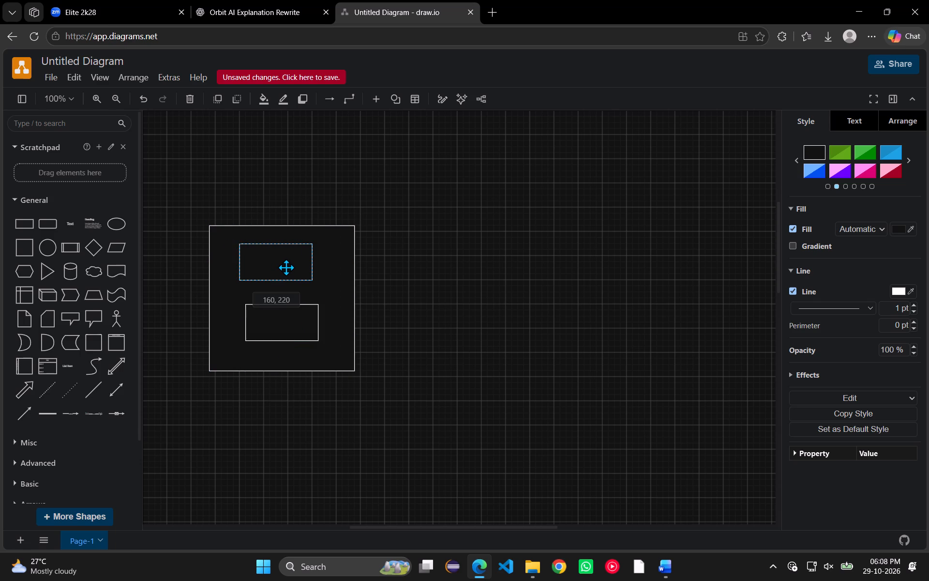
drag(286, 267, 287, 267)
click(483, 318)
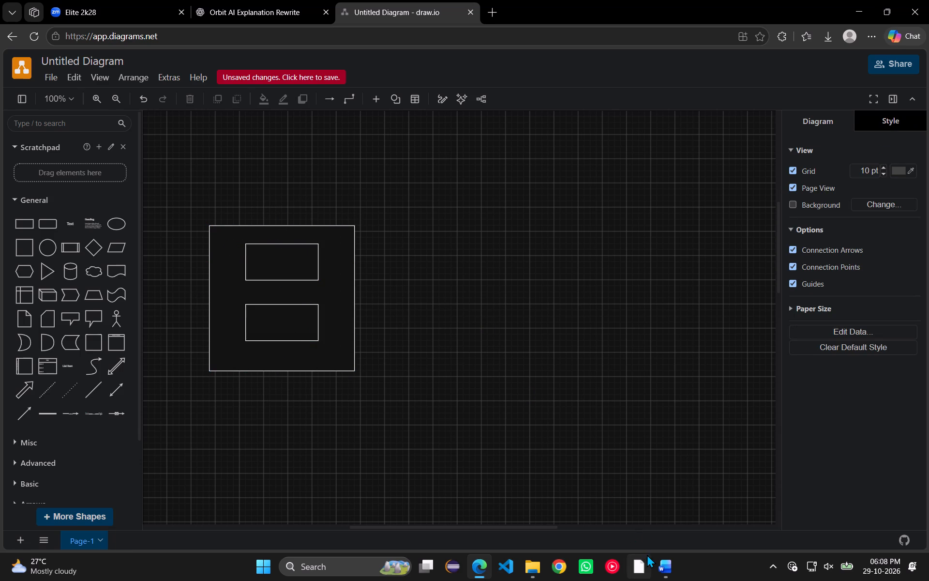
Switch to the Orbit_Synopsis Word document to check the Fig. 1 architecture diagram.
click(656, 556)
click(656, 556)
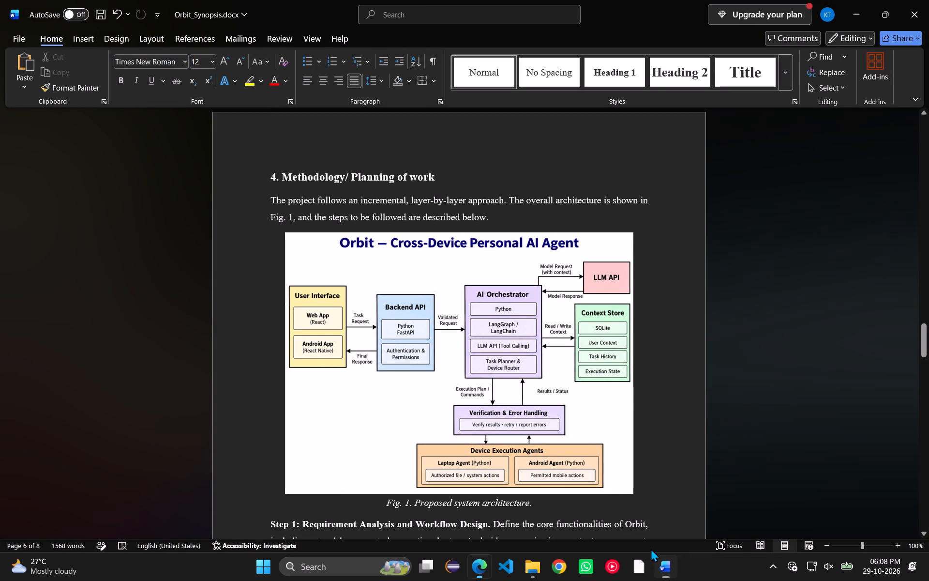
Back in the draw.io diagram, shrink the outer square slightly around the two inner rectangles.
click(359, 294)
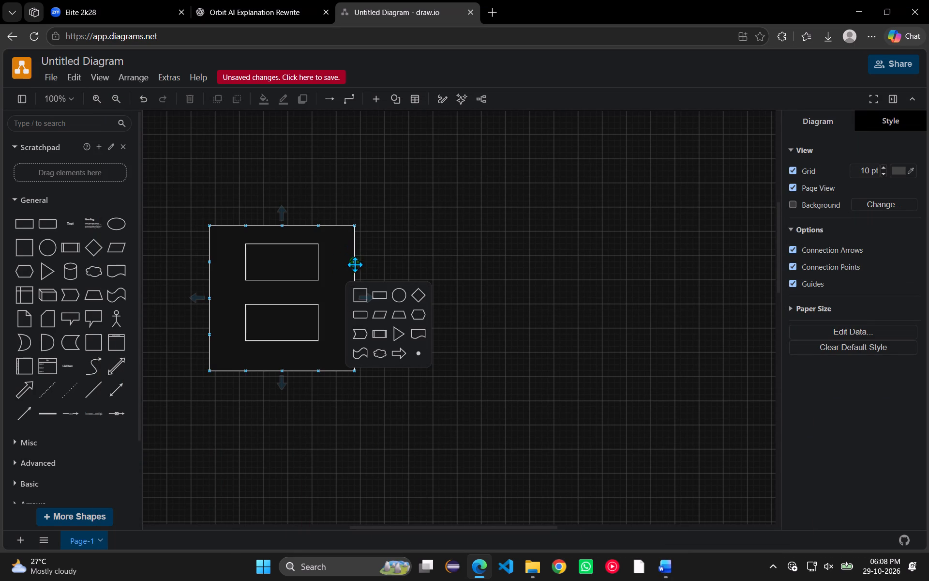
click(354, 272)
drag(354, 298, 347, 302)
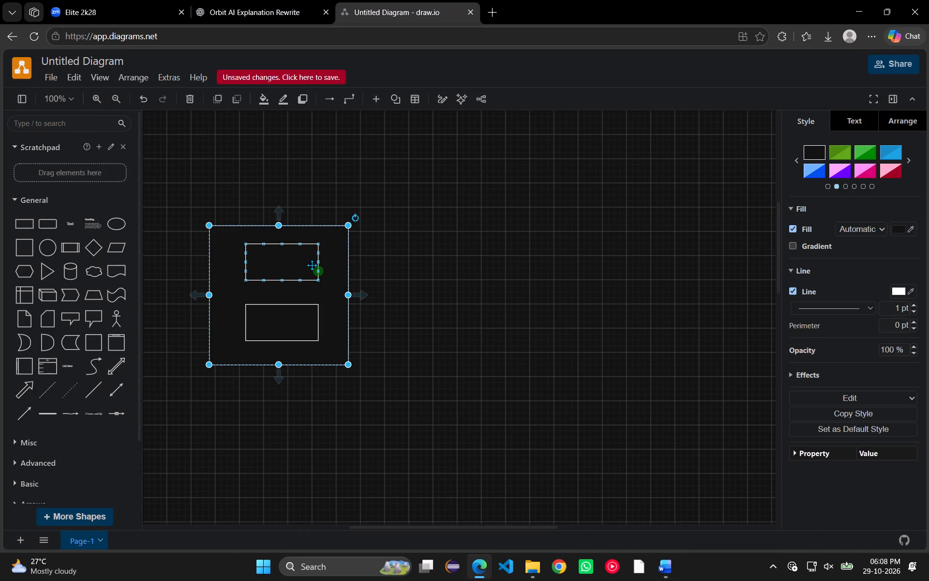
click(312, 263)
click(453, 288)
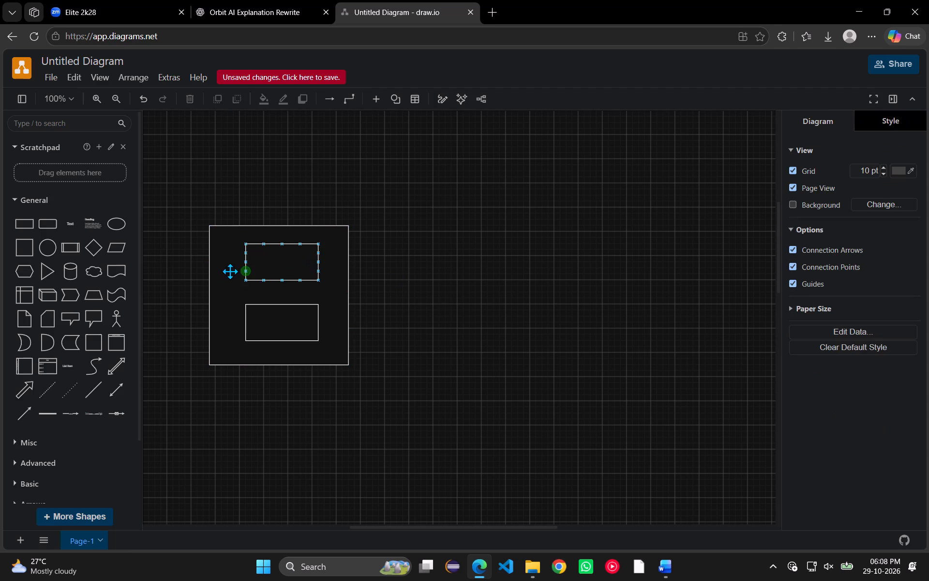
Shift both inner rectangles slightly so they are vertically aligned and centred across the outer square.
click(272, 268)
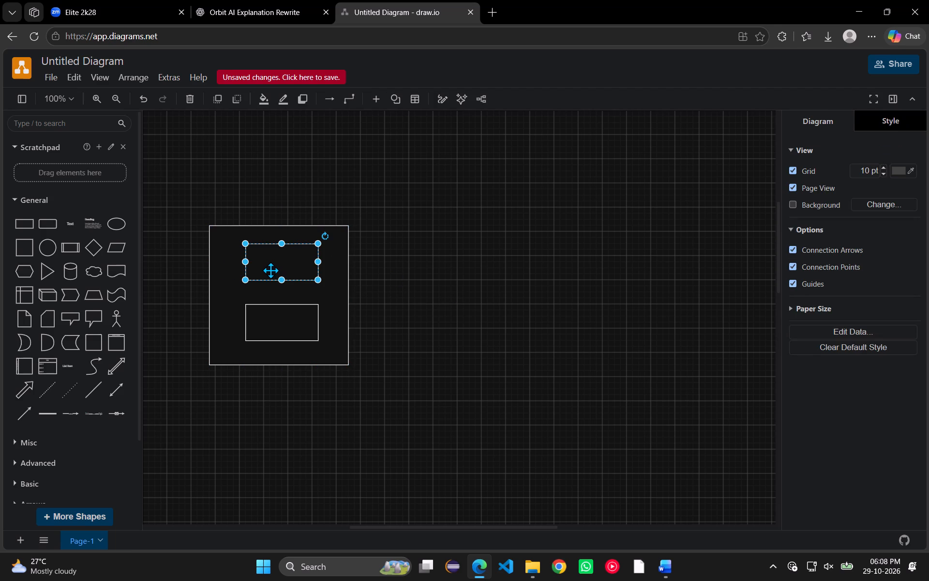
drag(289, 326, 281, 326)
drag(281, 326, 292, 324)
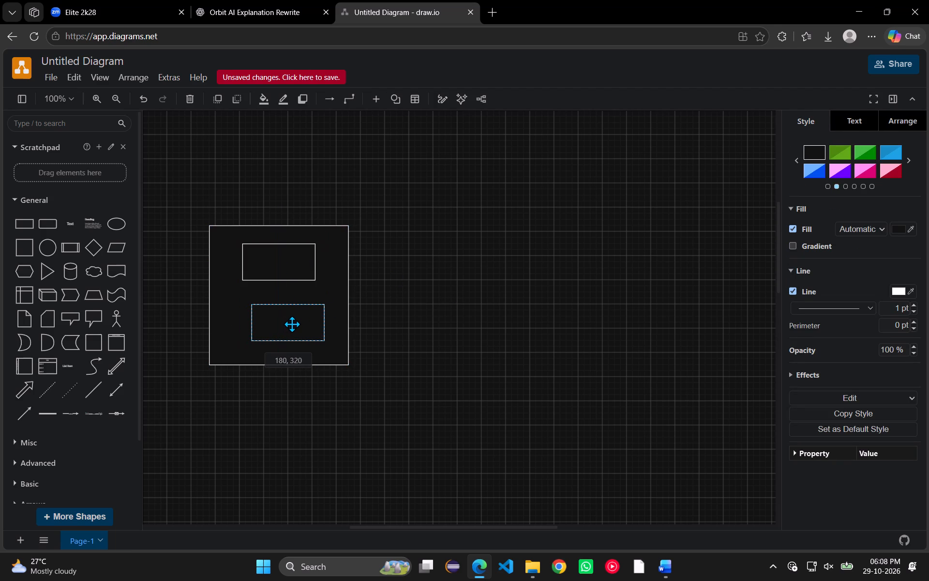
drag(292, 324, 286, 324)
click(411, 304)
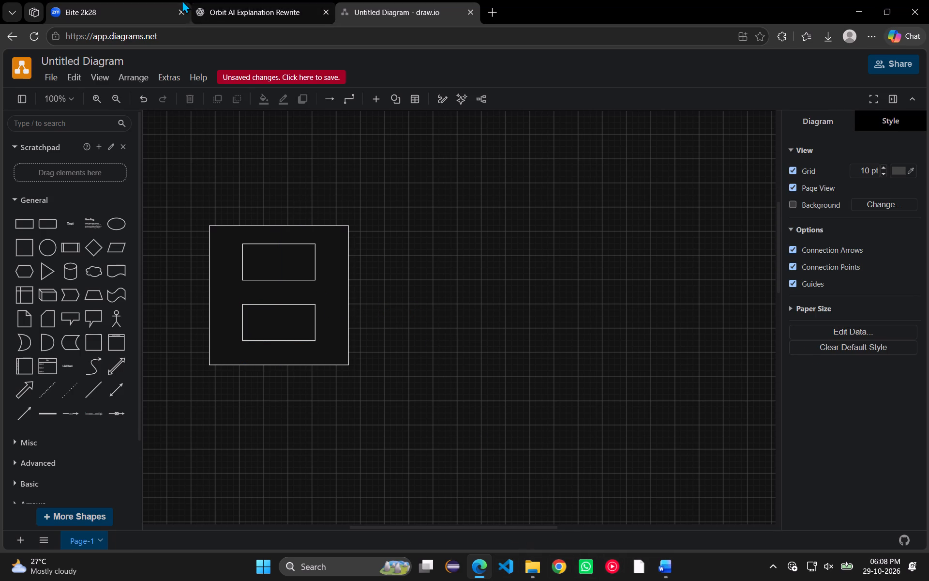
Check ChatGPT's progress on the requested draw.io file and review Fig. 1 in the Word document.
click(237, 1)
scroll(569, 550, down, 2)
scroll(581, 420, down, 3)
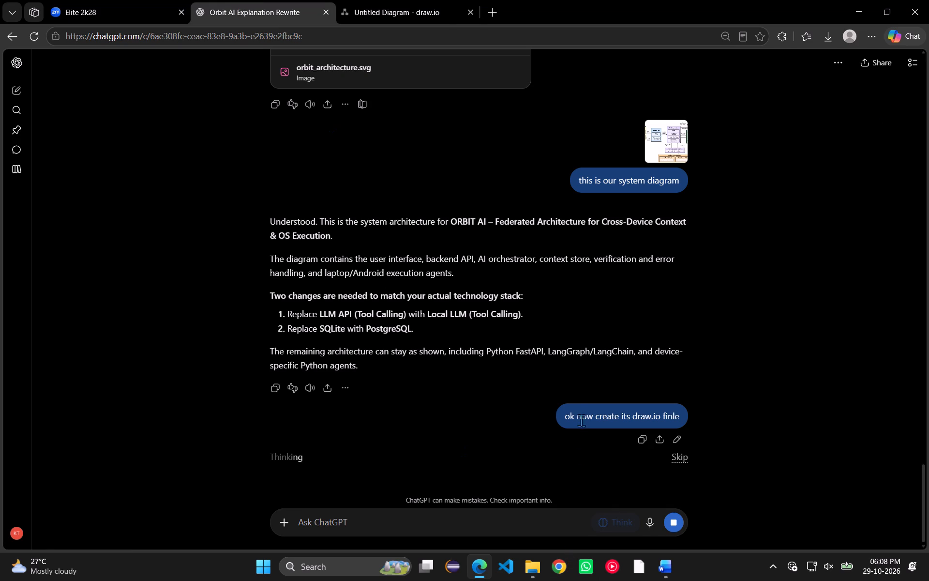
scroll(581, 420, down, 1)
click(438, 0)
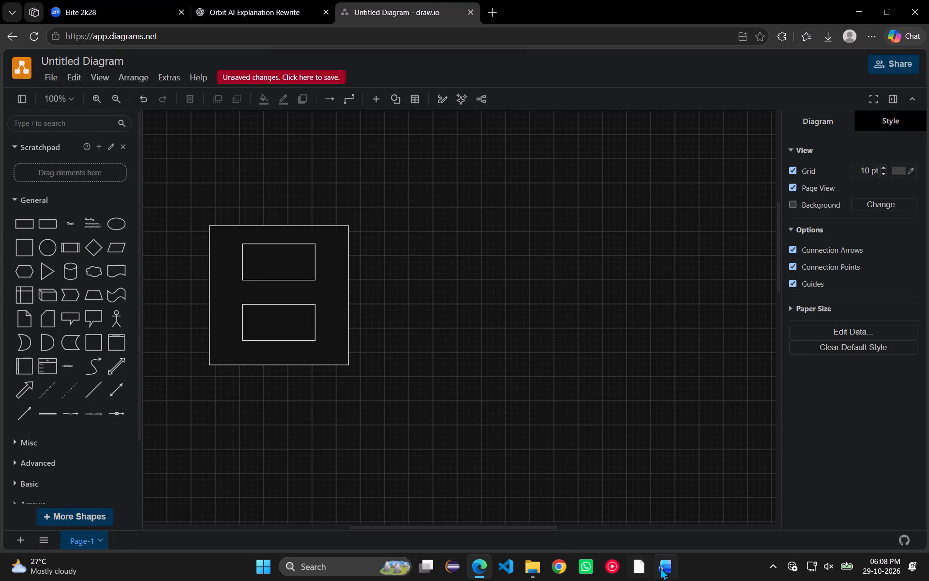
click(660, 567)
click(660, 567)
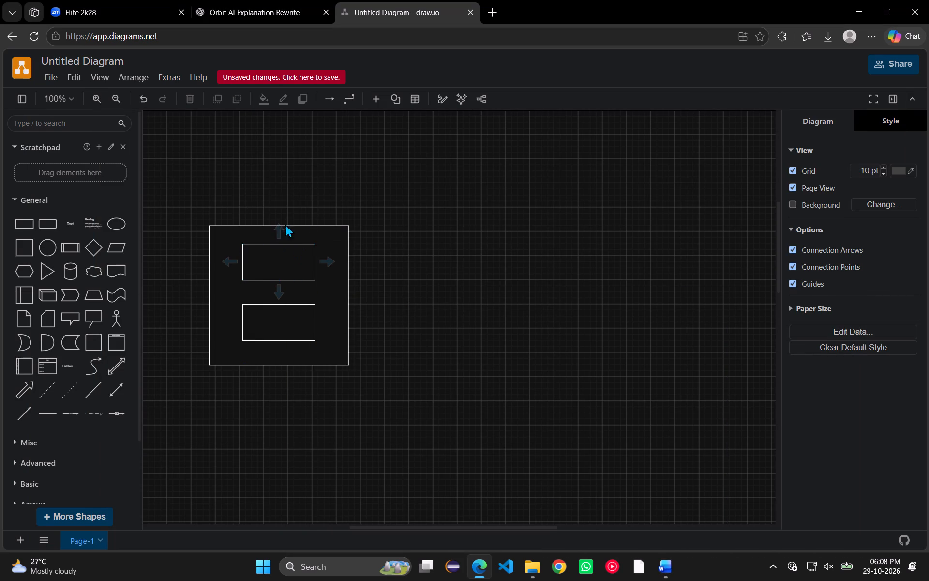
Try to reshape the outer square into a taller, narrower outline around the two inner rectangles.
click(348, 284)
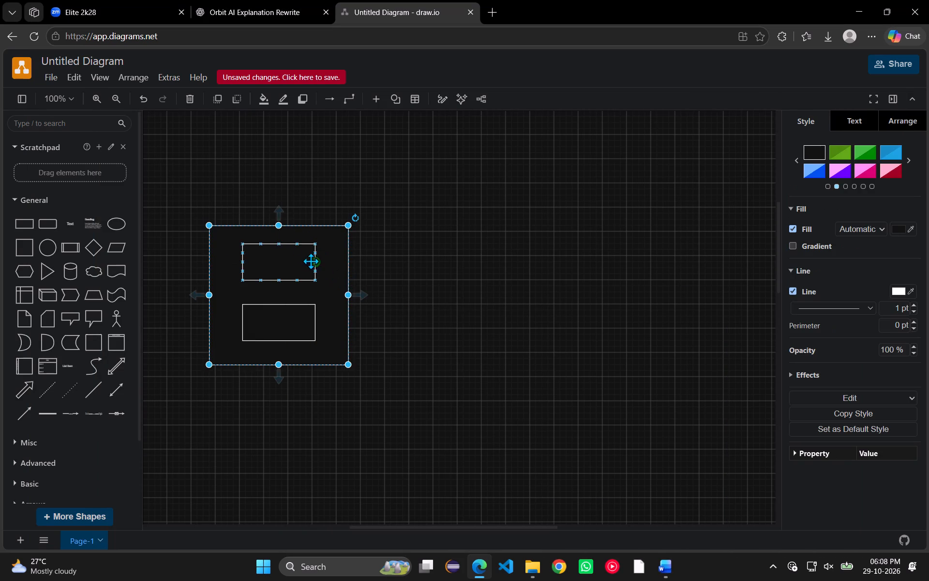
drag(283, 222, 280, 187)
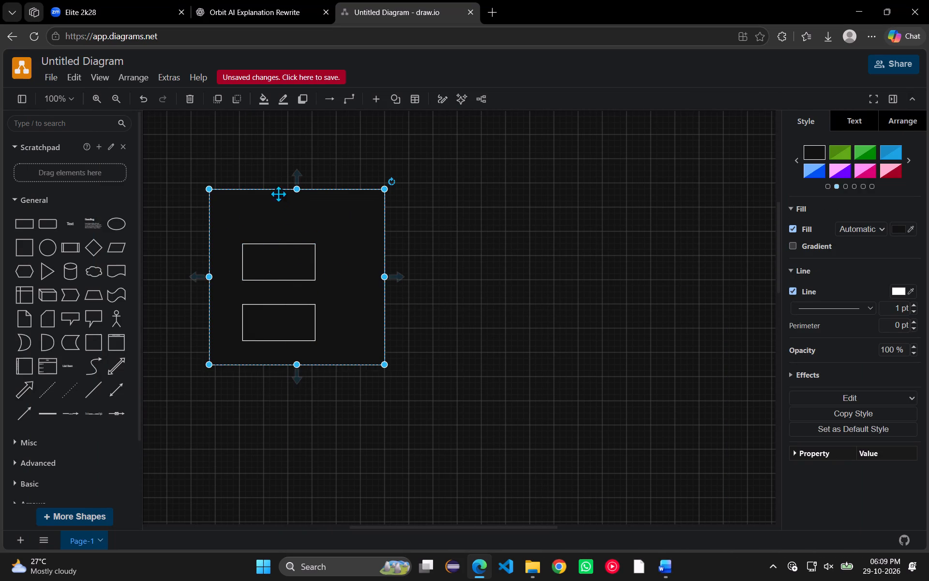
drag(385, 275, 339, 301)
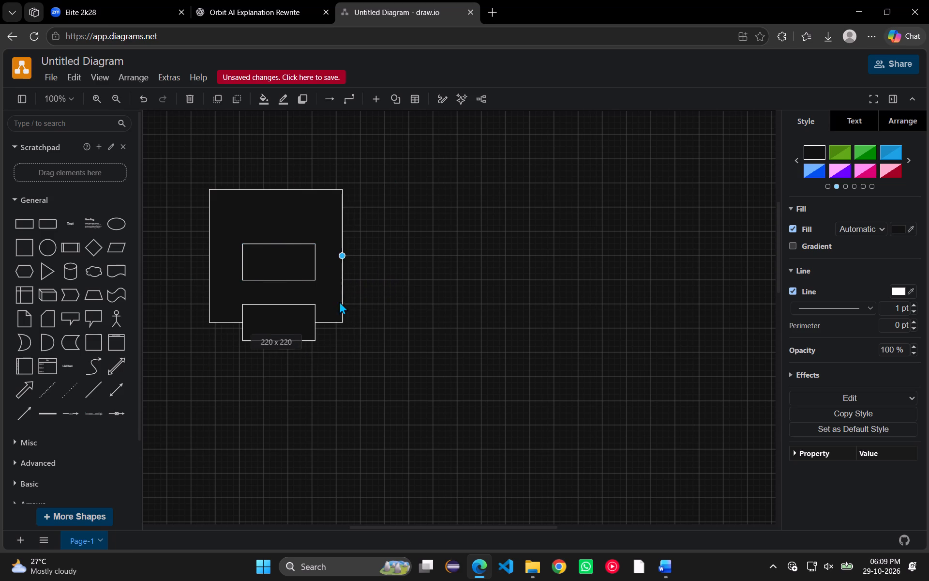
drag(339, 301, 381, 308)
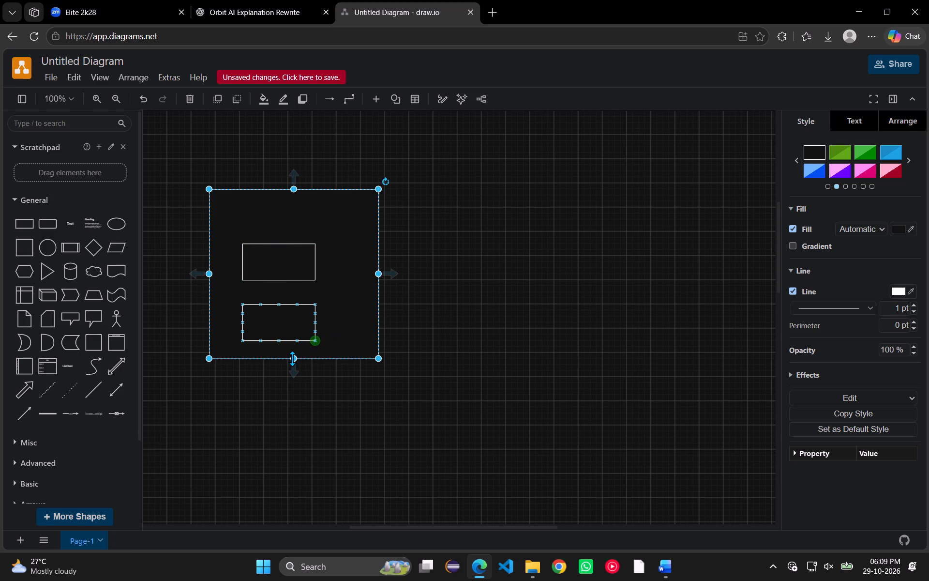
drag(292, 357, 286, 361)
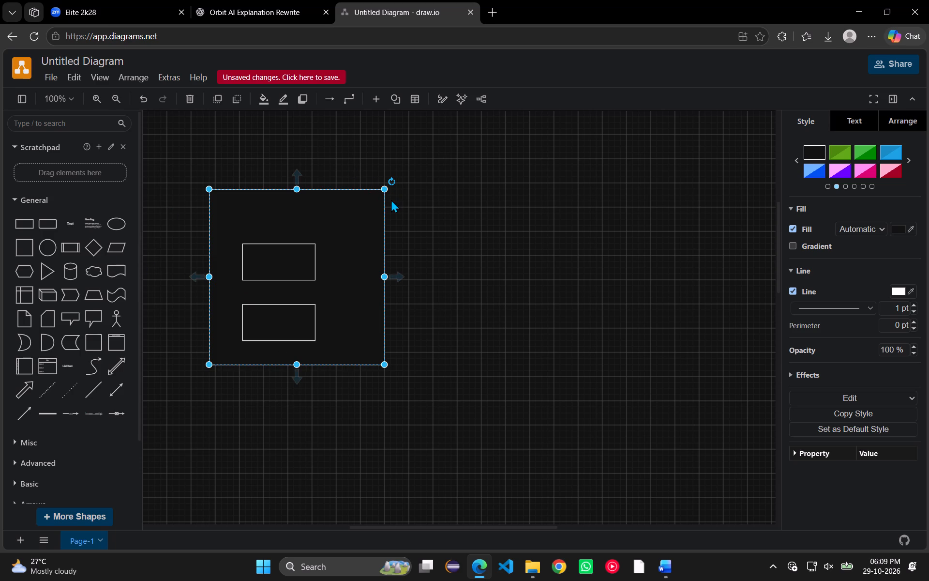
Delete the outer square, keeping the two inner rectangles.
key(Delete)
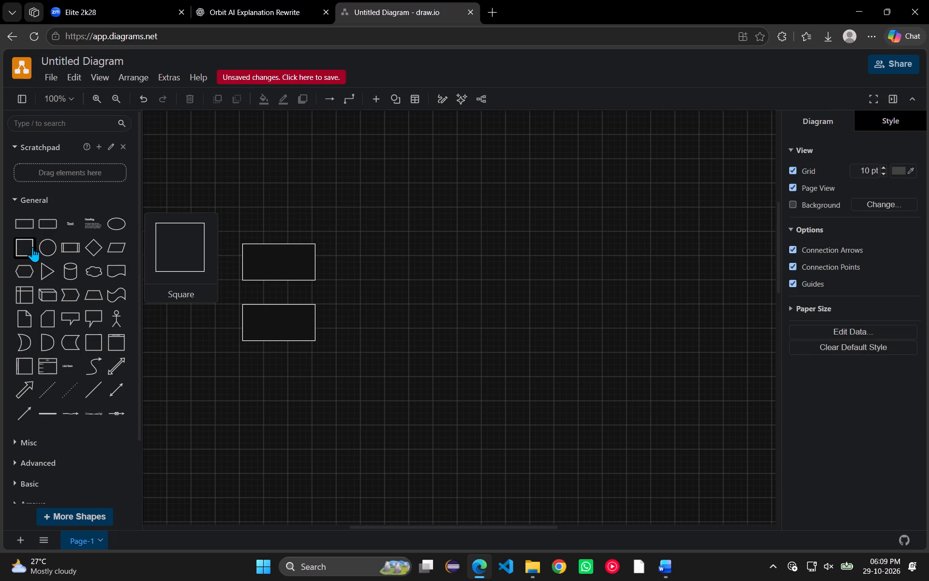
Add a rectangle about 150 by 210 pt and place it over the two inner rectangles at position 150, 200.
click(32, 228)
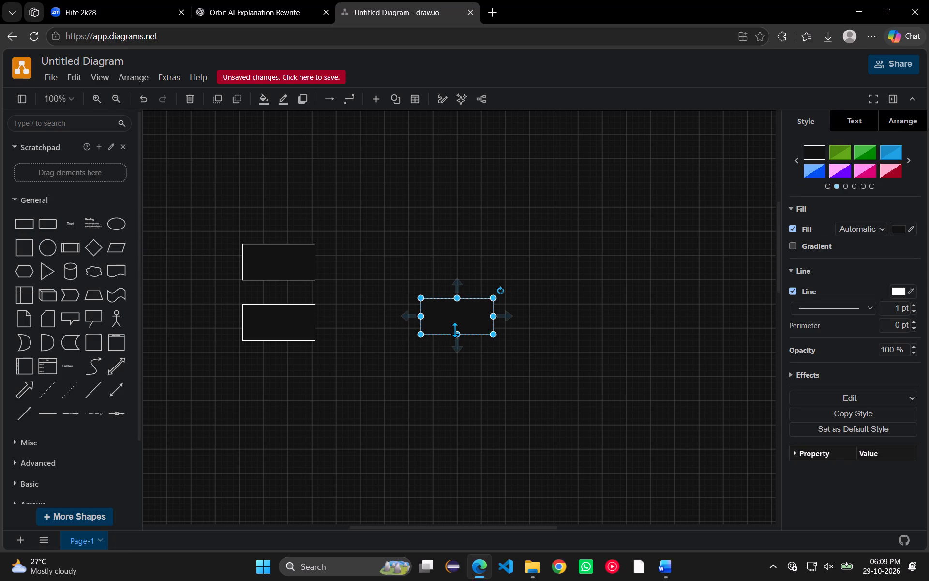
drag(455, 330, 476, 400)
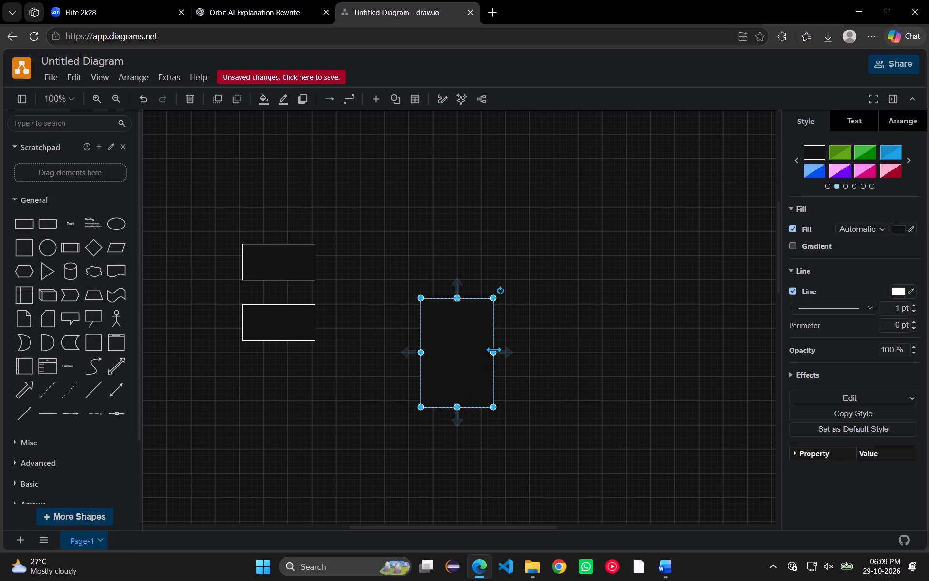
drag(494, 349, 504, 349)
drag(473, 348, 300, 298)
drag(293, 290, 284, 274)
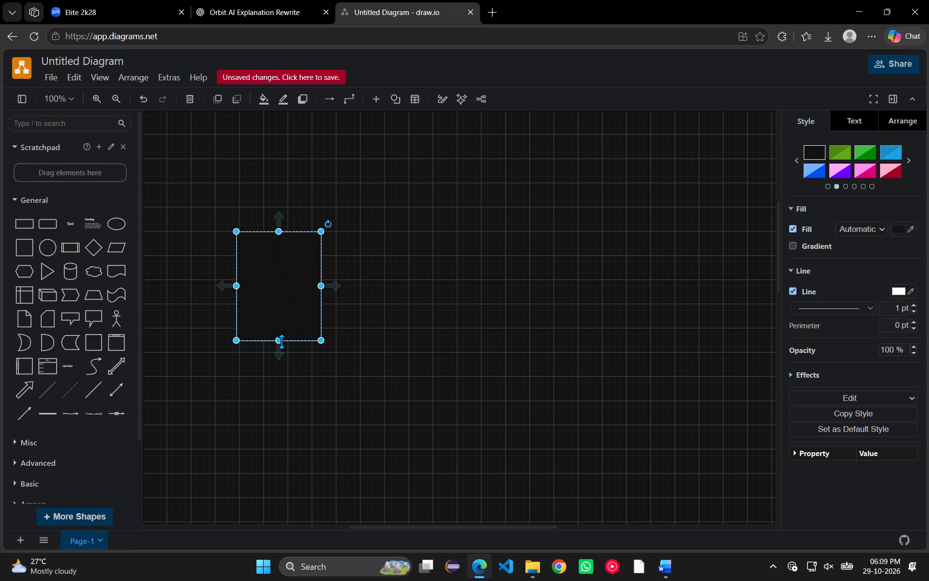
drag(277, 339, 285, 360)
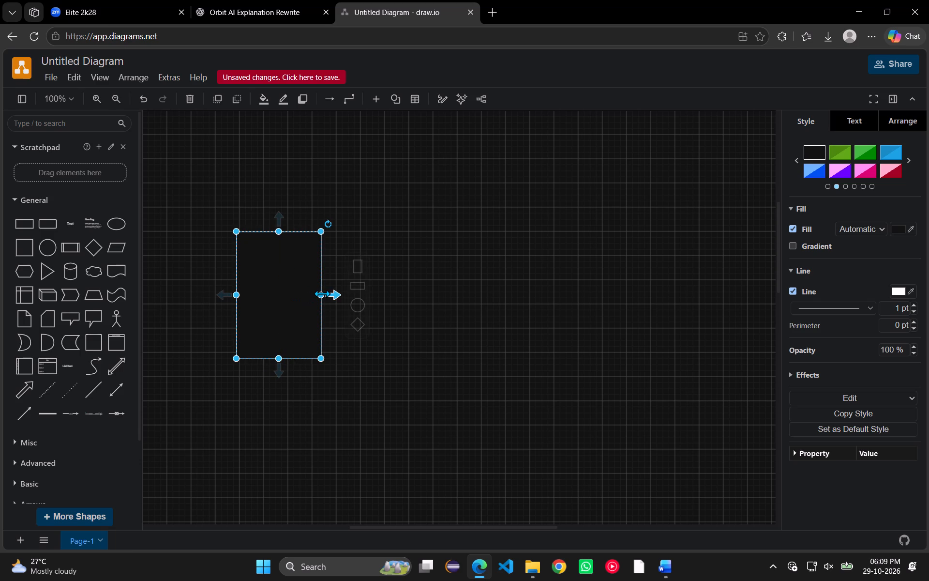
click(322, 293)
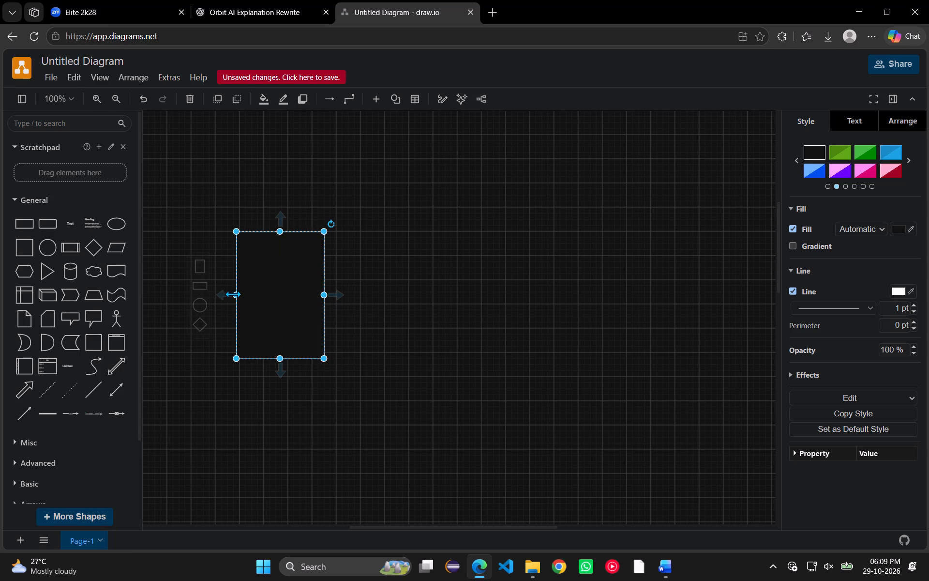
click(234, 293)
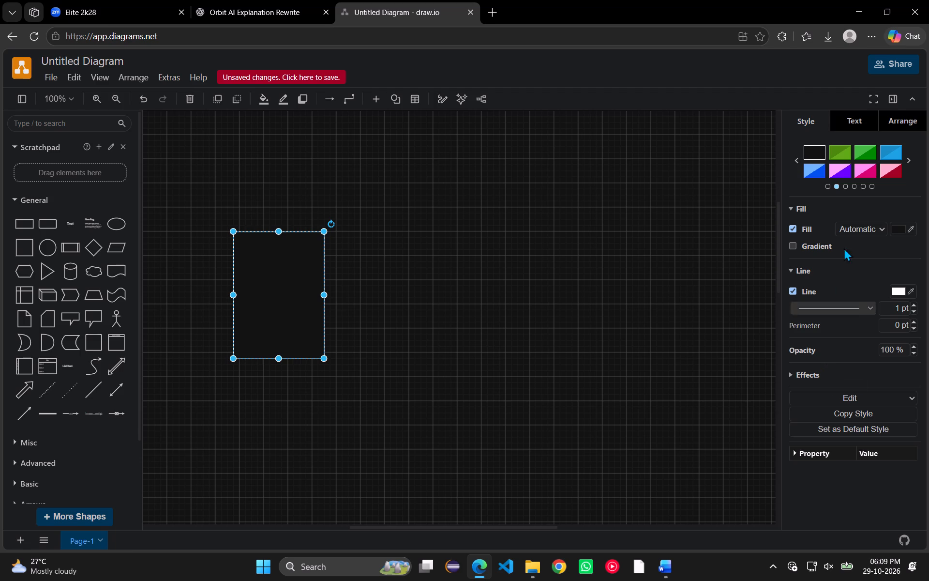
Send the new large rectangle backward until it lies behind both inner rectangles.
click(911, 124)
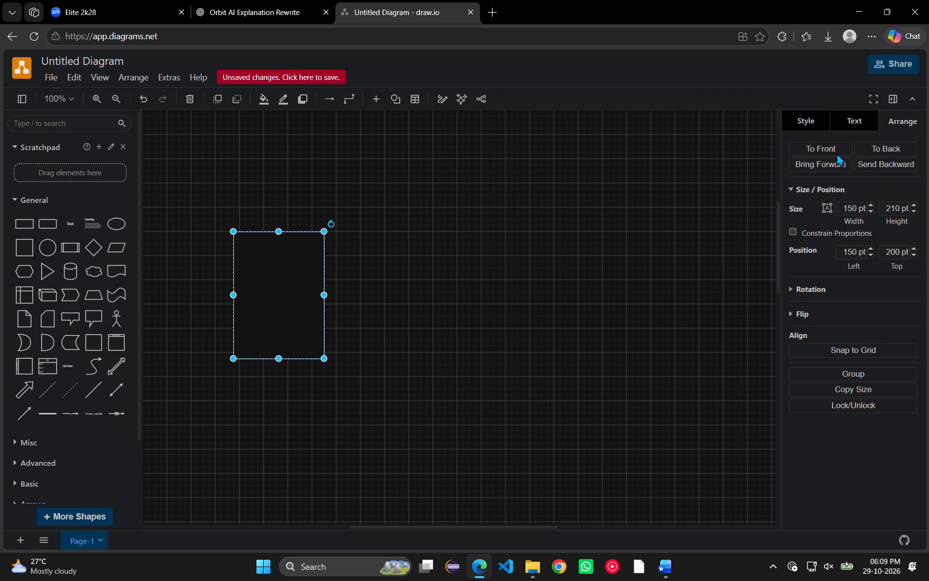
click(871, 162)
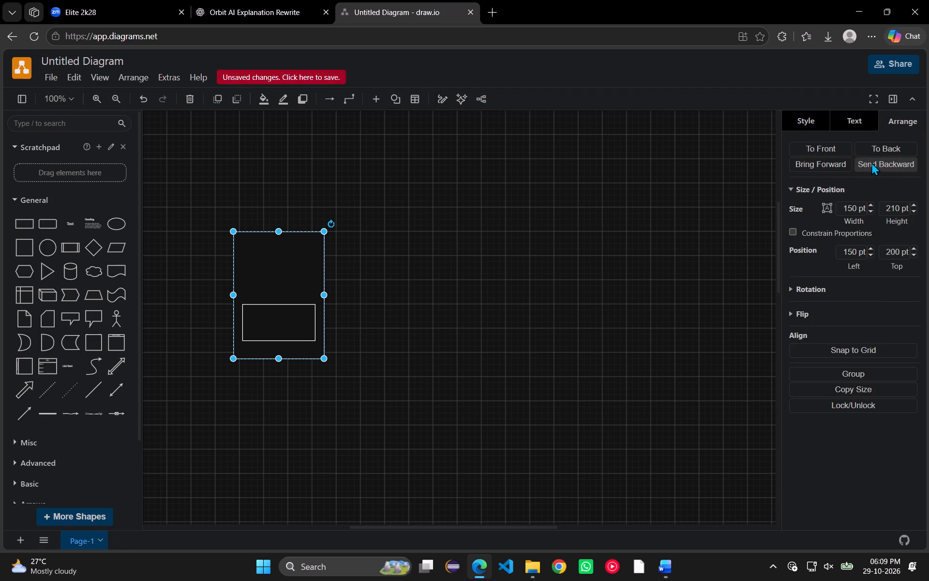
click(875, 158)
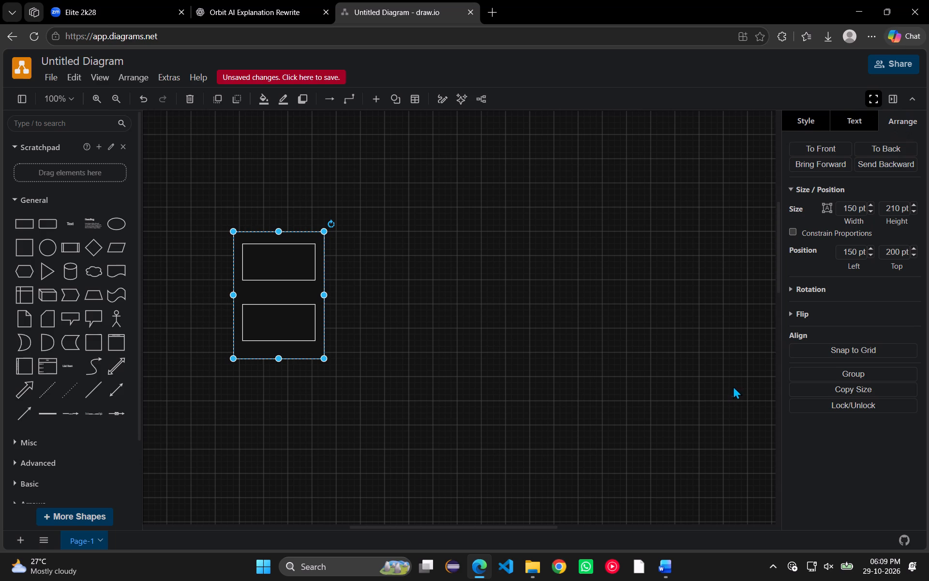
click(715, 365)
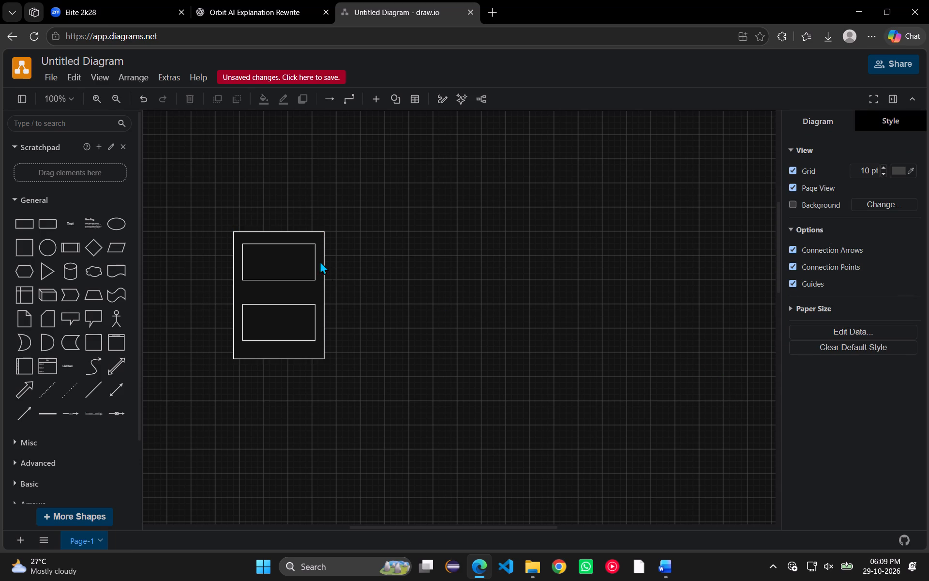
Enlarge the outer rectangle to about 170 by 250 pt, adding title space above the inner rectangles and equal side margins.
click(326, 293)
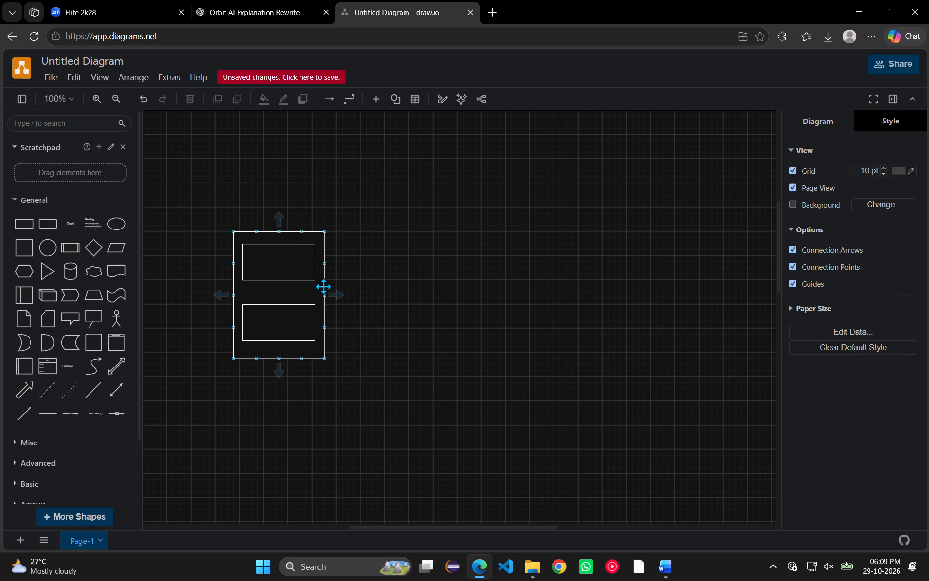
click(323, 286)
drag(276, 229, 282, 205)
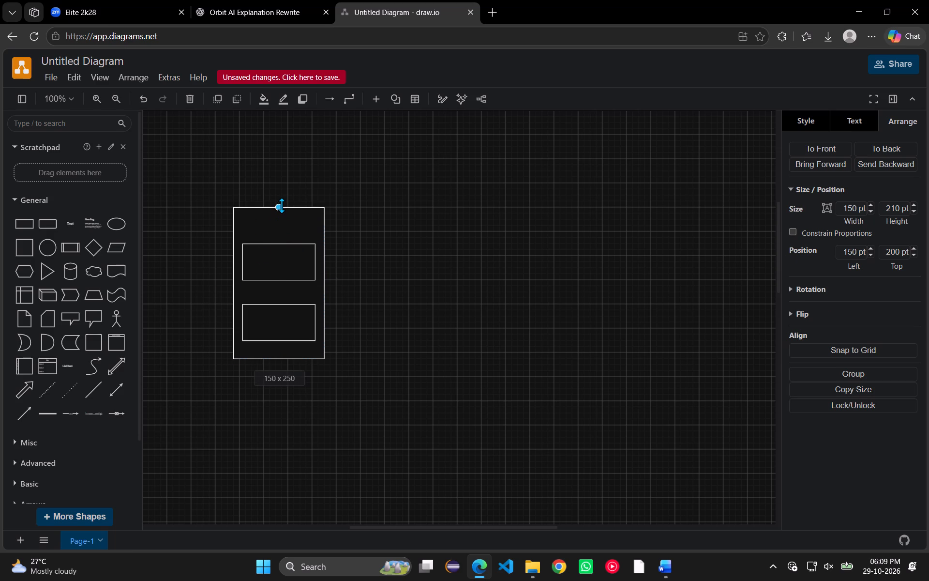
drag(232, 285, 224, 282)
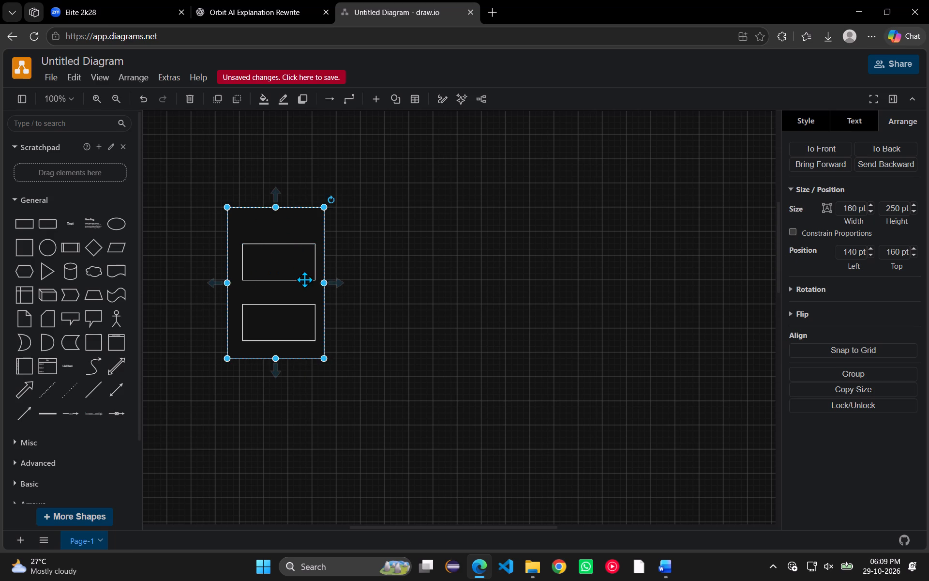
drag(324, 284, 328, 284)
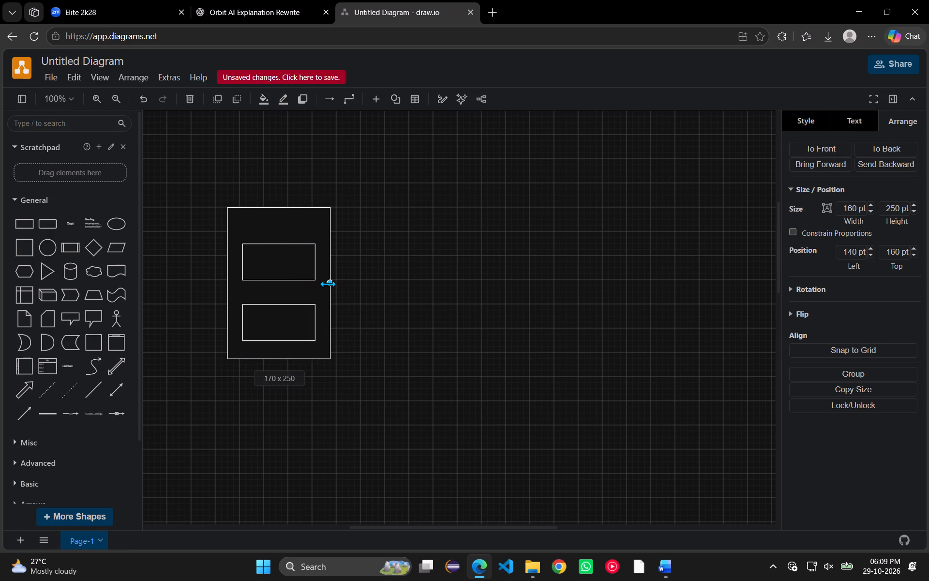
drag(328, 284, 330, 284)
click(380, 338)
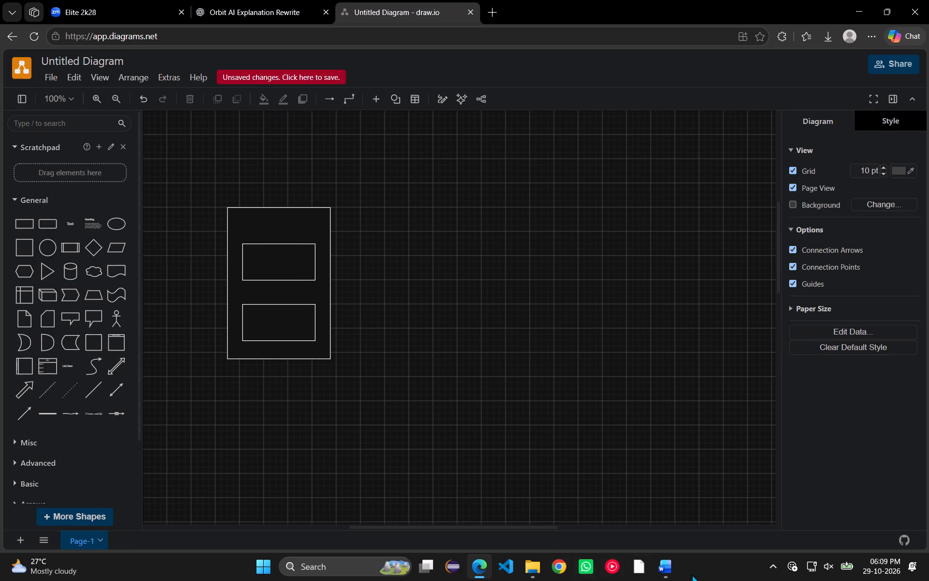
Check ChatGPT's progress on the draw.io file again and view the User Interface block in the Word document's Fig. 1.
click(270, 0)
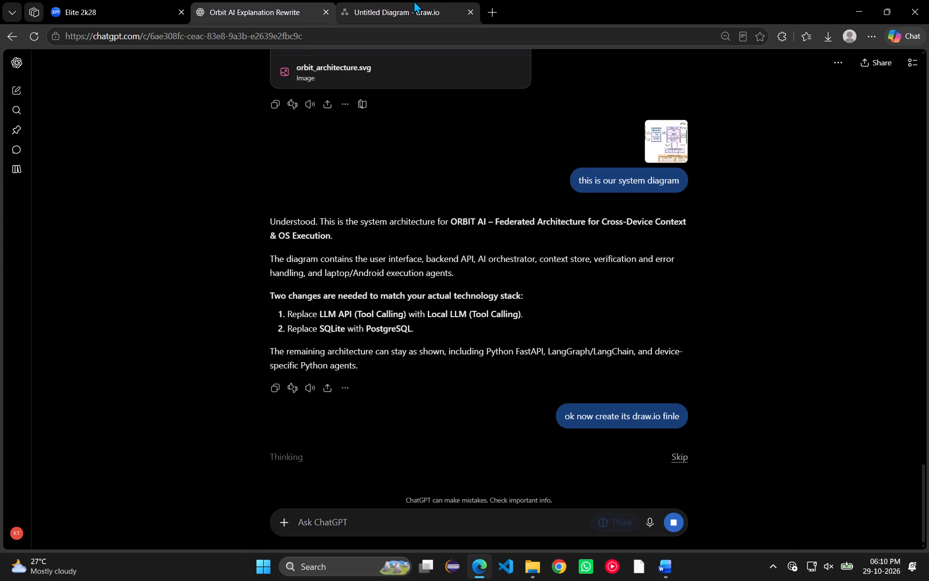
click(414, 0)
click(664, 557)
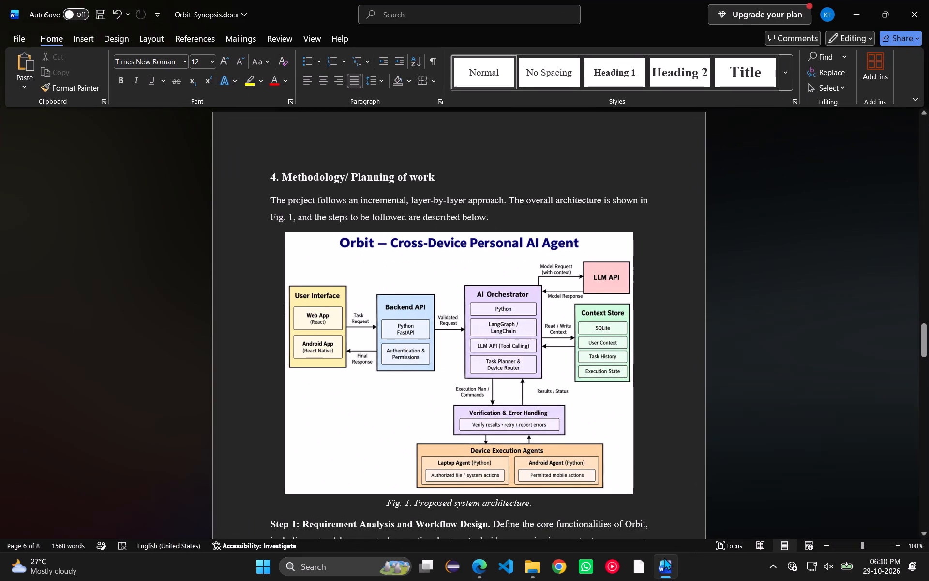
click(664, 557)
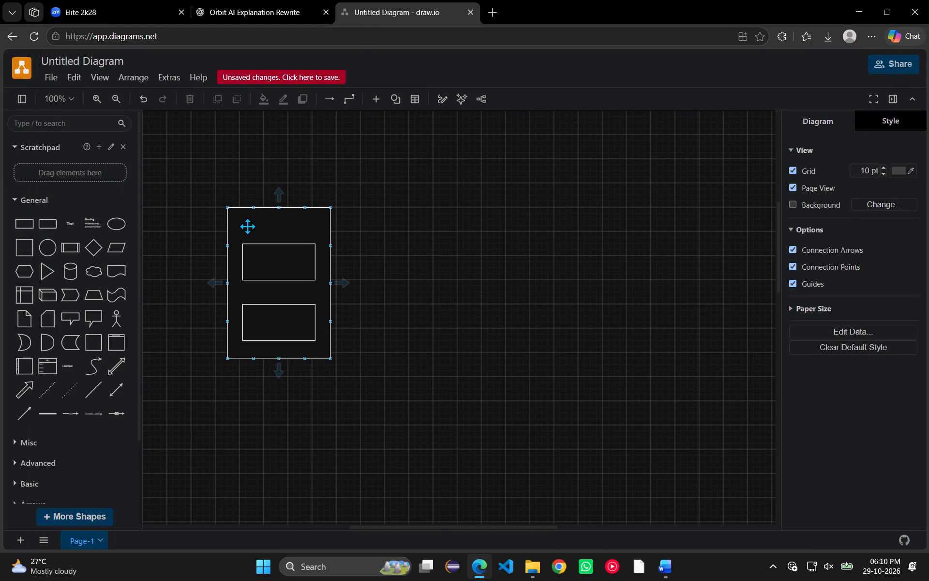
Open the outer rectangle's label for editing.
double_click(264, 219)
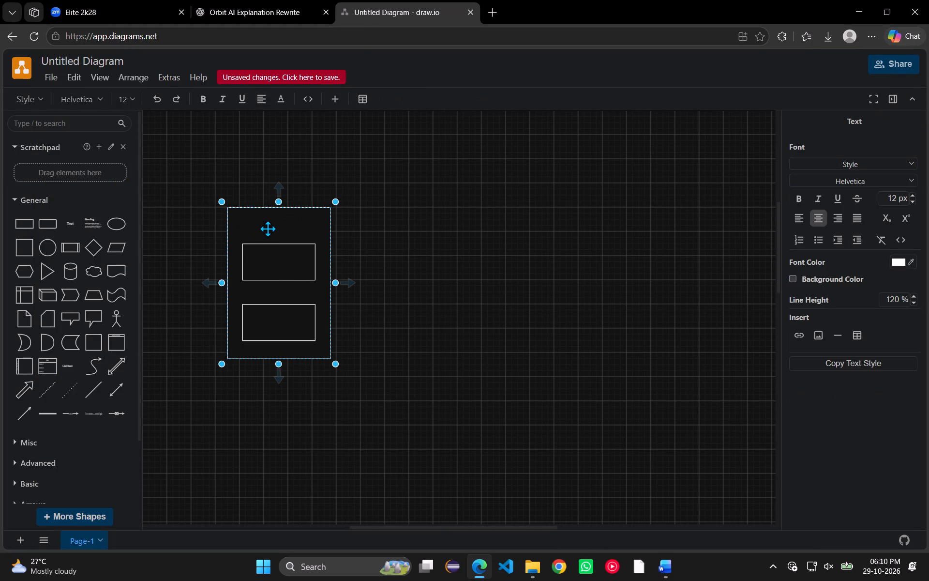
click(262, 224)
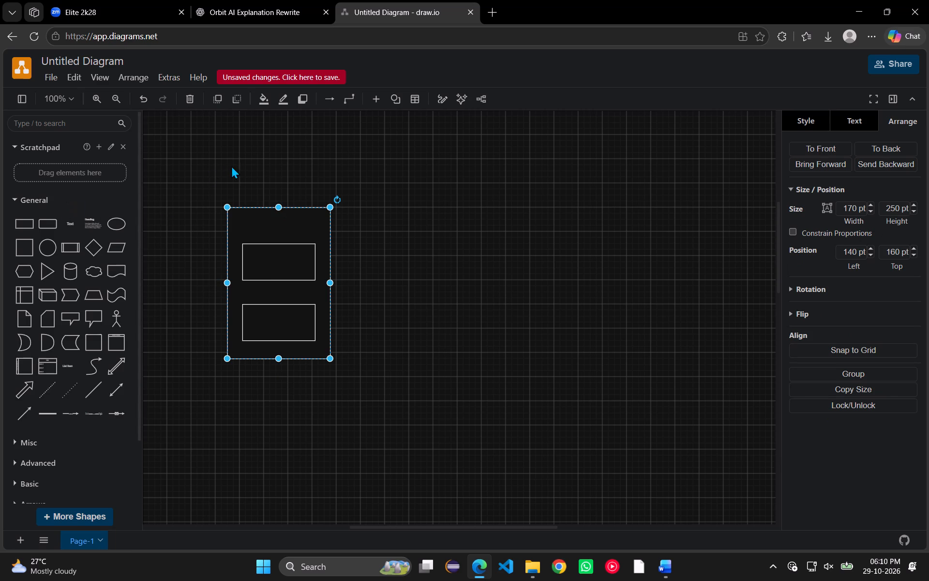
Search the shape library for text and place a Text element centred in the title space of the outer rectangle.
scroll(98, 300, down, 1)
scroll(98, 301, up, 2)
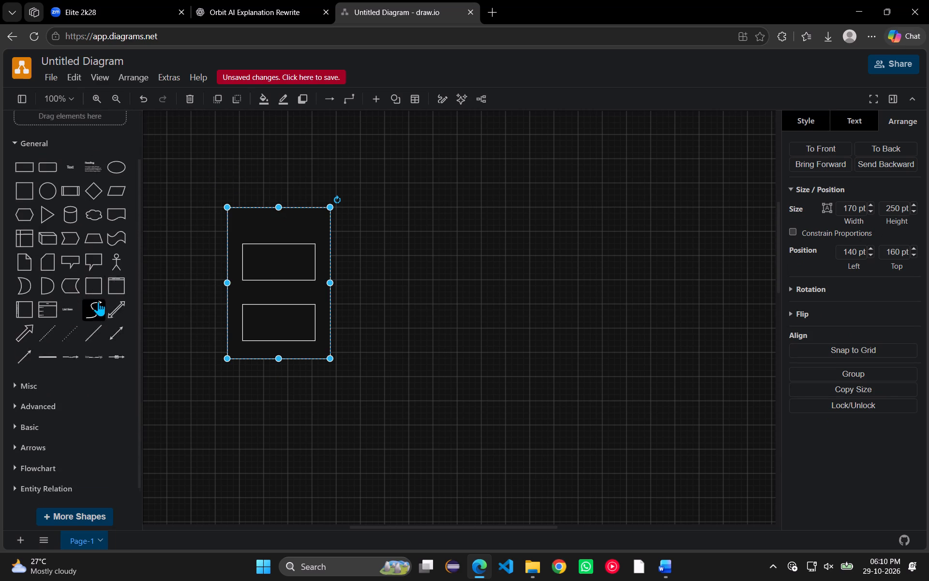
click(60, 127)
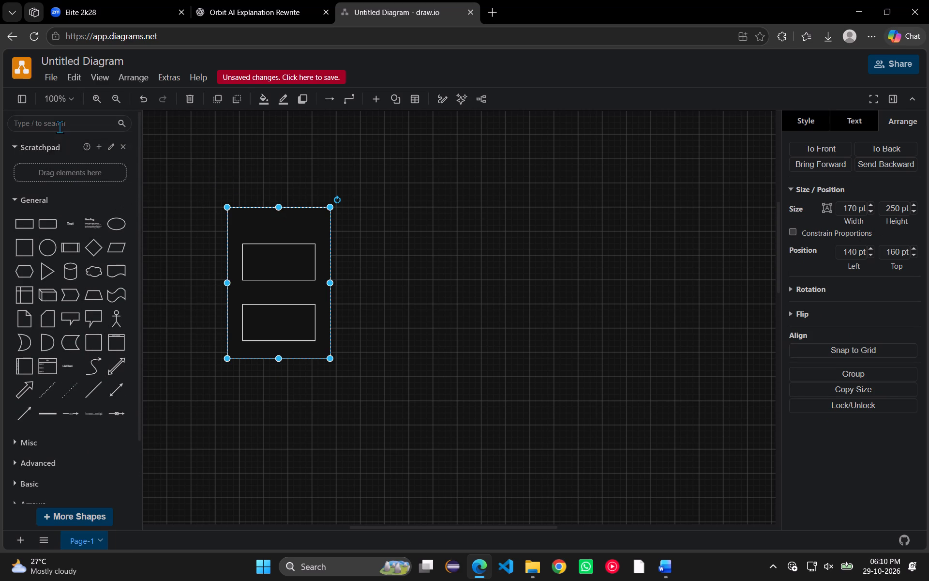
text(test)
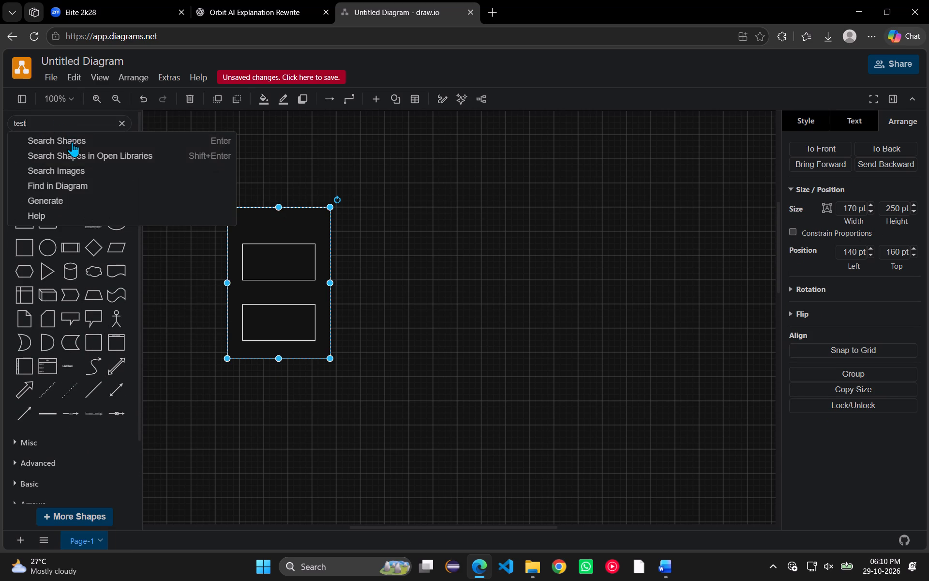
key(BackSpace)
key(BackSpace)
key(BackSpace)
text(ext)
key(Return)
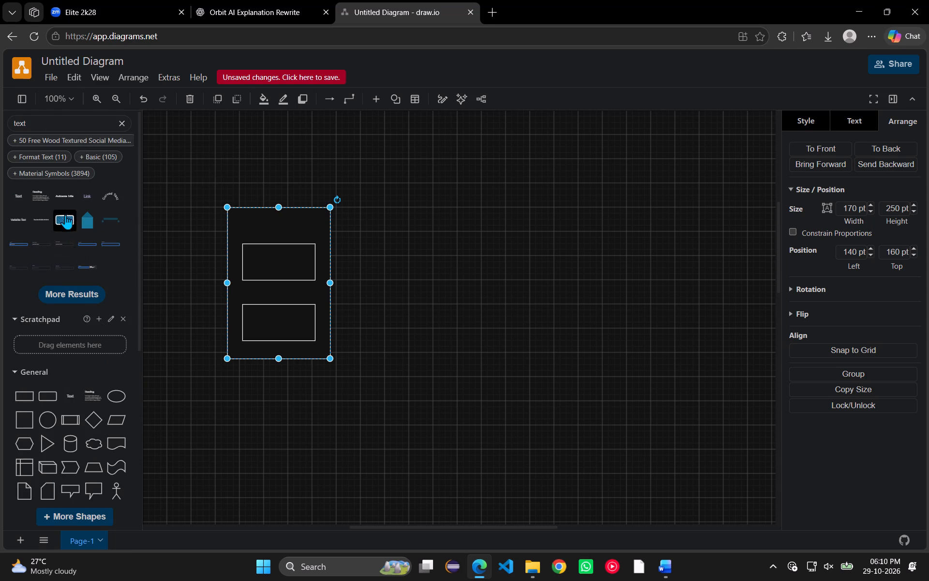
click(20, 191)
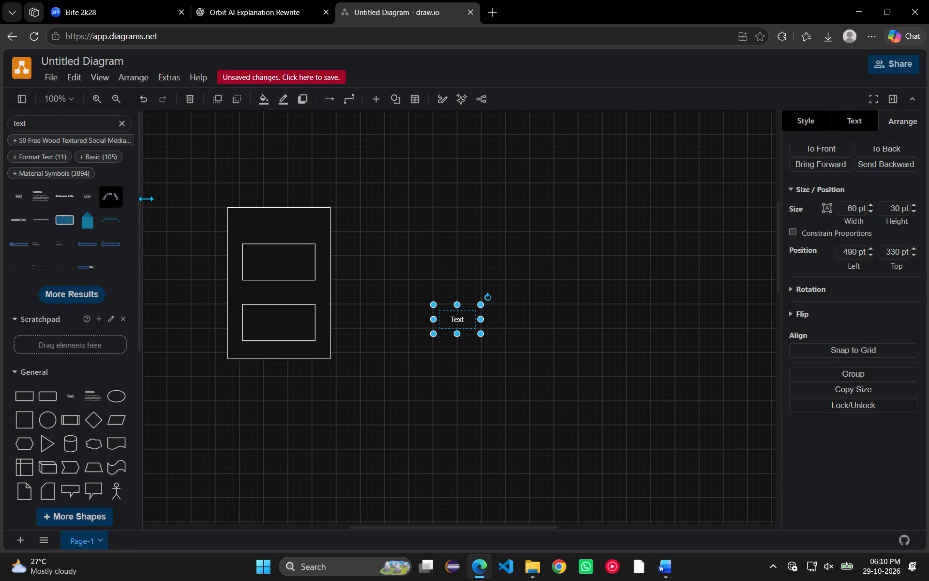
drag(457, 317, 269, 219)
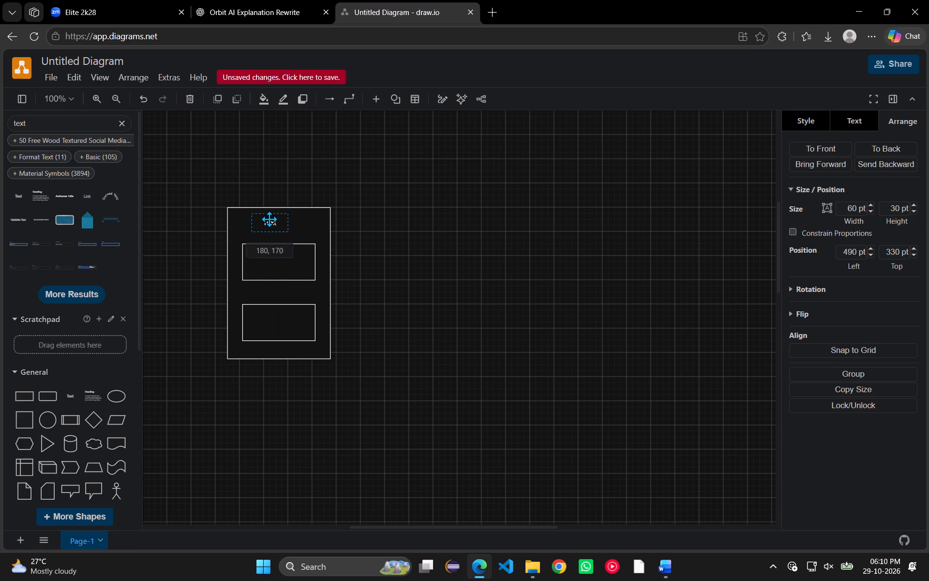
drag(269, 219, 277, 218)
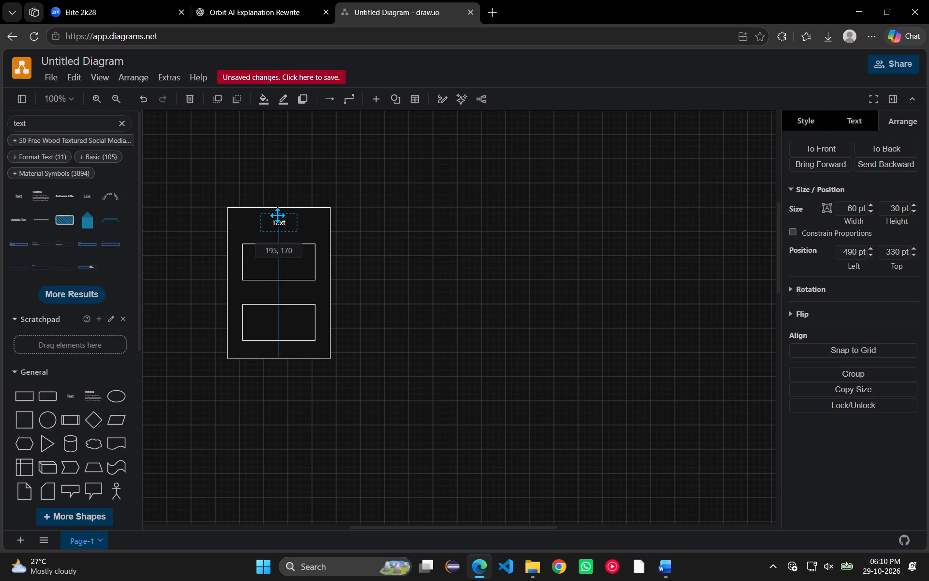
Replace the placeholder text with the title User Interface, as shown in the Word document's Fig. 1.
triple_click(285, 221)
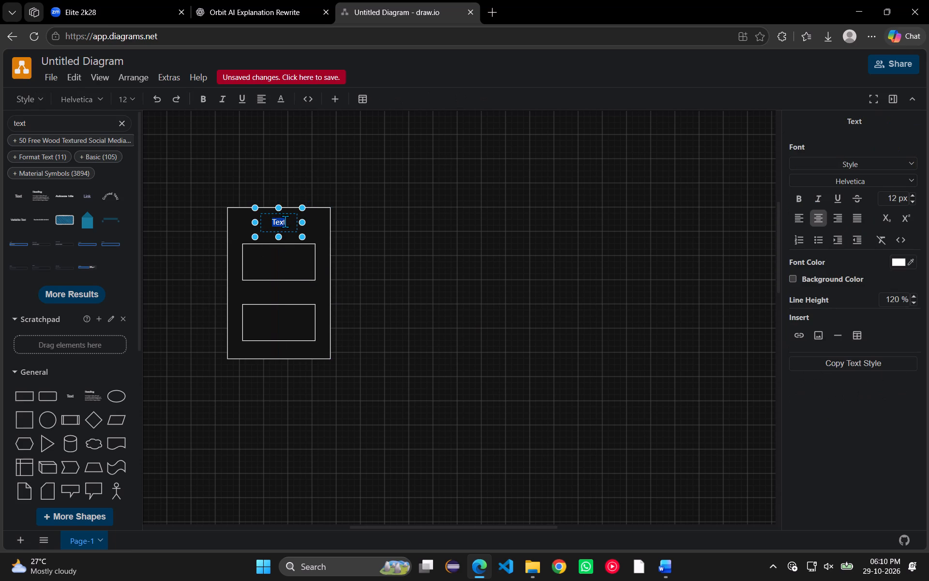
key(BackSpace)
click(657, 556)
click(657, 556)
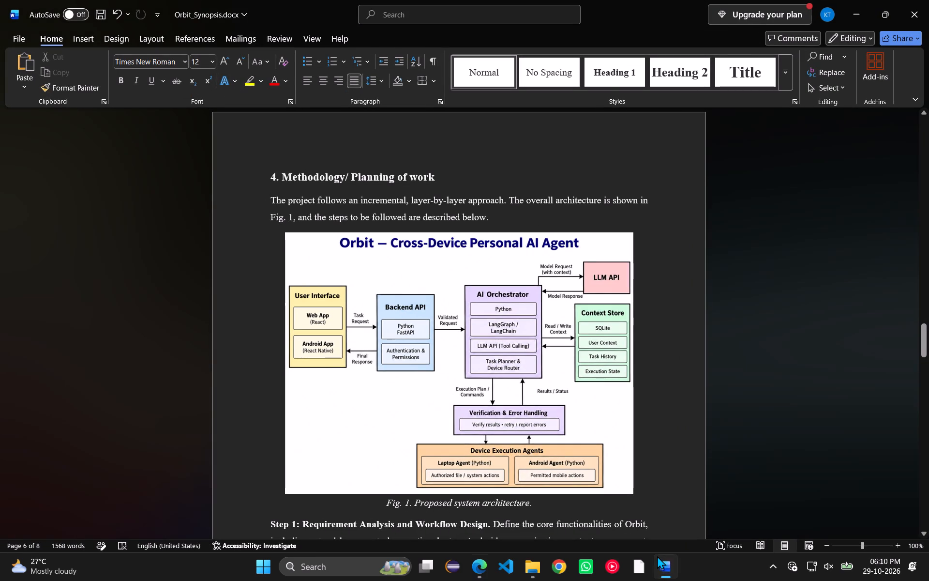
text(User INter)
key(BackSpace)
key(BackSpace)
key(BackSpace)
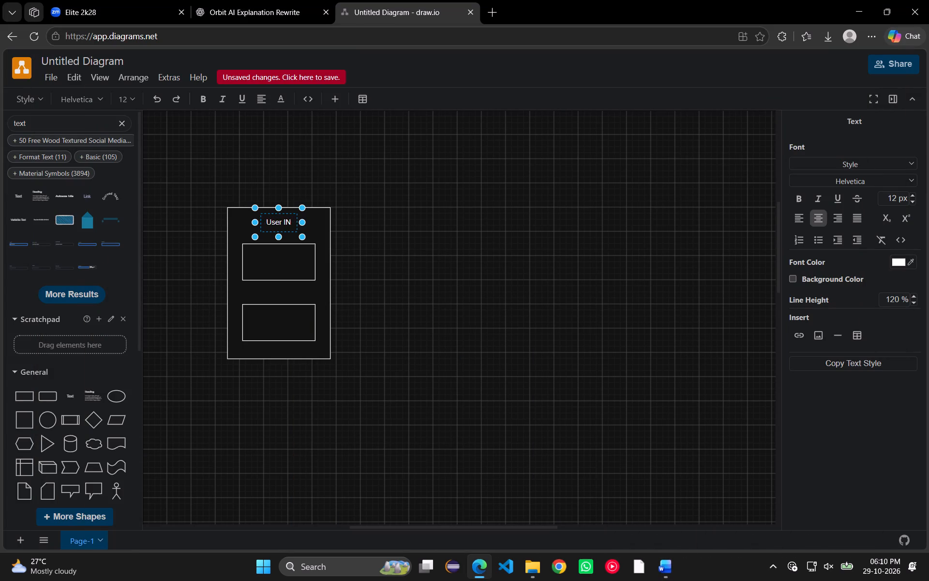
key(BackSpace)
text(nterF)
key(BackSpace)
text(face)
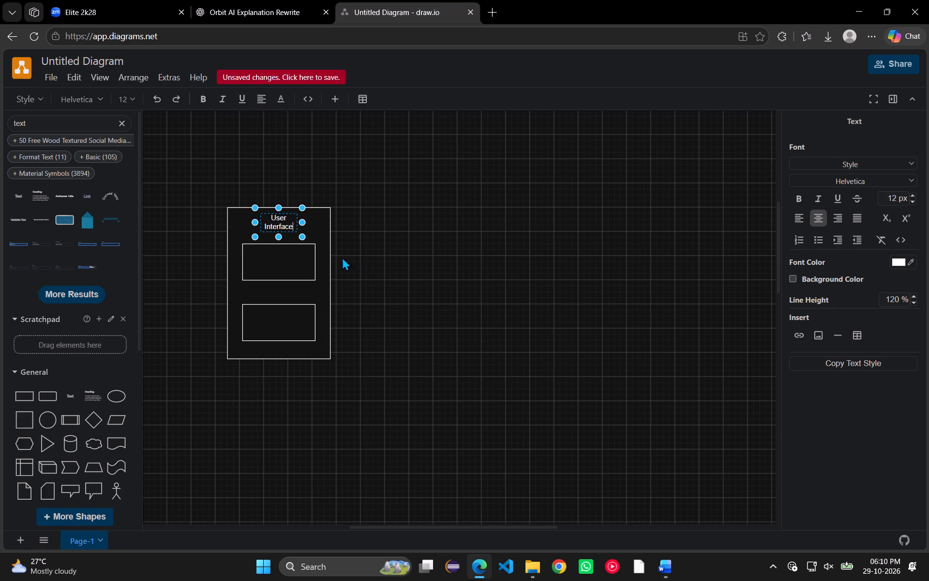
Widen the User Interface text box to 90 pt and centre it above the inner rectangles.
drag(298, 226, 305, 225)
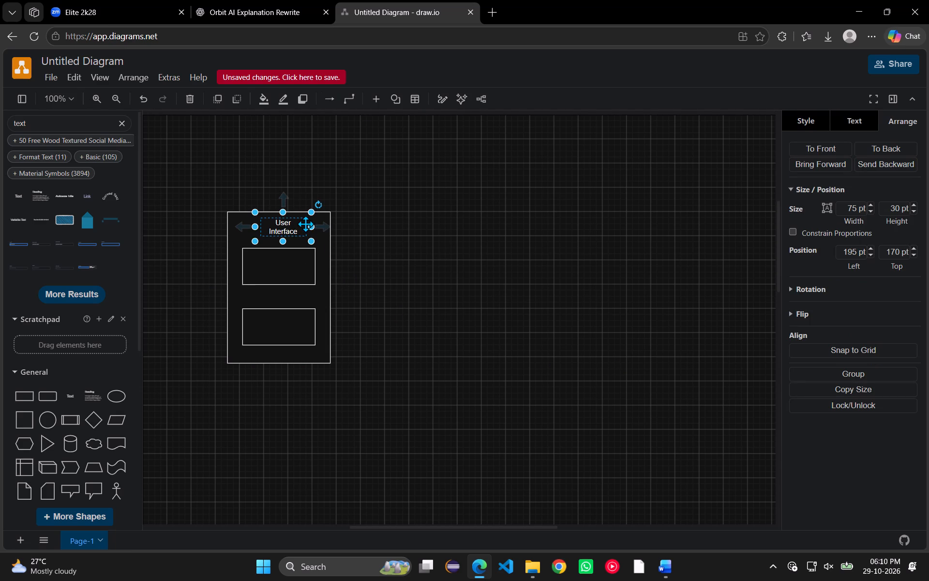
drag(308, 225, 321, 224)
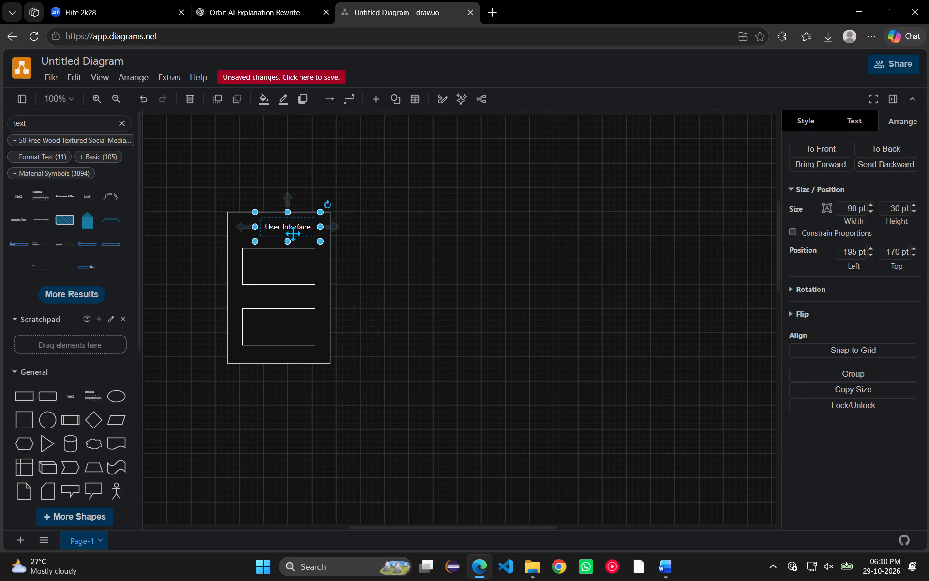
drag(291, 235, 284, 236)
click(416, 283)
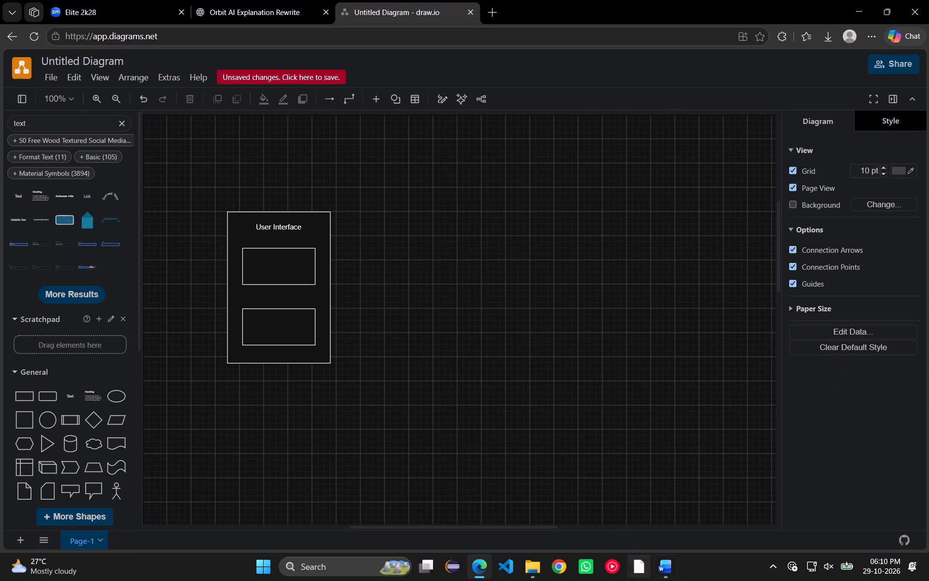
View the User Interface block's styling in the Word document's Fig. 1 again.
click(665, 569)
click(665, 569)
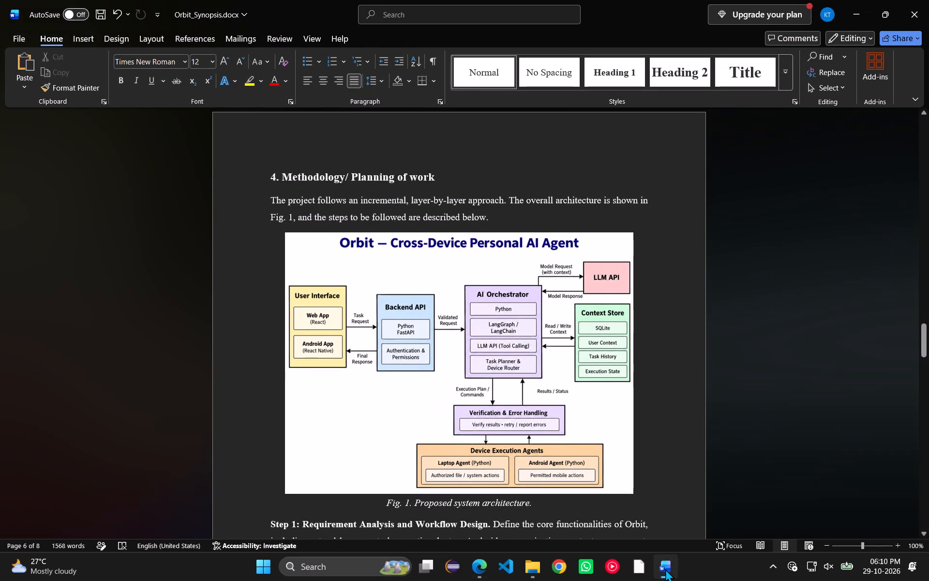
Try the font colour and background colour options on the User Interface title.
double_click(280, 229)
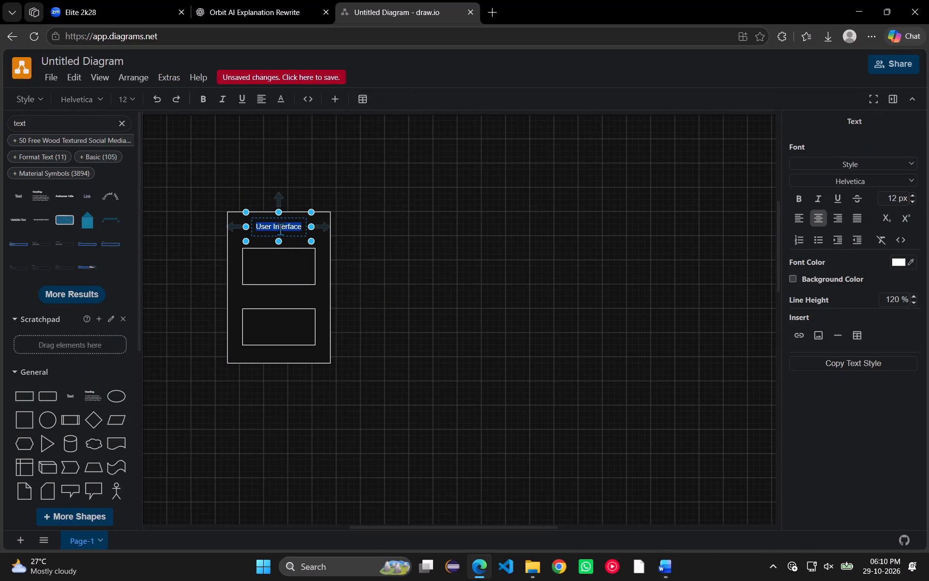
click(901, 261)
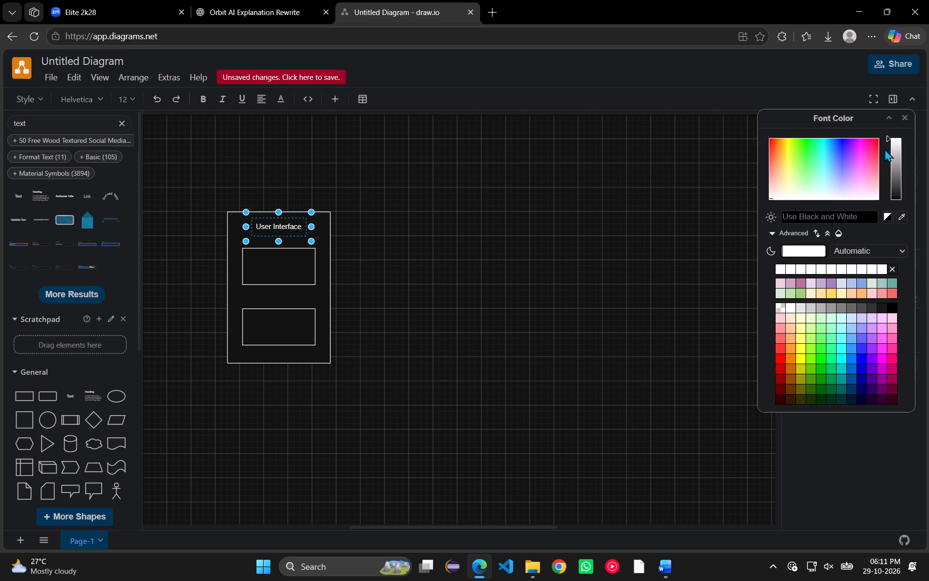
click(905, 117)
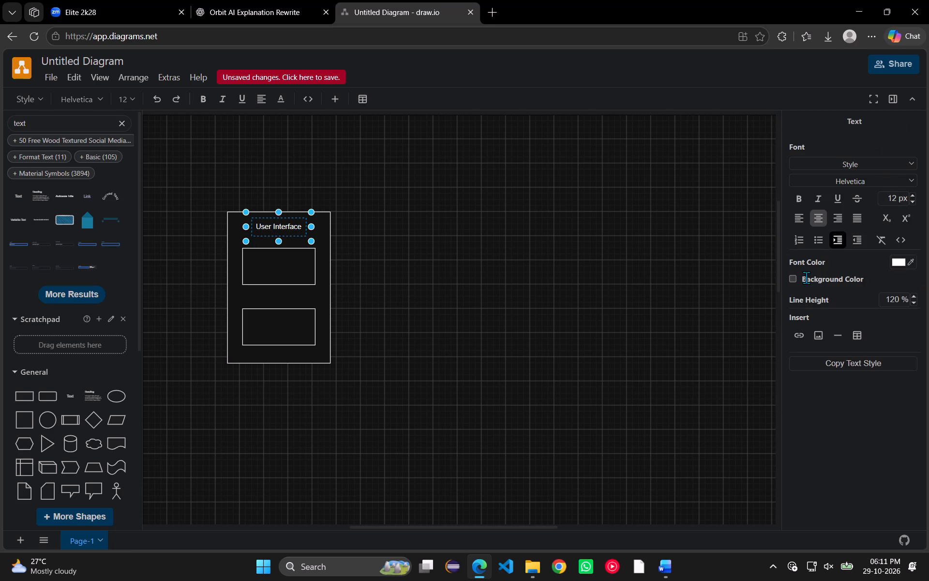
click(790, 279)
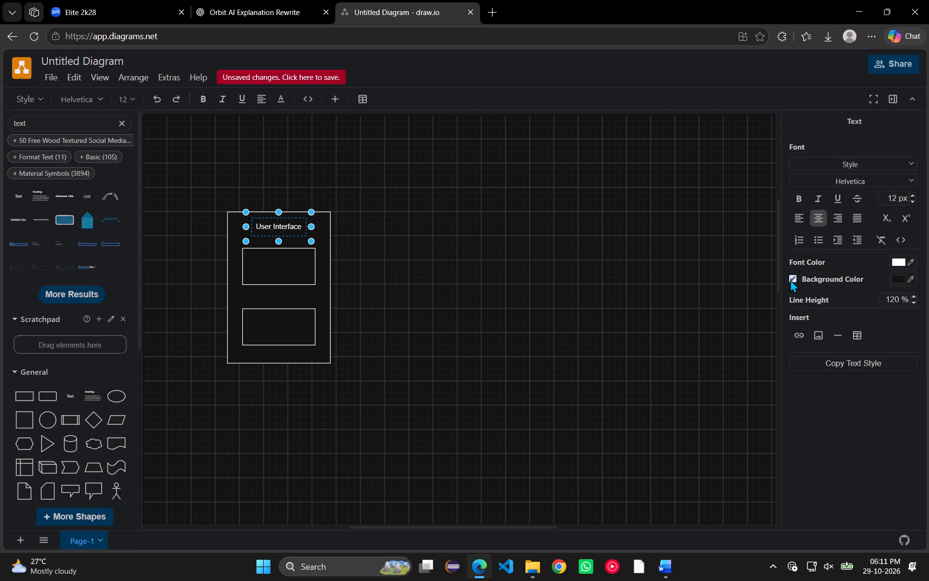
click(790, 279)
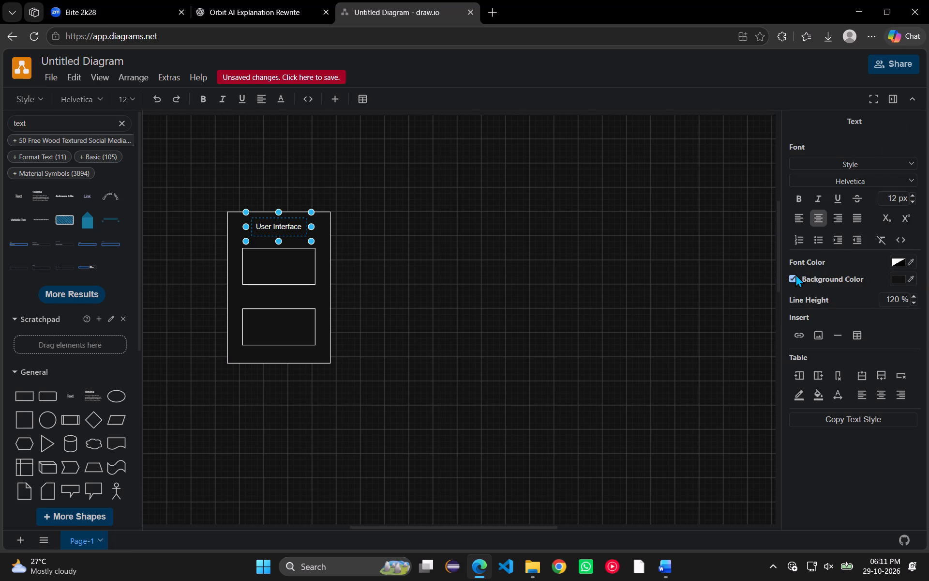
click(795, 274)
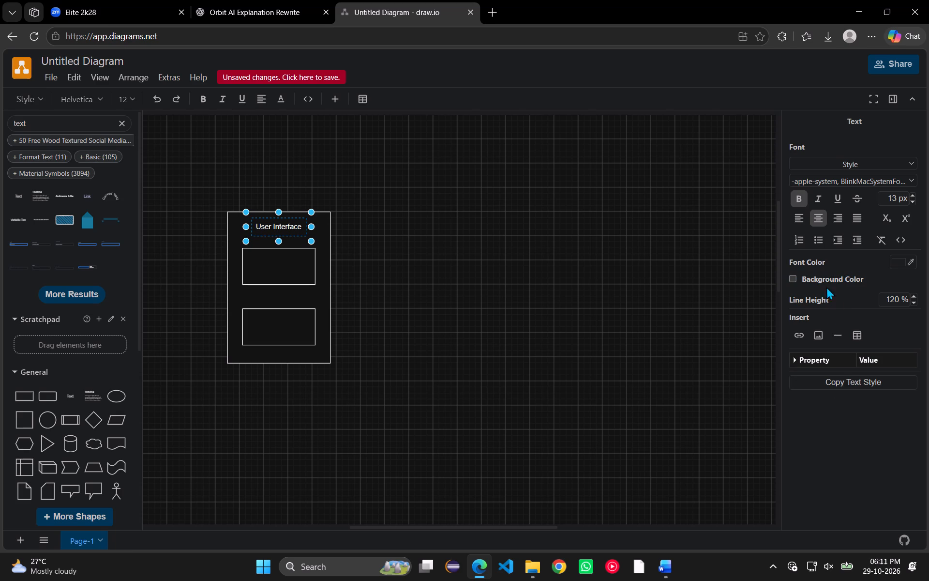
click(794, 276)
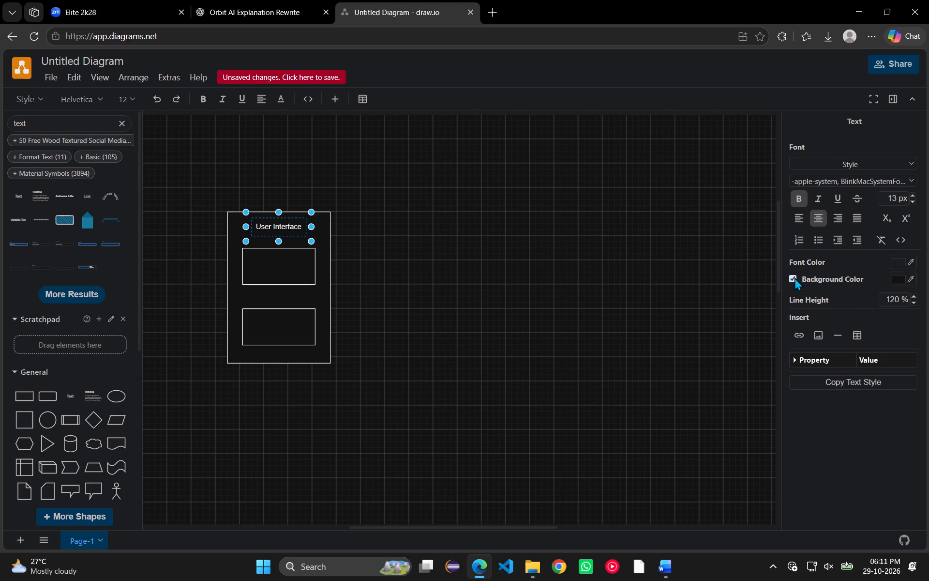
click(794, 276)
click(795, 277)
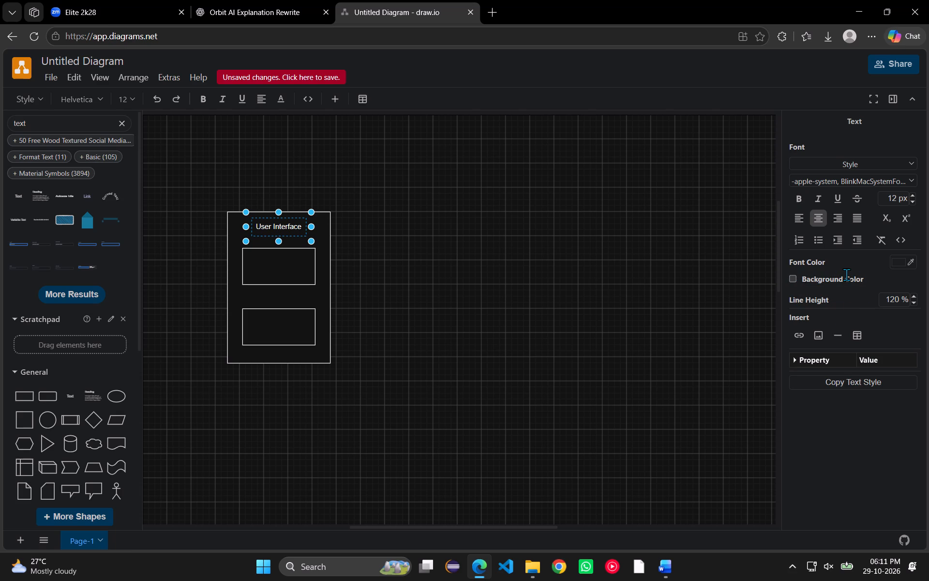
Make the whole User Interface title bold.
click(797, 203)
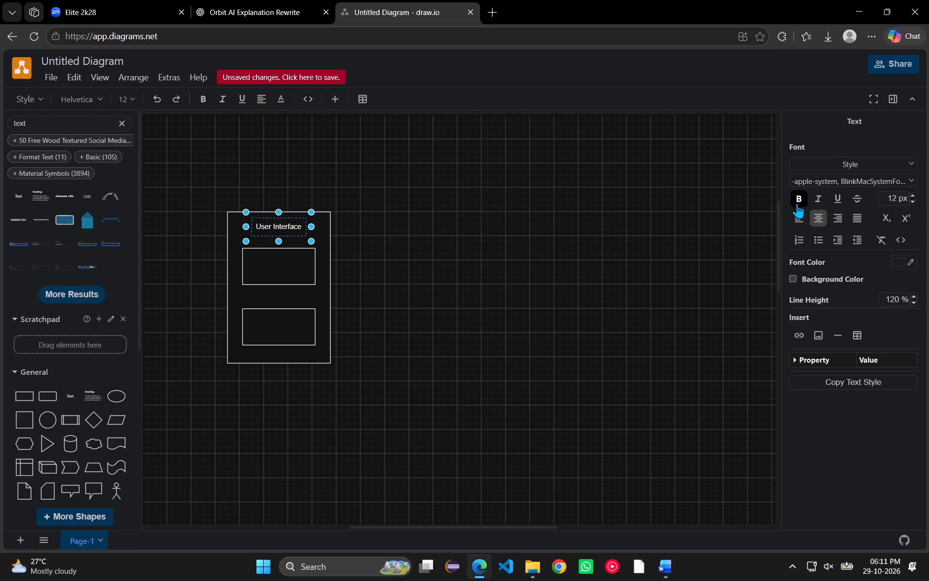
click(804, 196)
click(804, 196)
double_click(279, 224)
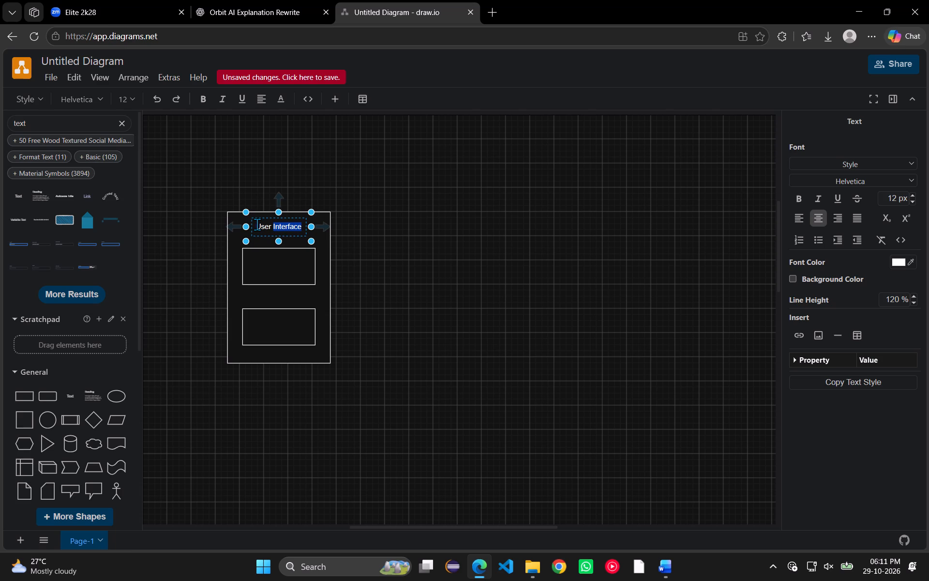
drag(257, 224, 300, 226)
click(798, 195)
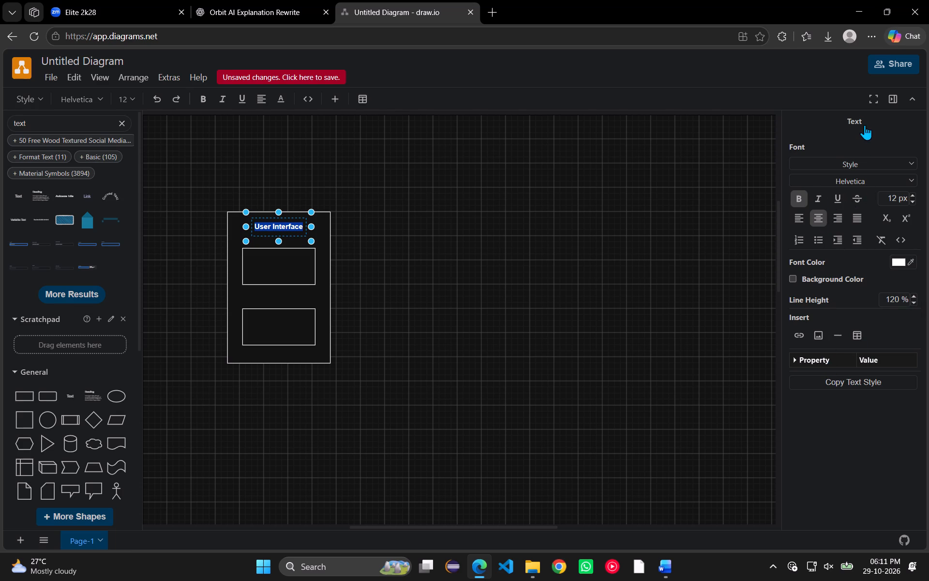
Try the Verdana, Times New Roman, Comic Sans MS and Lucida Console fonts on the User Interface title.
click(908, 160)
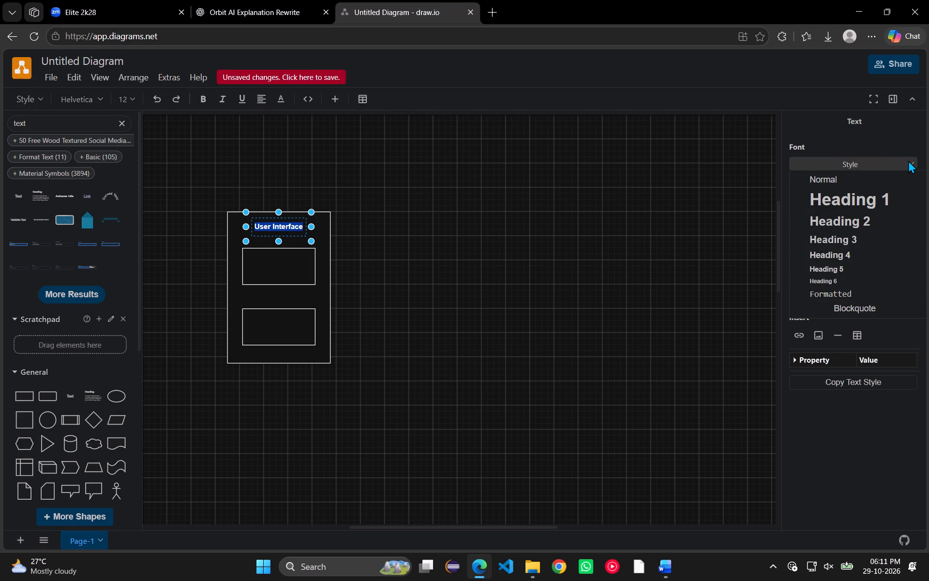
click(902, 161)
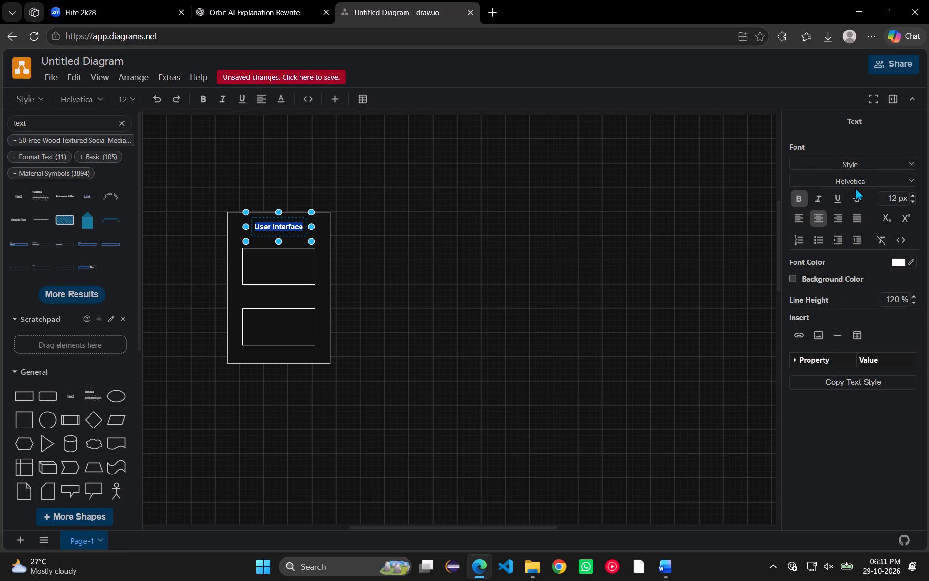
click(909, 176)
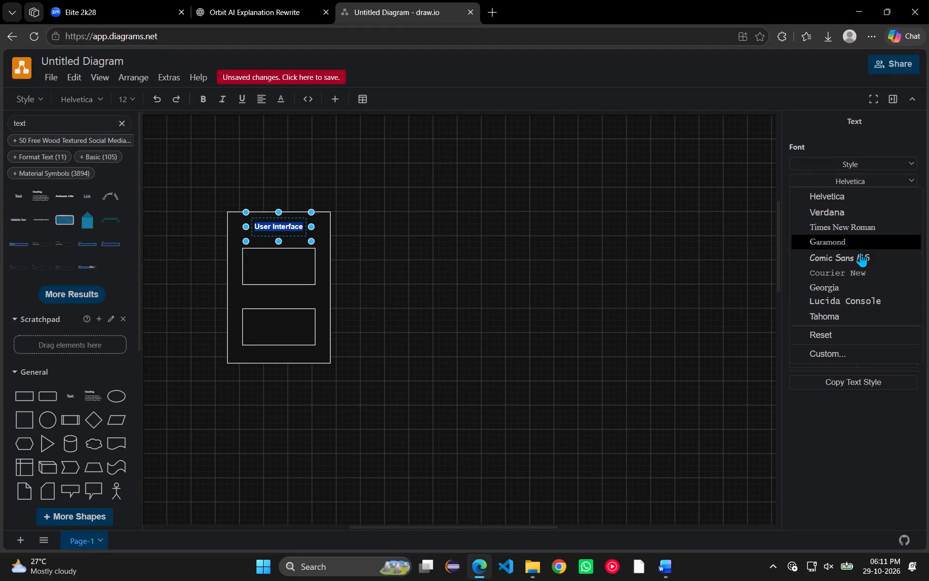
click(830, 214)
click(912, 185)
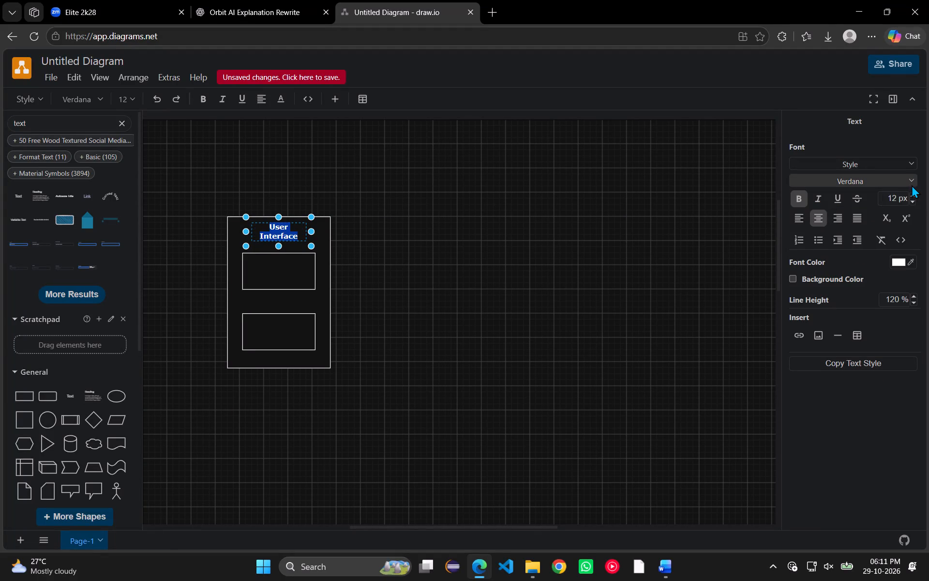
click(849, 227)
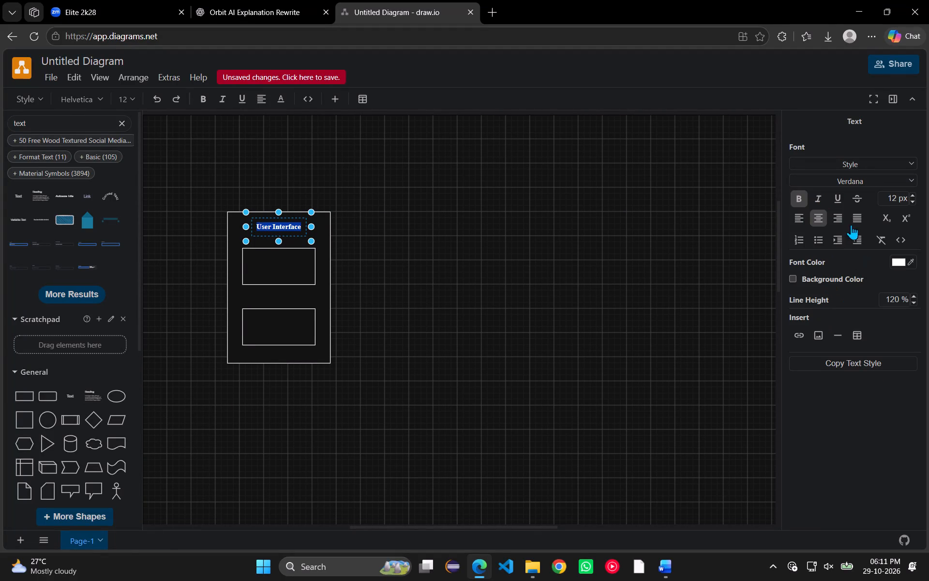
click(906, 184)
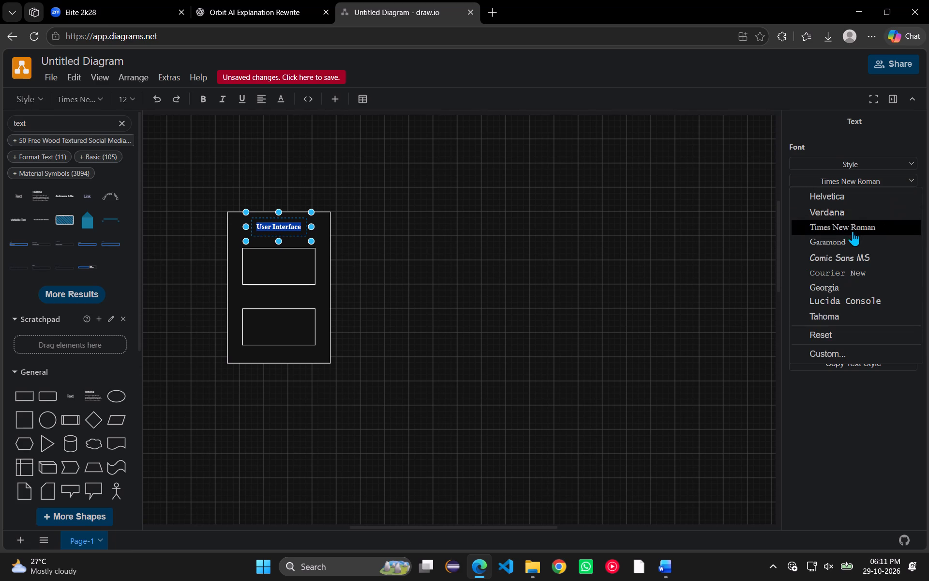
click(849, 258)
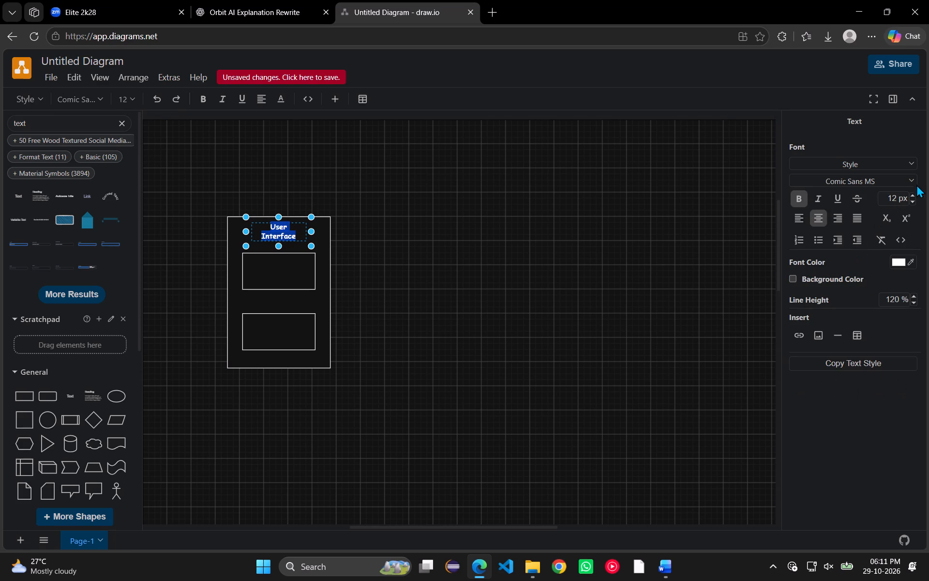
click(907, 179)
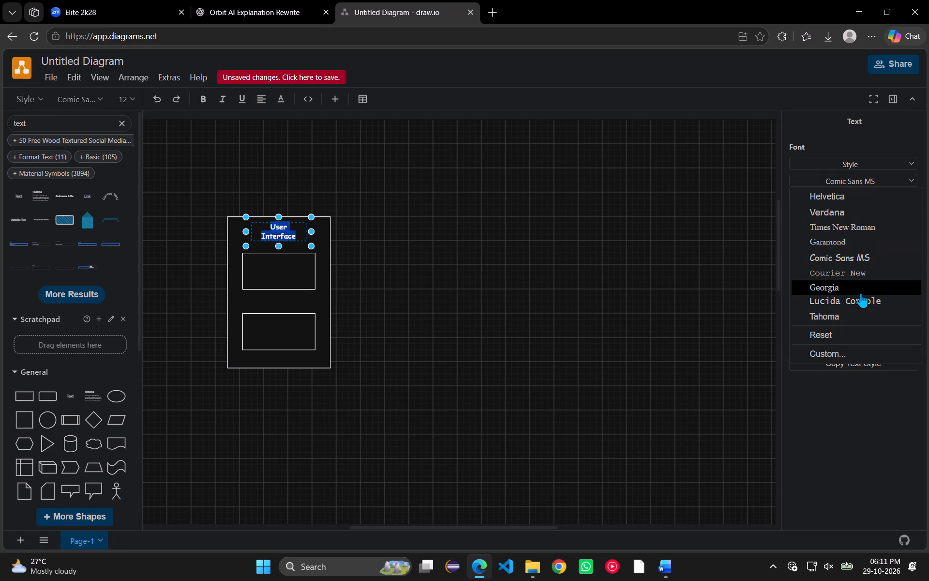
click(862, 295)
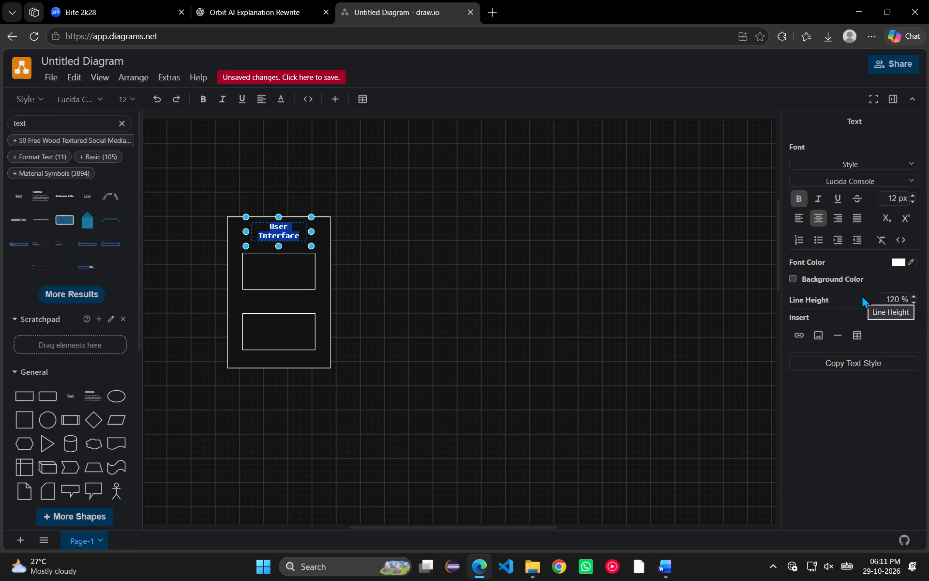
Switch to the Word document to check the lettering of the User Interface title in Fig. 1.
click(661, 562)
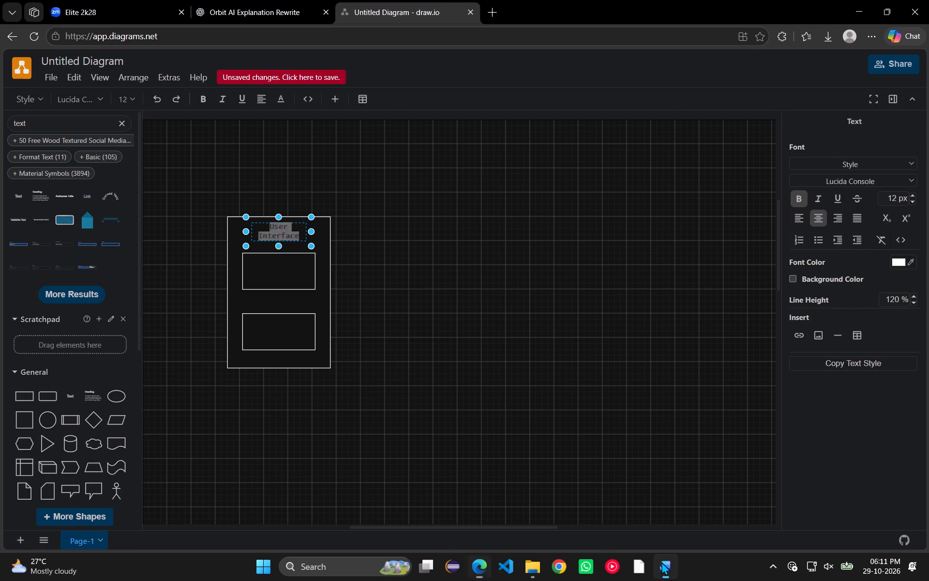
click(661, 562)
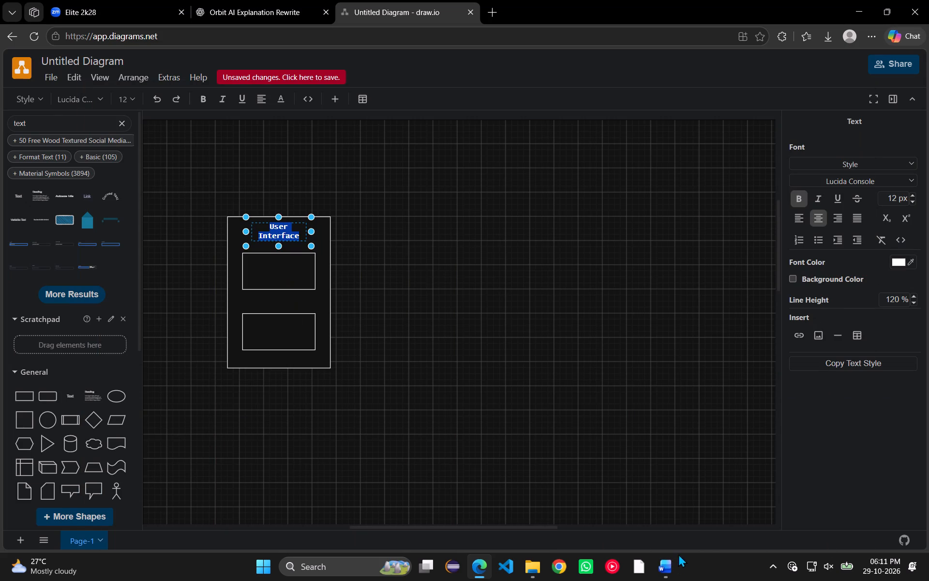
click(669, 564)
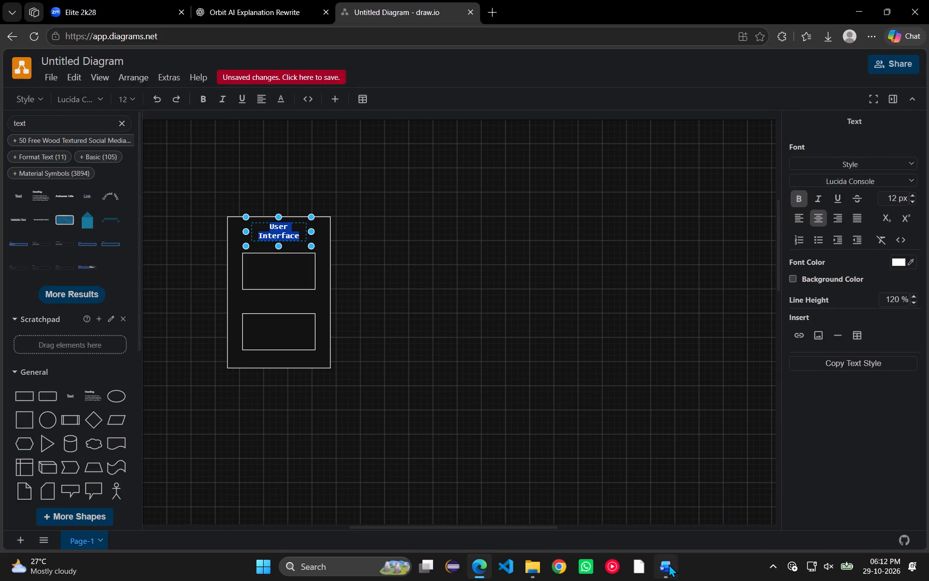
click(669, 564)
click(898, 181)
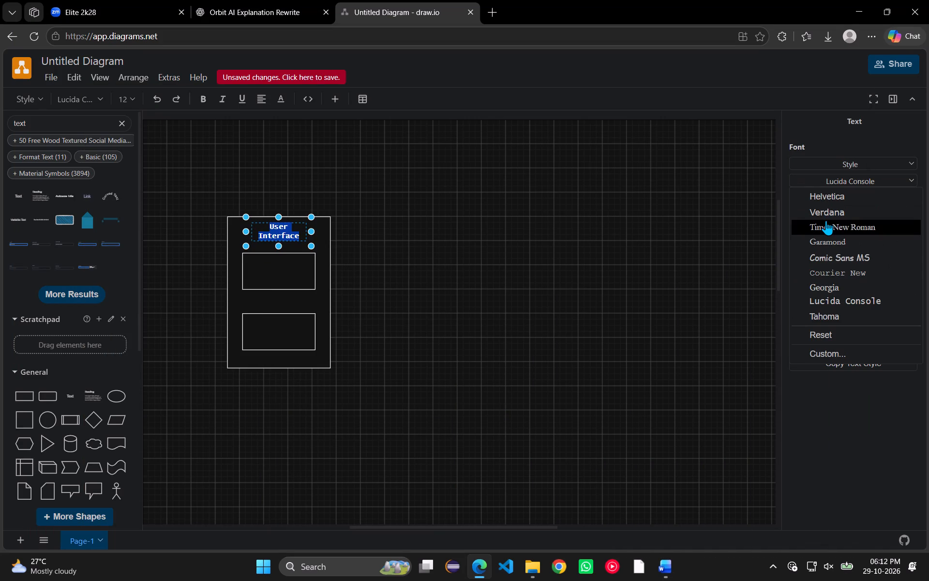
click(826, 220)
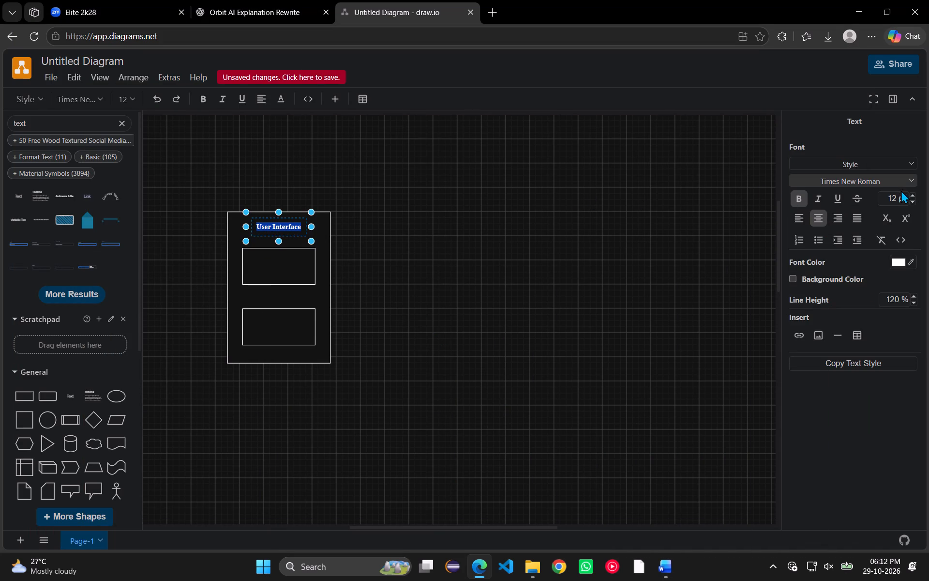
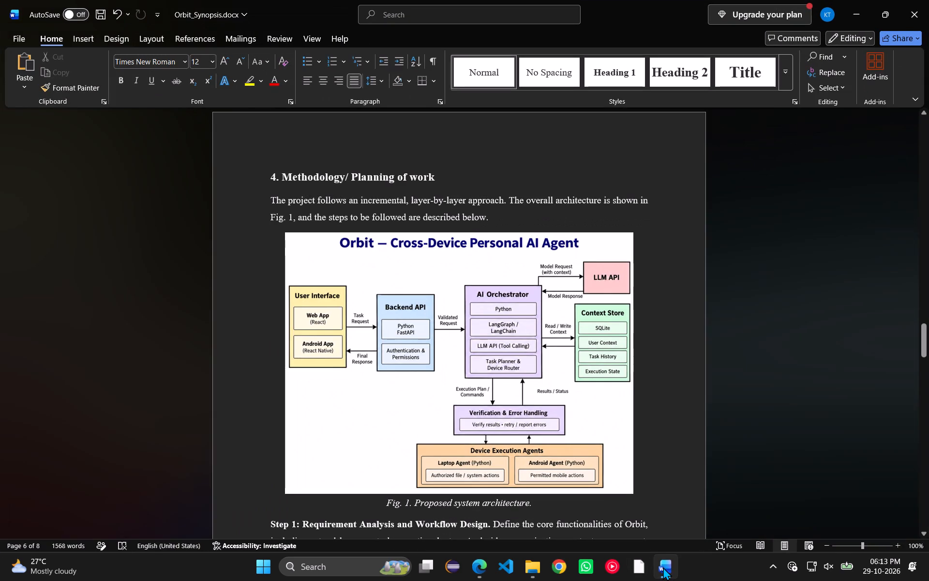
click(663, 567)
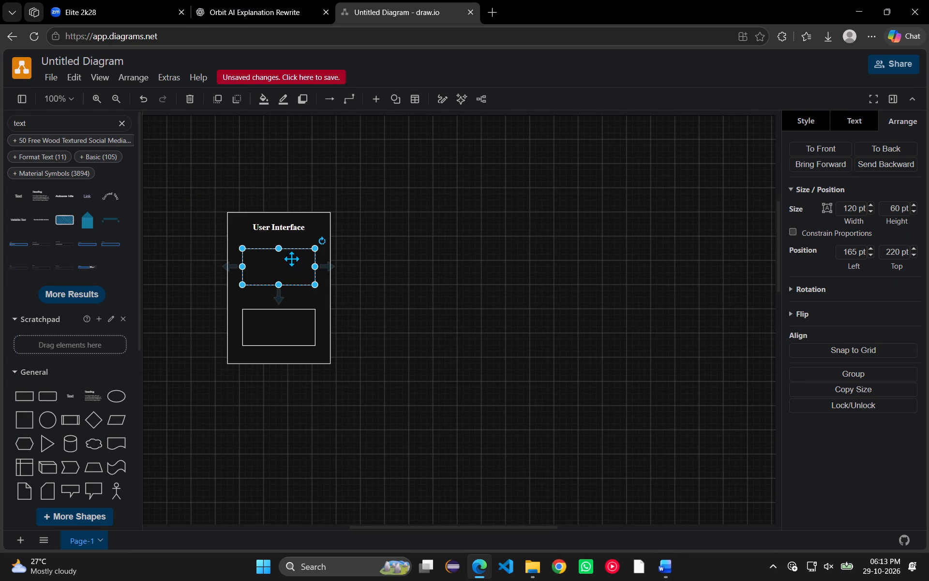
click(283, 264)
double_click(282, 264)
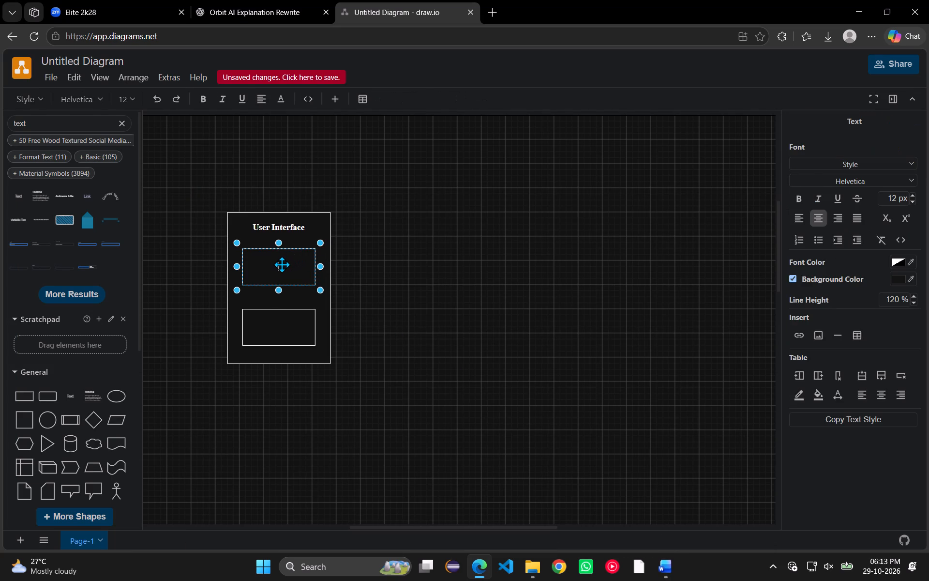
text(Web App)
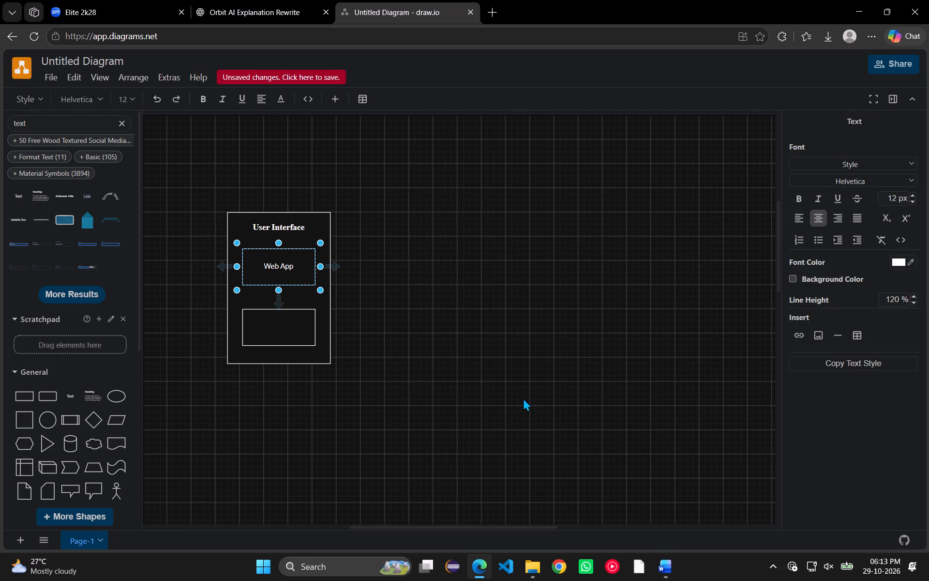
click(663, 576)
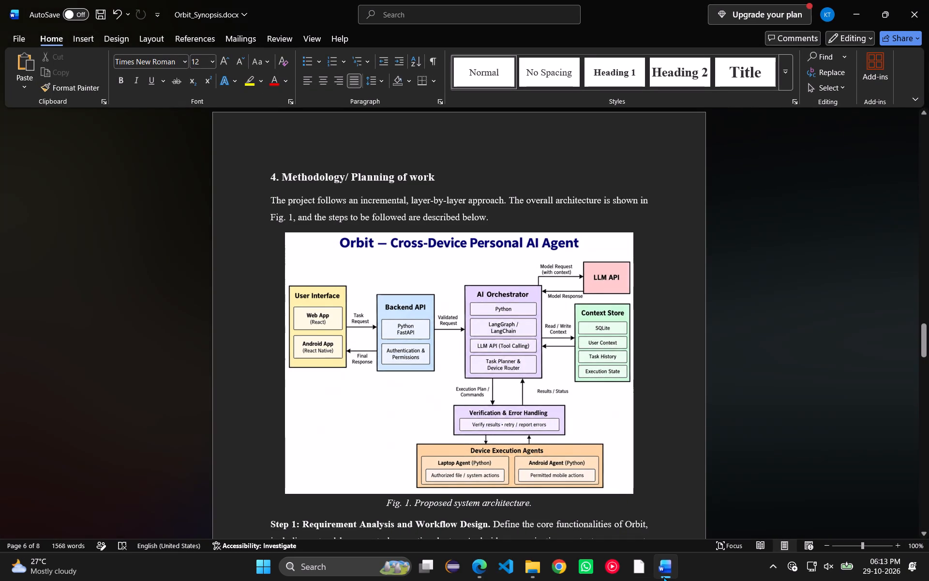
click(663, 576)
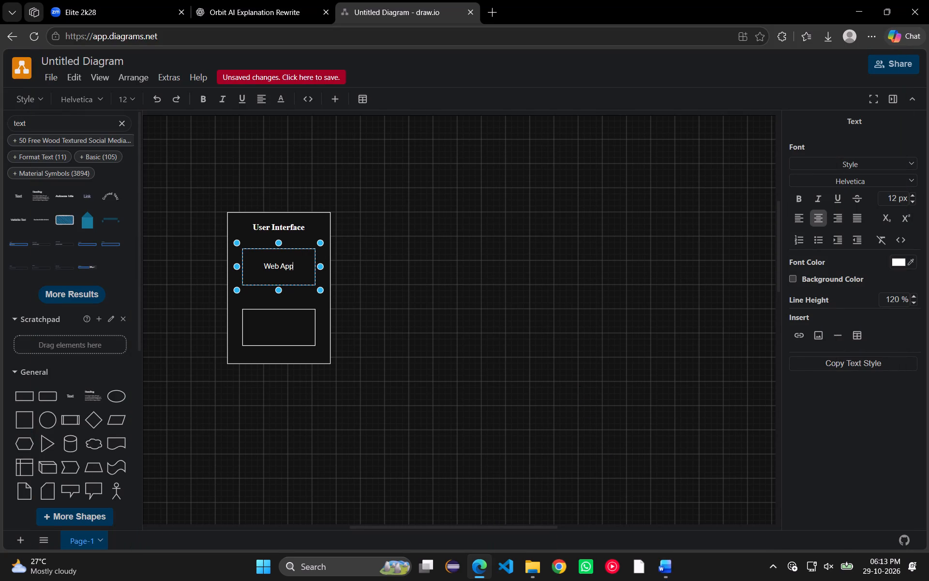
key(Return)
text(())
key(Left)
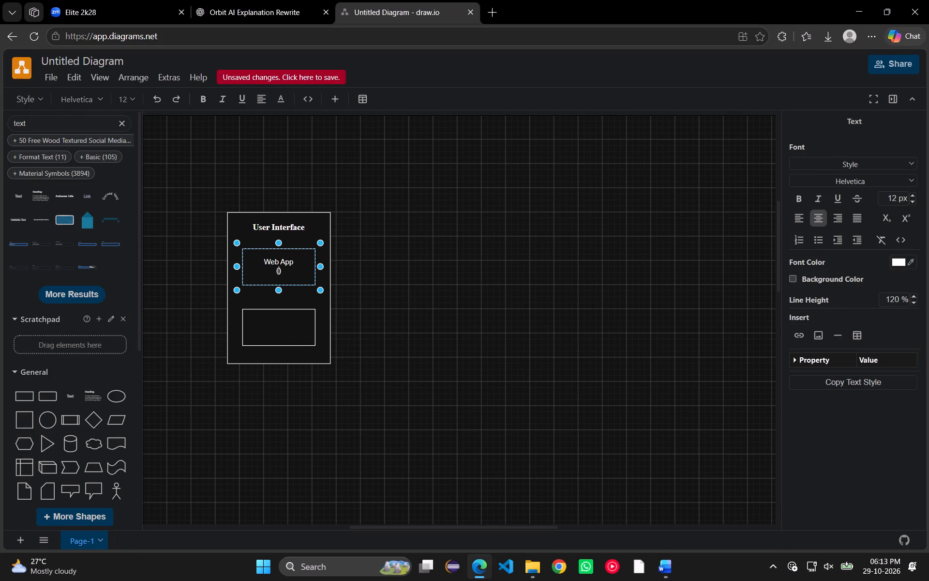
text(React)
Label the lower inner box "Android App" with "(Reactive Native)" on a second line, consulting Fig. 1 in the Word document.
click(666, 580)
click(666, 580)
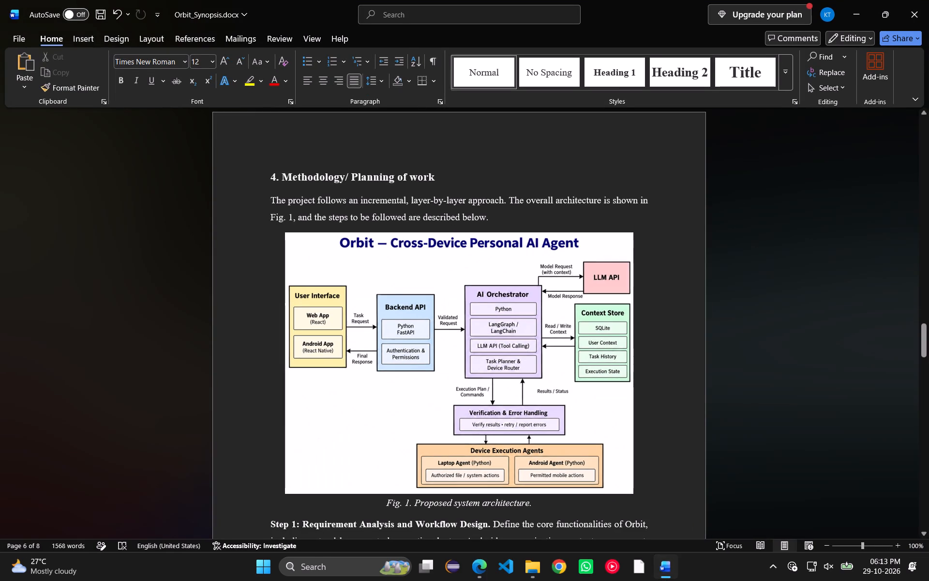
click(281, 325)
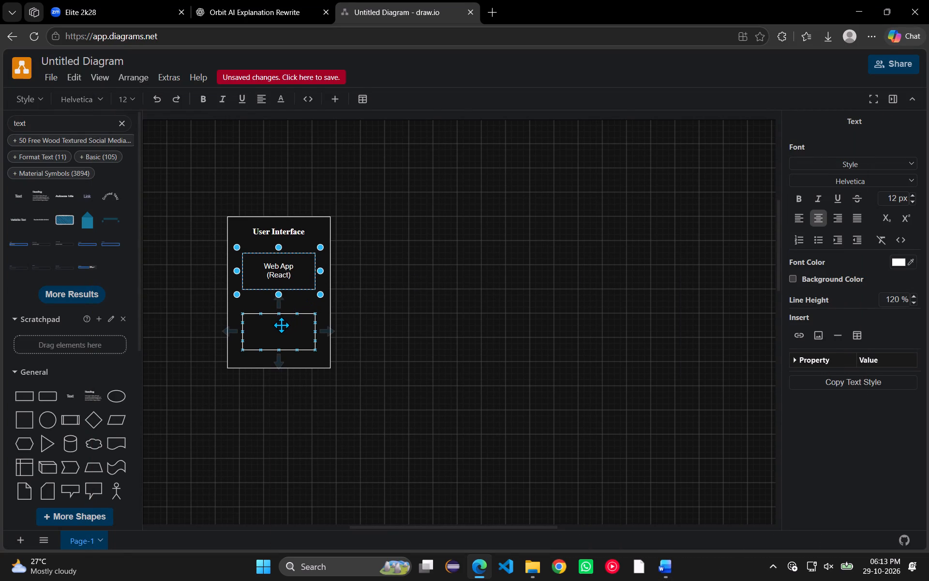
click(661, 558)
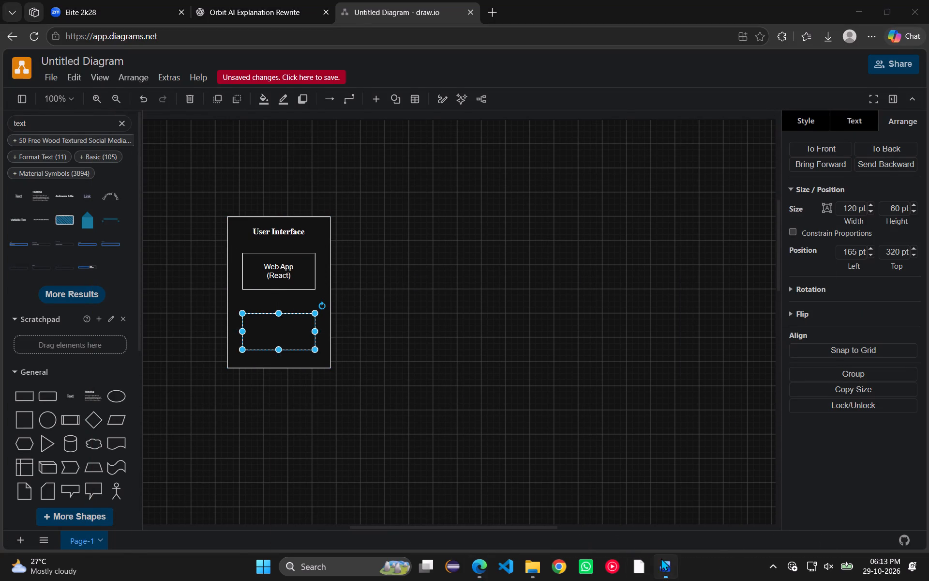
click(661, 558)
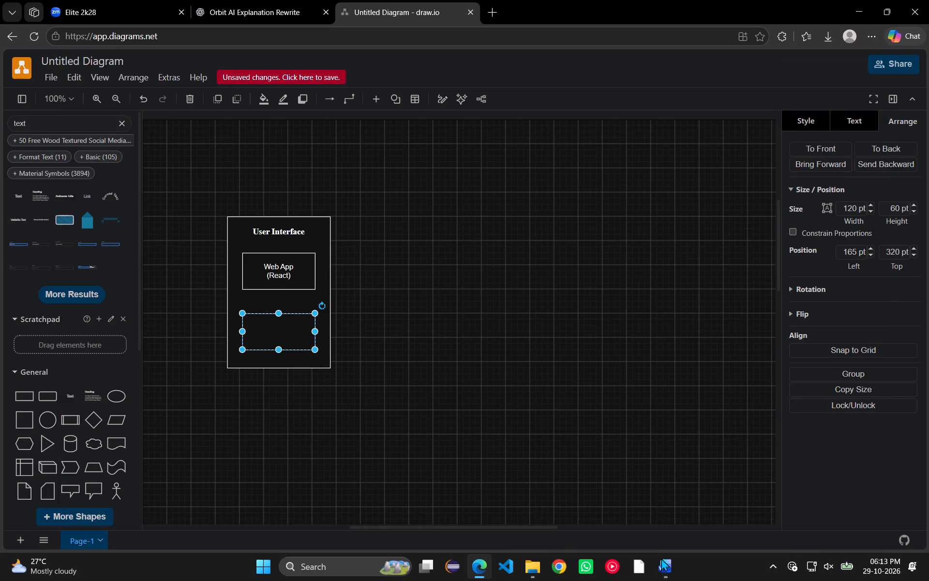
double_click(273, 332)
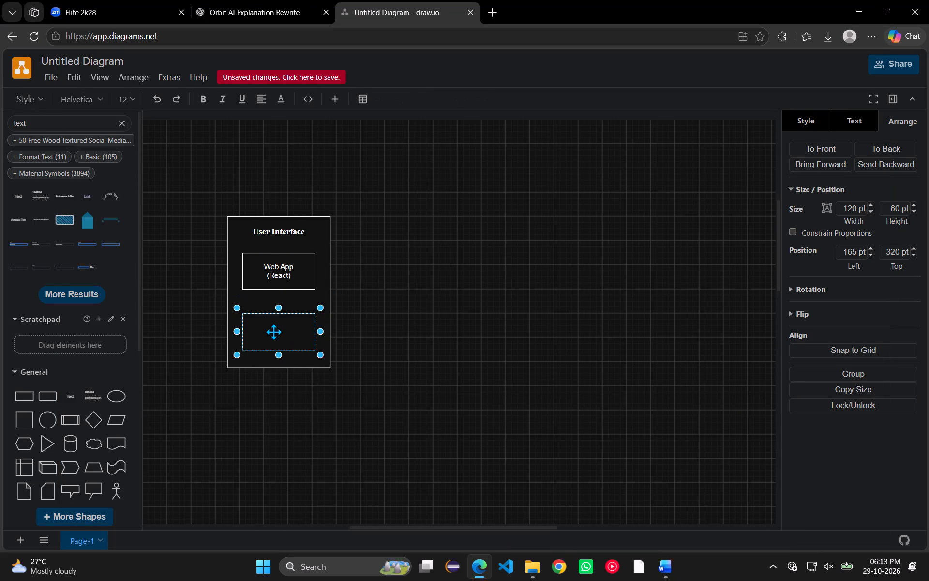
text(Androw)
key(BackSpace)
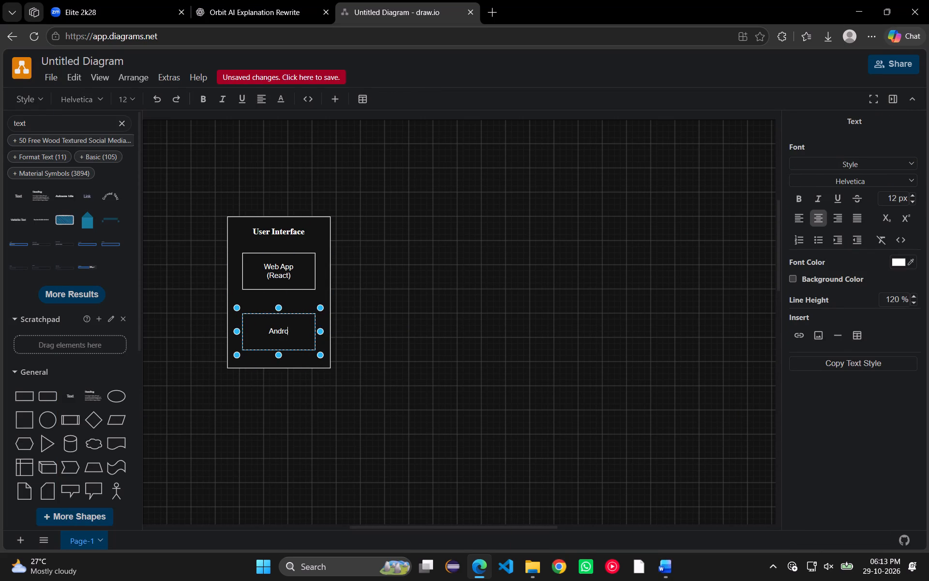
key(BackSpace)
text(oid)
click(668, 554)
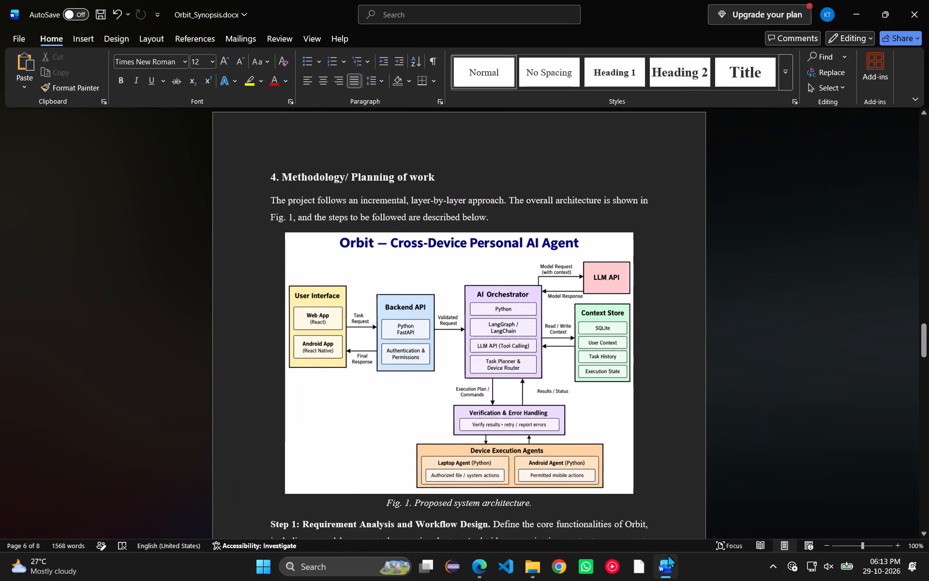
click(668, 554)
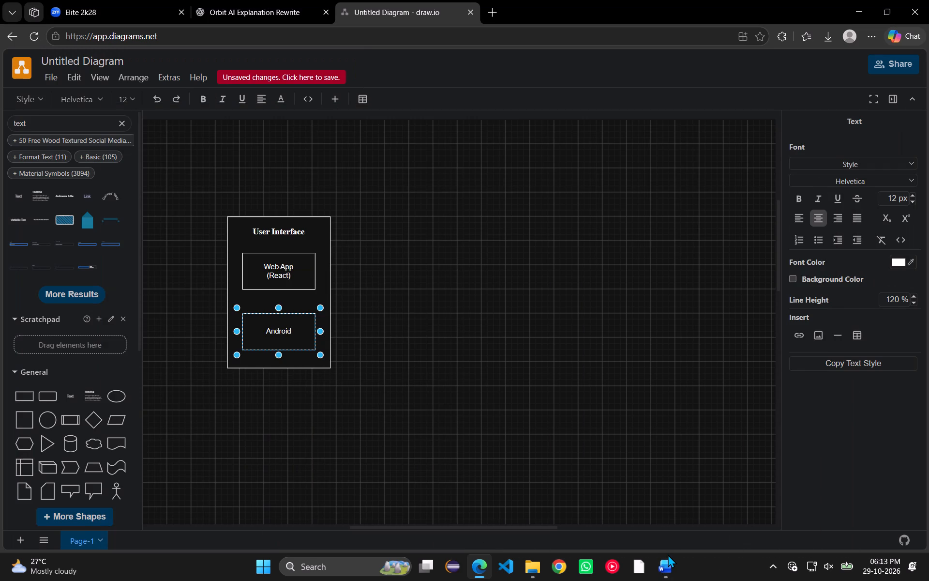
key(space)
text(App)
key(Return)
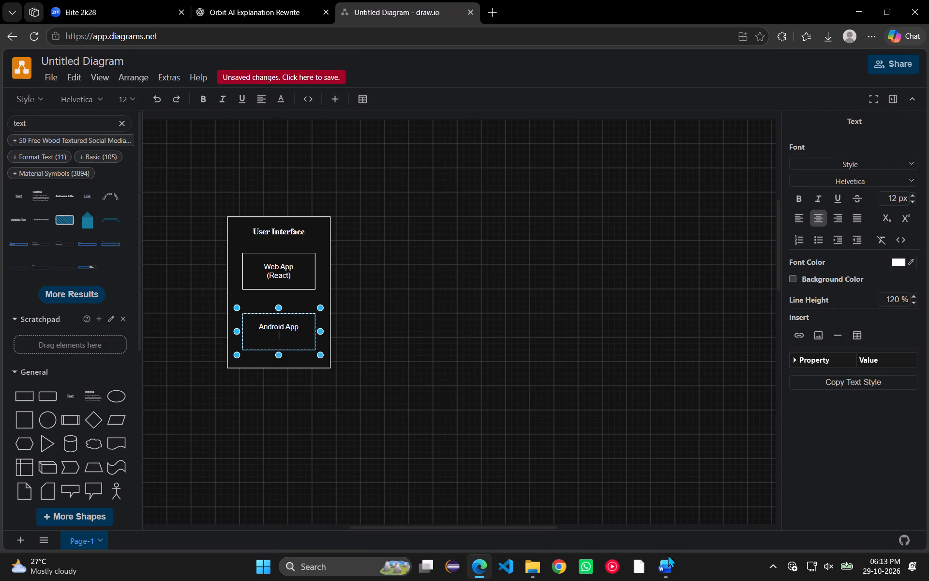
text(())
key(Left)
text(Reactive)
key(space)
text(Native)
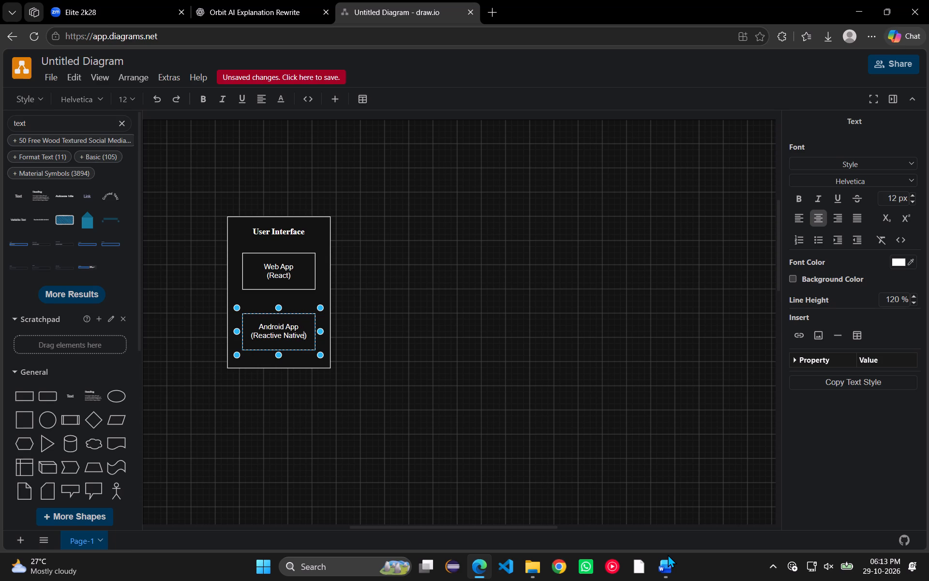
click(677, 570)
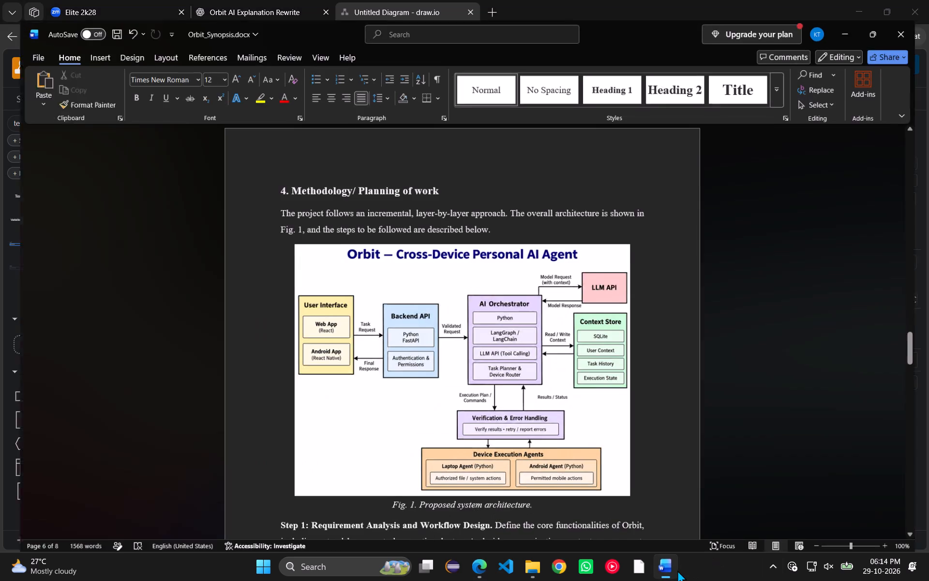
click(677, 570)
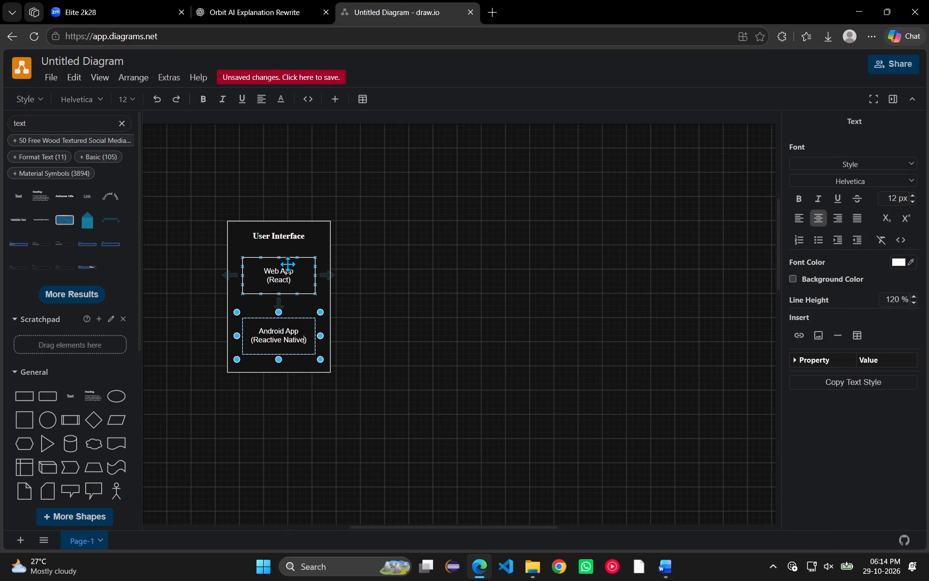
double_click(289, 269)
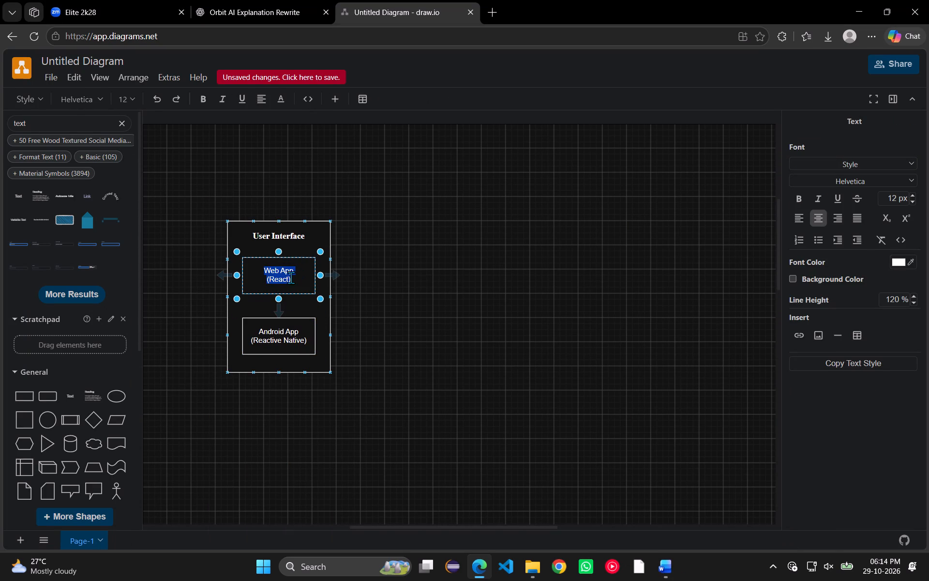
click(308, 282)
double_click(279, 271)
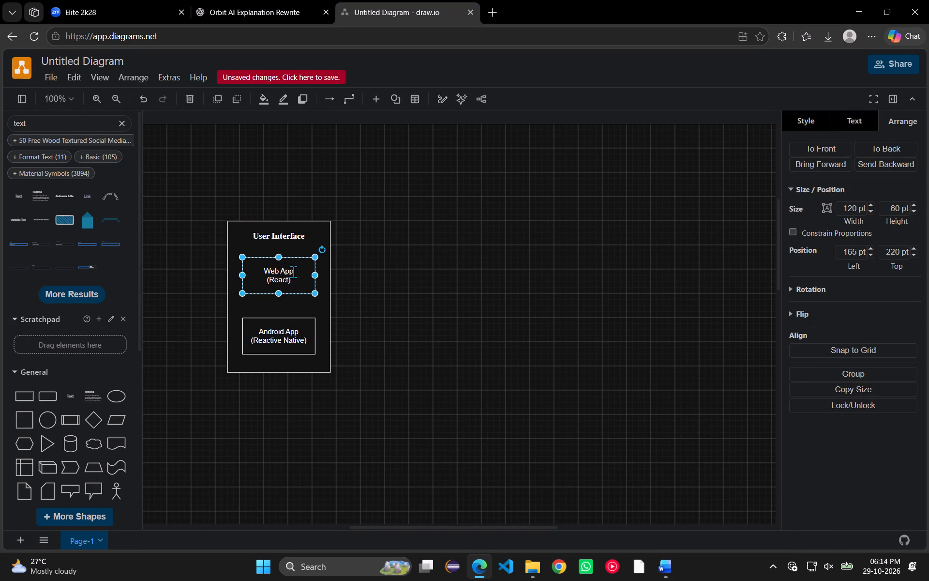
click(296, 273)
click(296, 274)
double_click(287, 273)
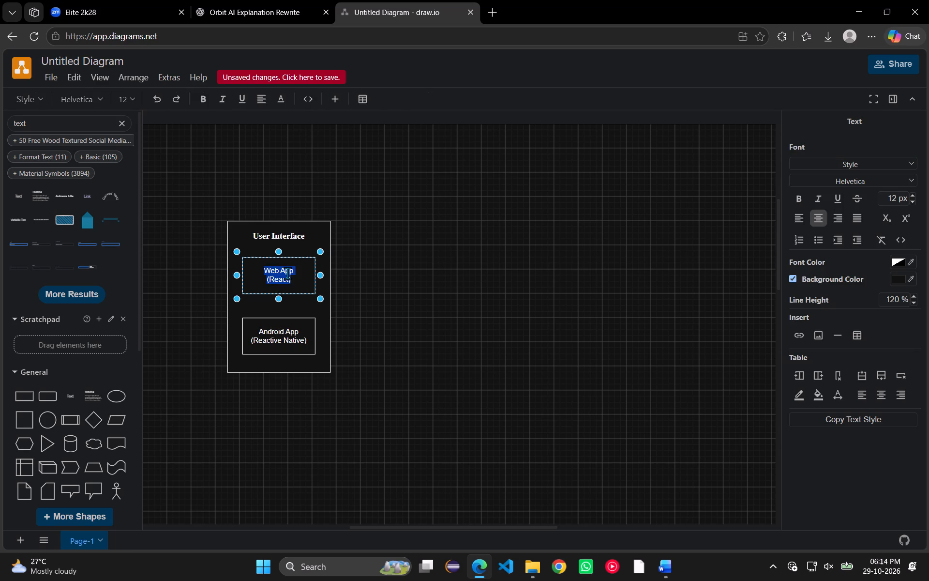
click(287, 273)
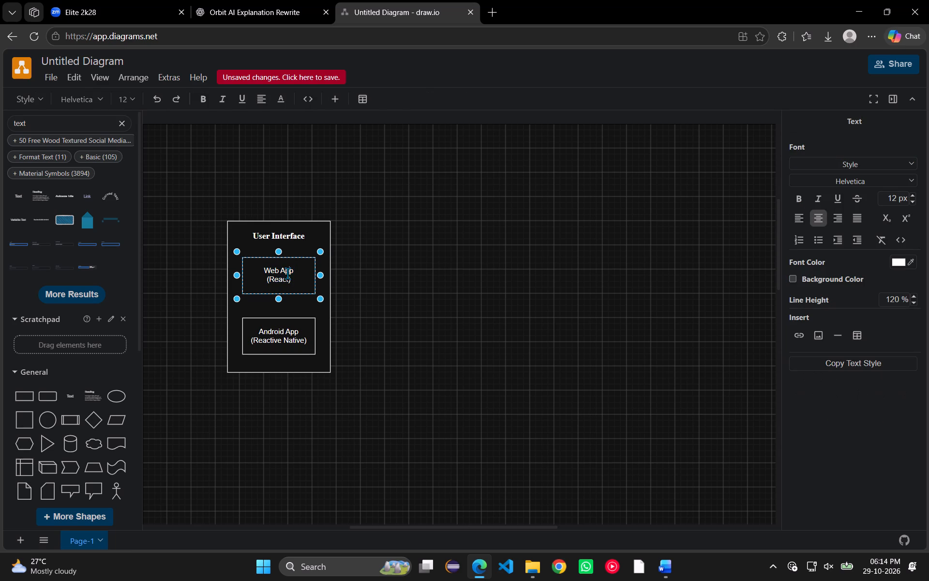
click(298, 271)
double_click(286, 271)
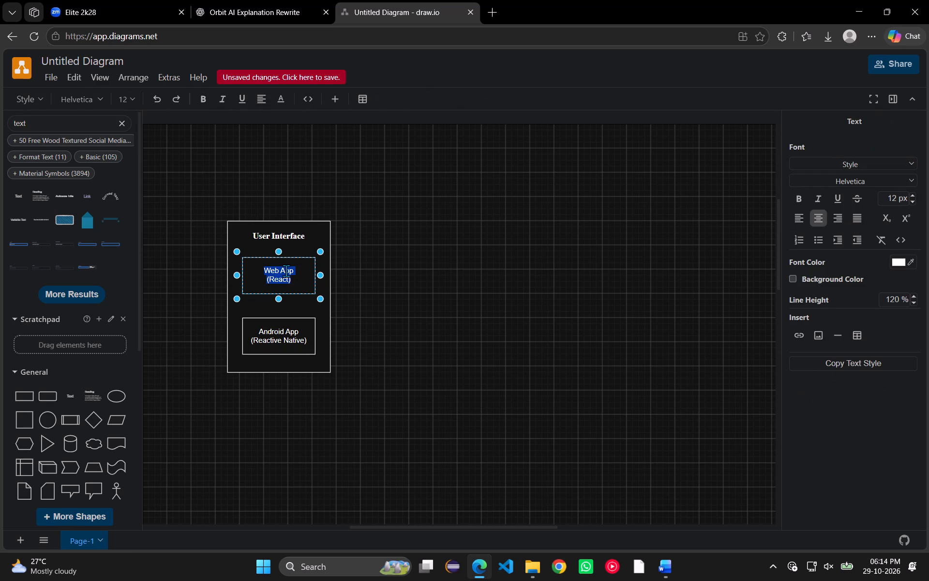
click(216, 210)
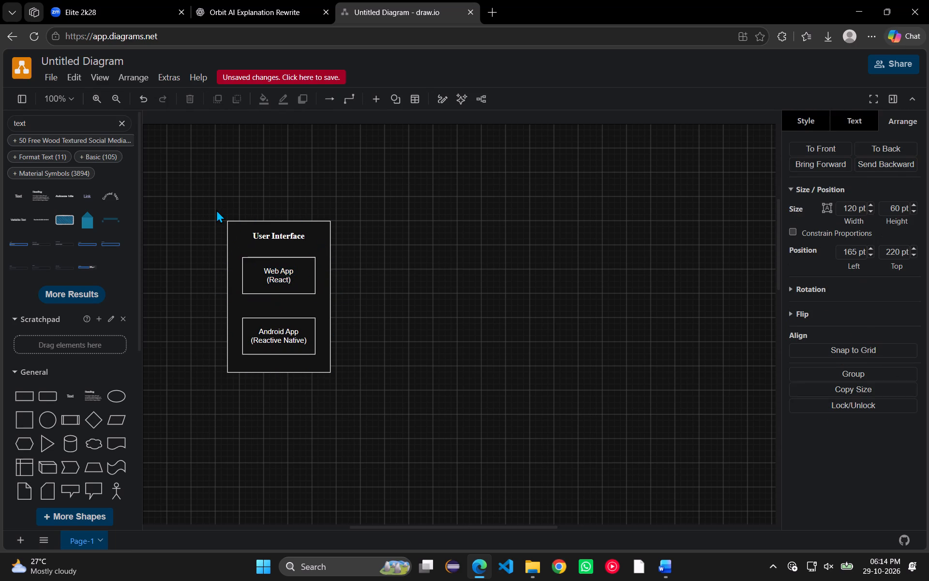
Group the User Interface frame, its title, and the Web App and Android App boxes.
drag(216, 210, 381, 394)
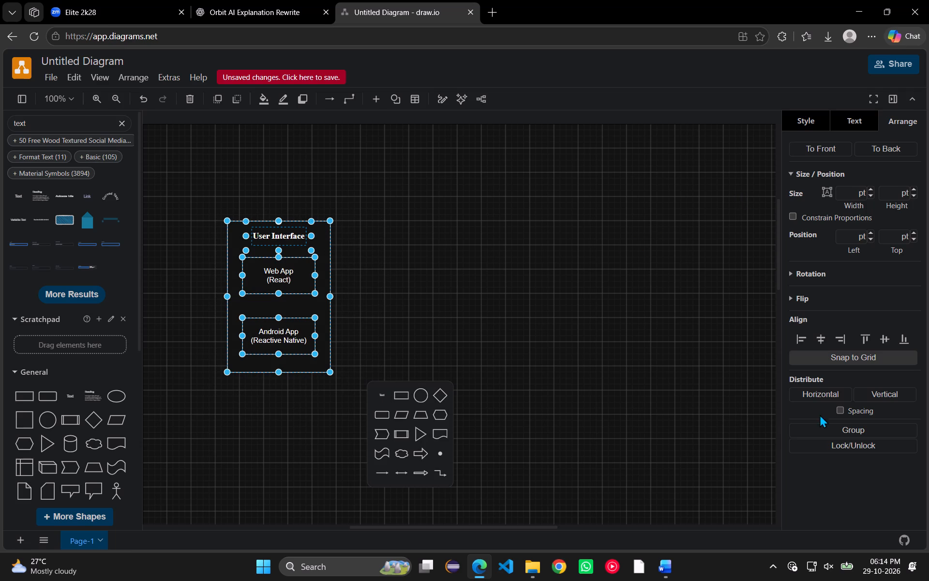
click(841, 425)
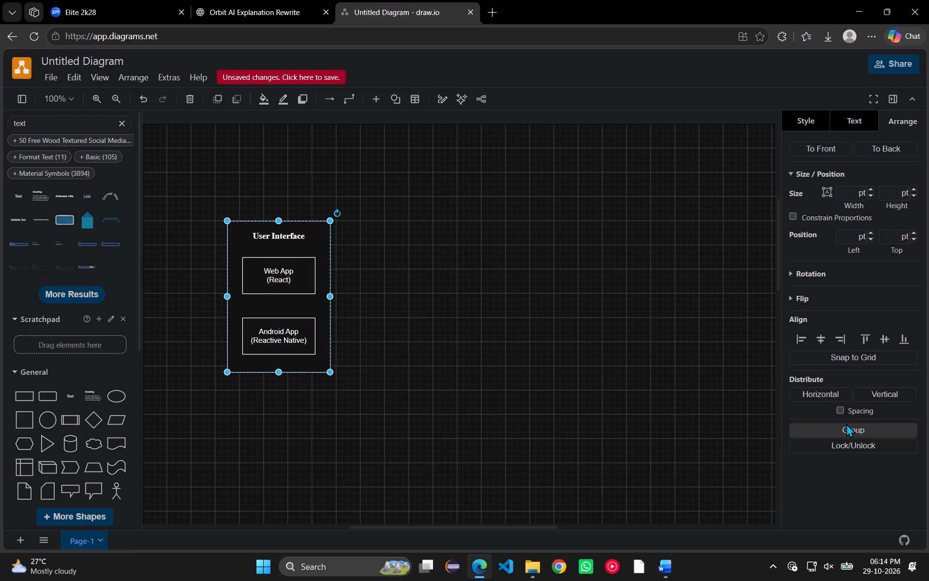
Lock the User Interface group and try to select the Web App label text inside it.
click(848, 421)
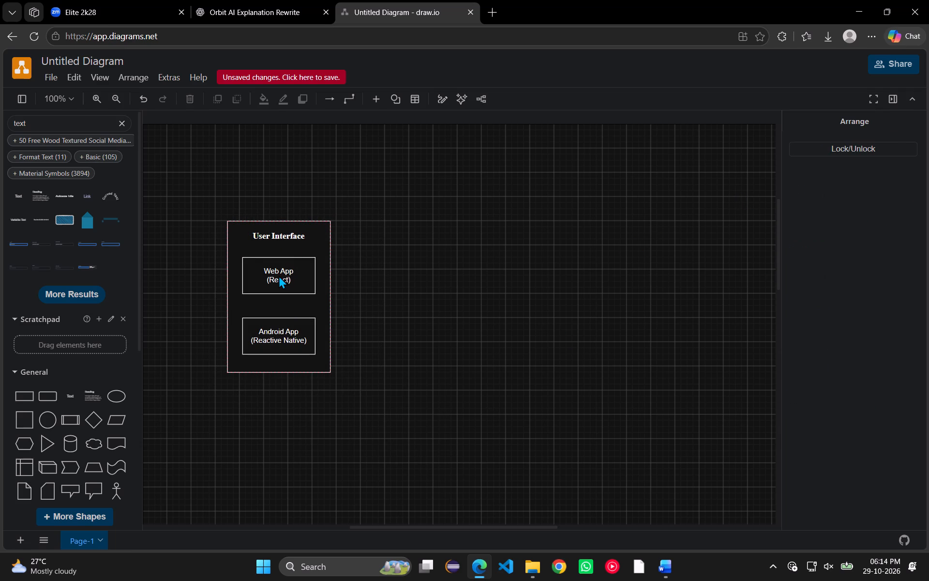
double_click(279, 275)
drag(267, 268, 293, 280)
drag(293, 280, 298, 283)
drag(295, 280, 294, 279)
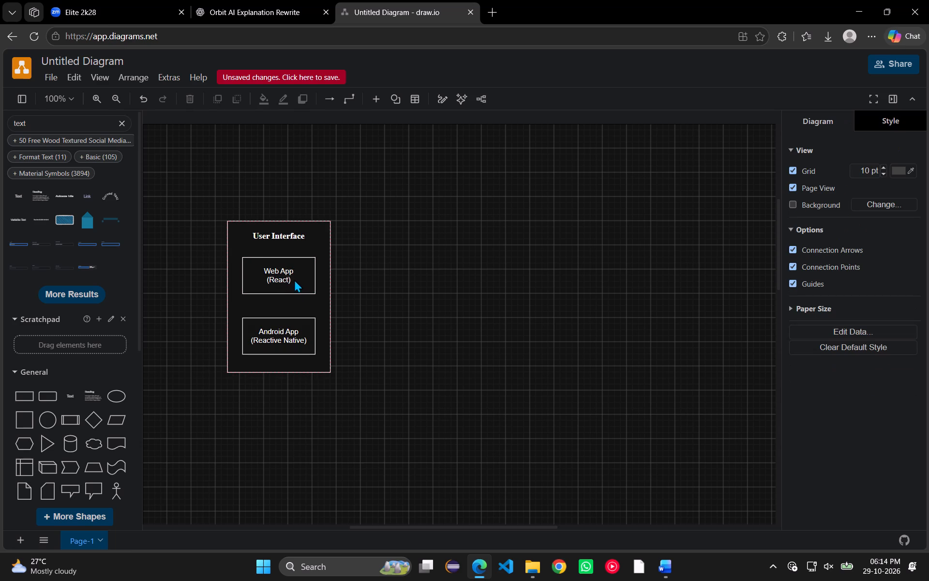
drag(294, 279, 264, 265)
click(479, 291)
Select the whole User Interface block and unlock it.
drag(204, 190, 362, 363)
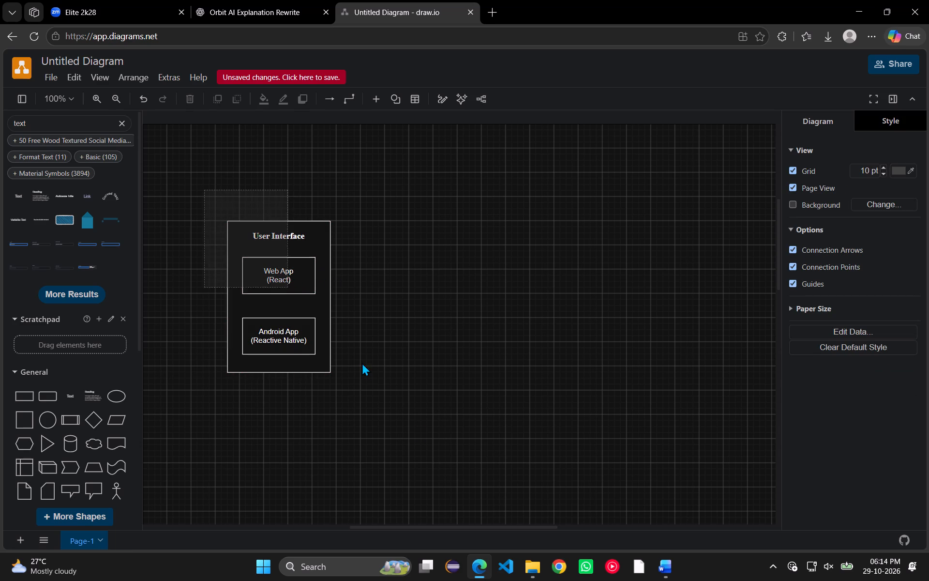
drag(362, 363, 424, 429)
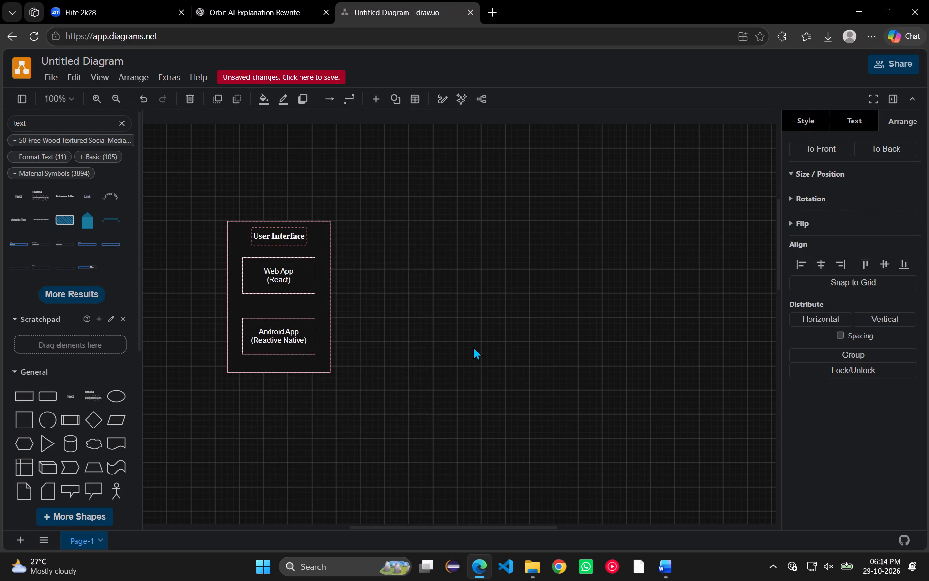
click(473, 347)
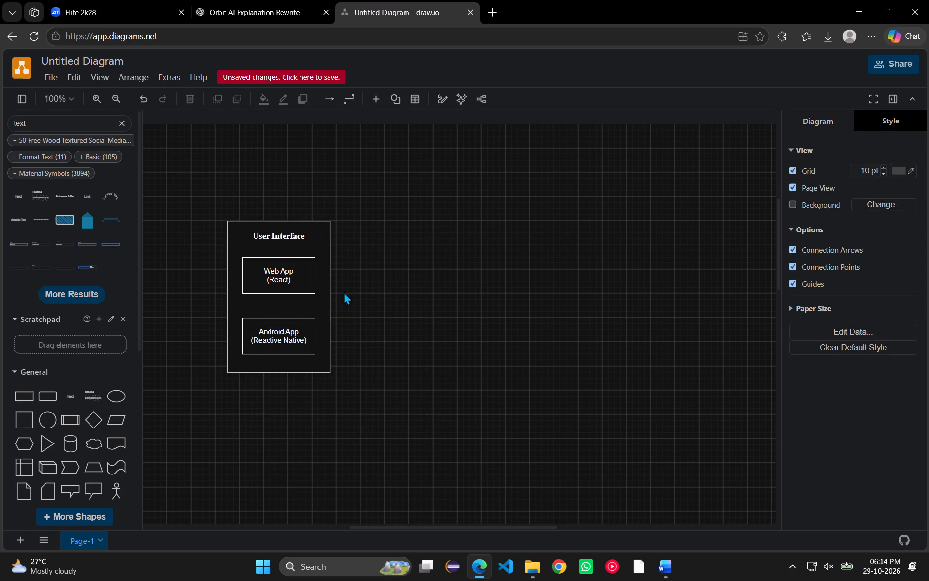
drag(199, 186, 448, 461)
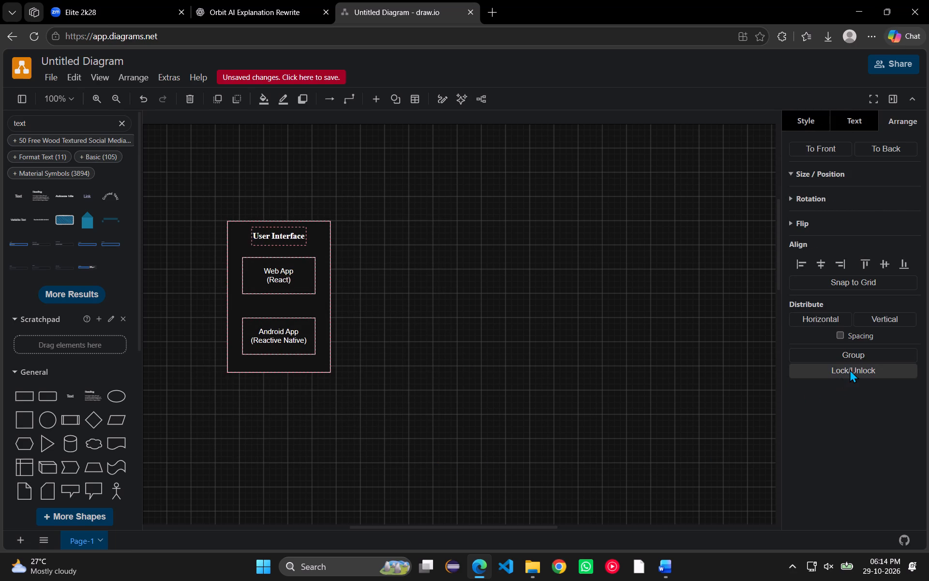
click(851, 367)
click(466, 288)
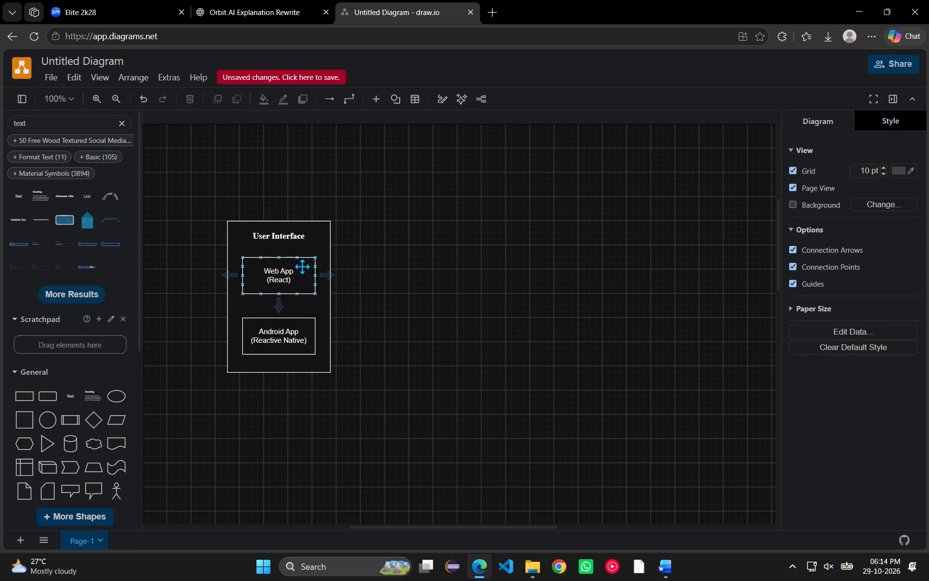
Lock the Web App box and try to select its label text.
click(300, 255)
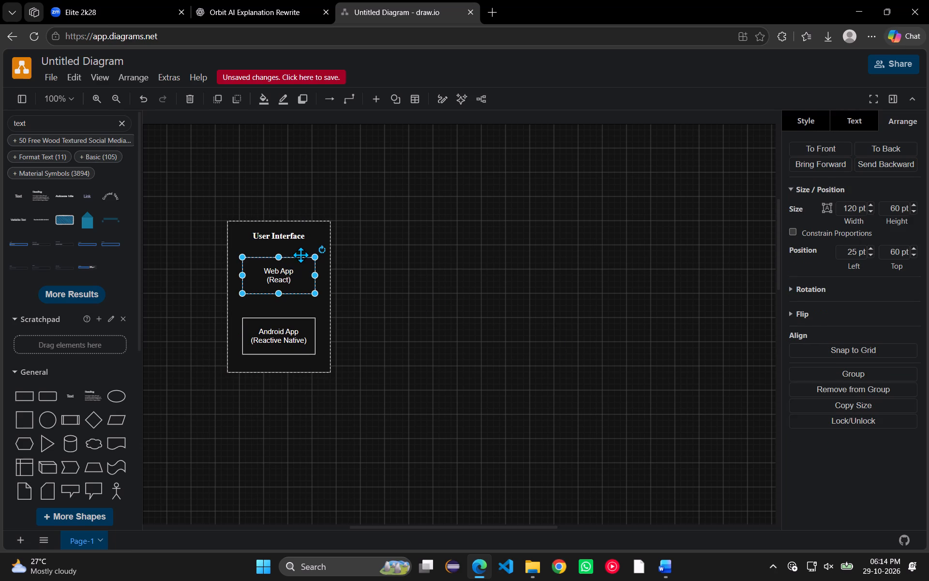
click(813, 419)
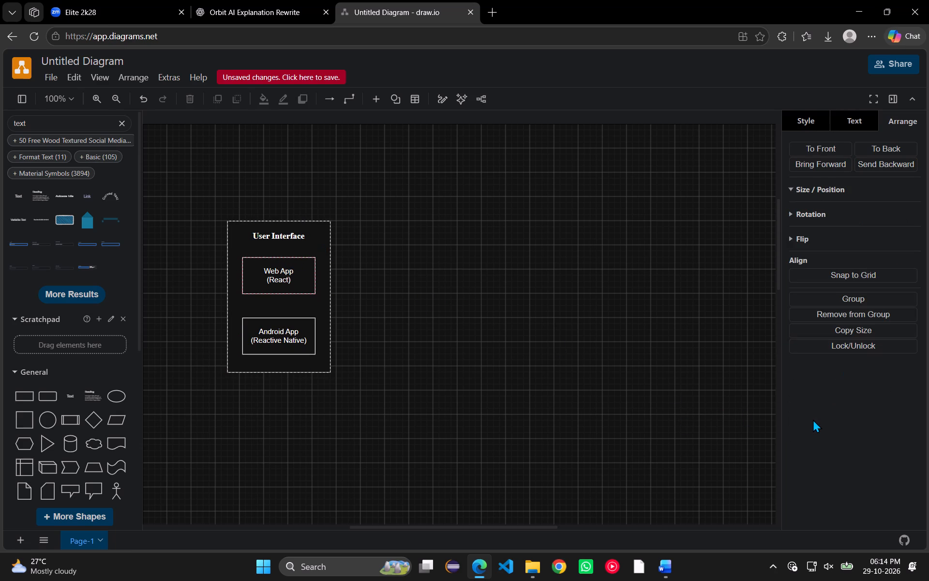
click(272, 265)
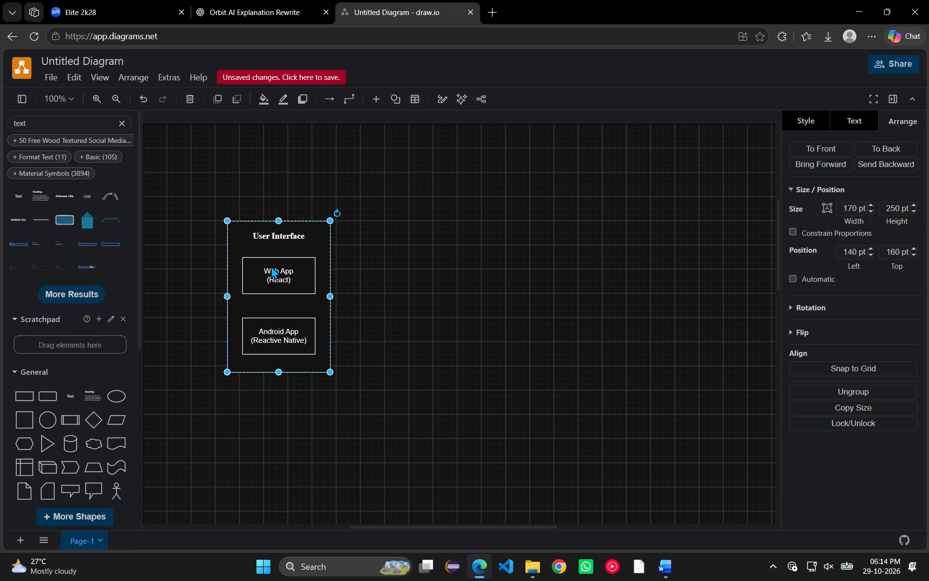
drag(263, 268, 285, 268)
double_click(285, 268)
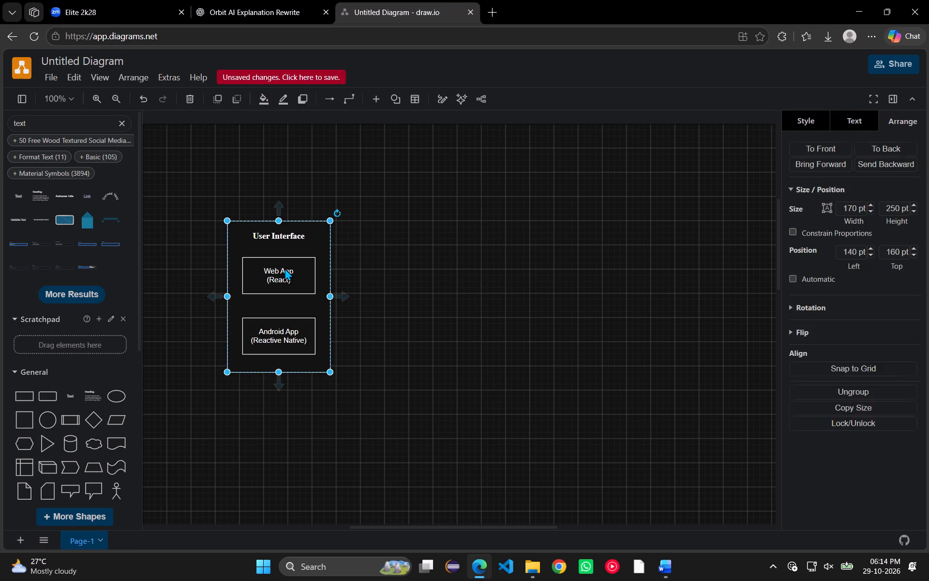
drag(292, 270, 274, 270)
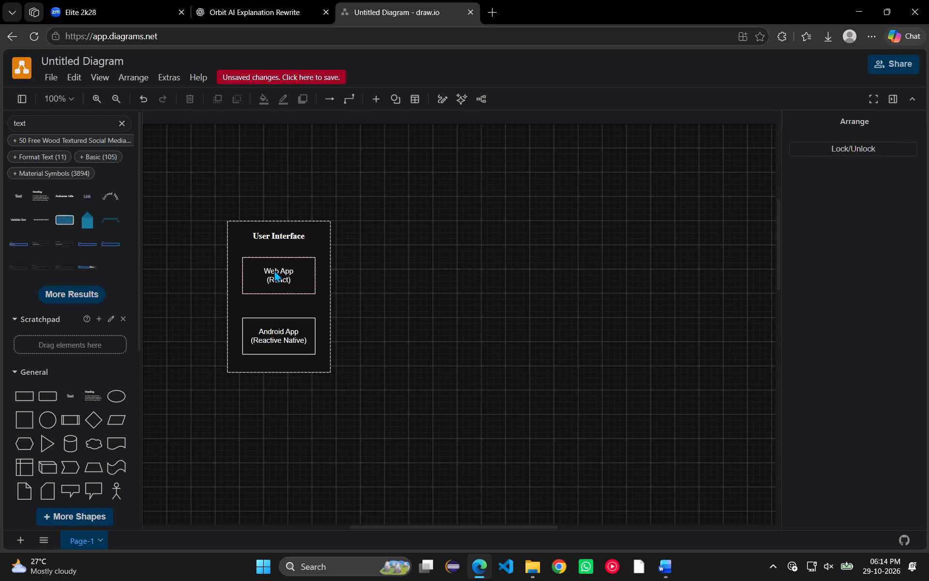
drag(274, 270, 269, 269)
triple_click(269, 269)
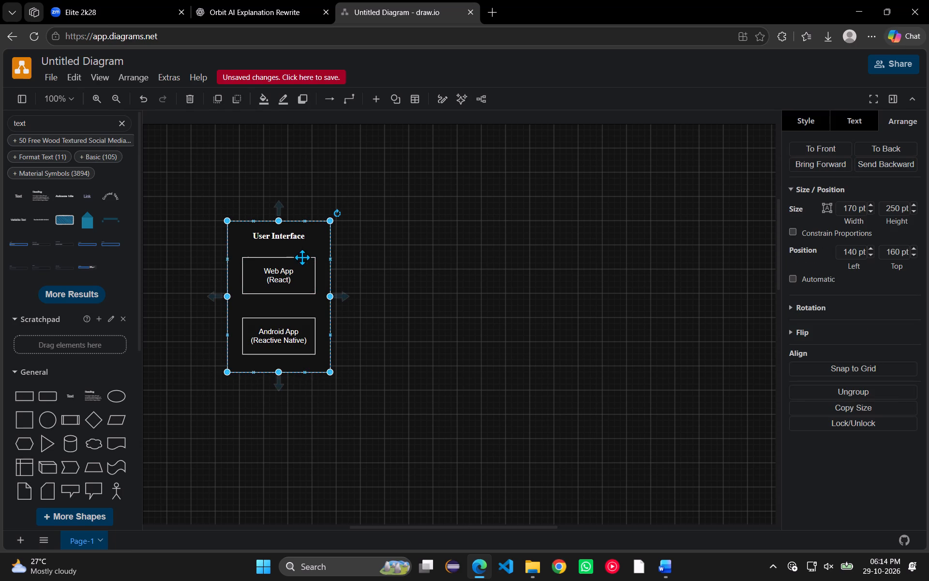
Lock the outer frame of the User Interface block.
click(302, 257)
click(308, 257)
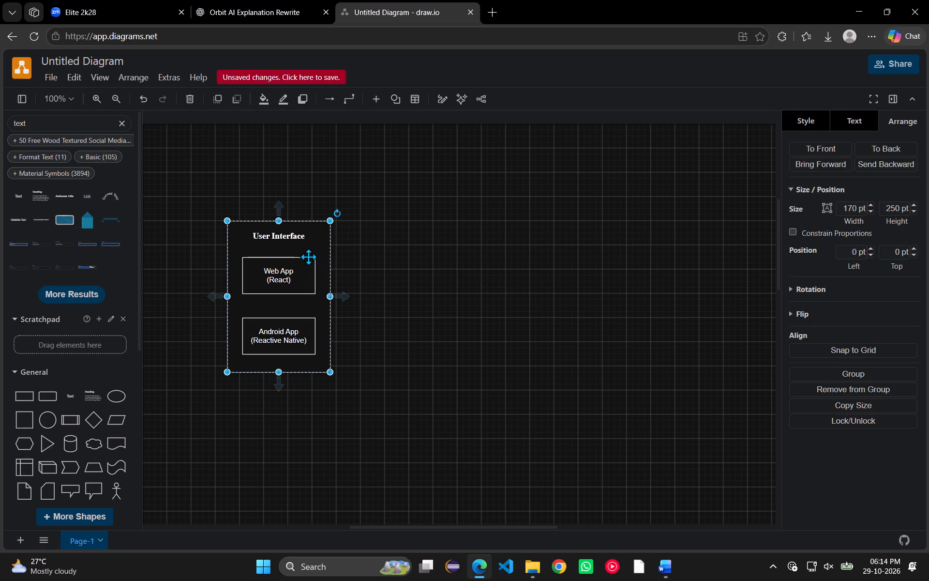
click(817, 424)
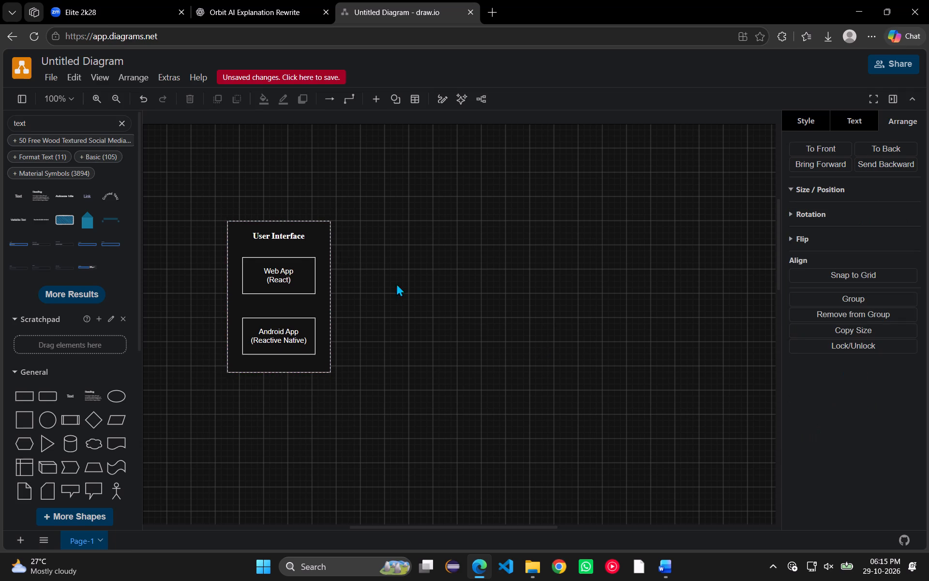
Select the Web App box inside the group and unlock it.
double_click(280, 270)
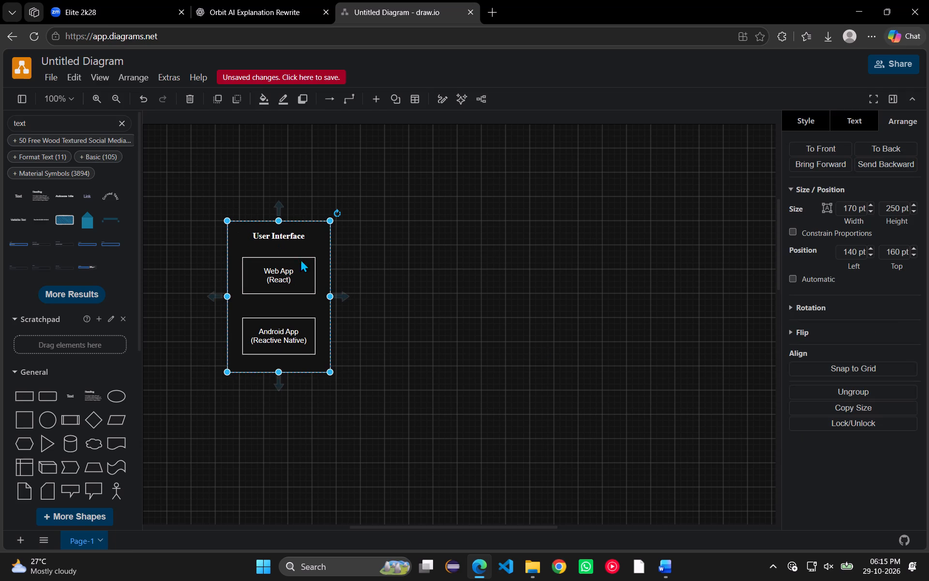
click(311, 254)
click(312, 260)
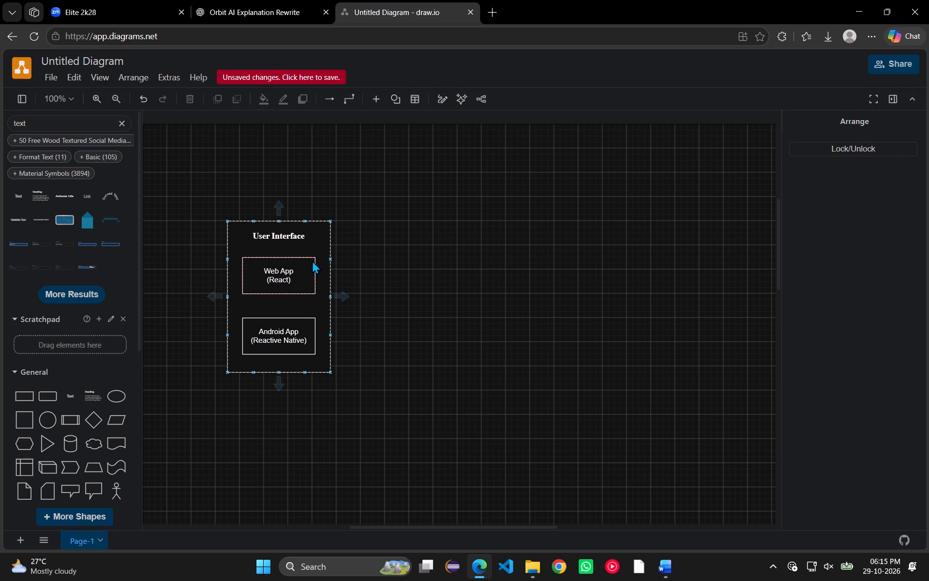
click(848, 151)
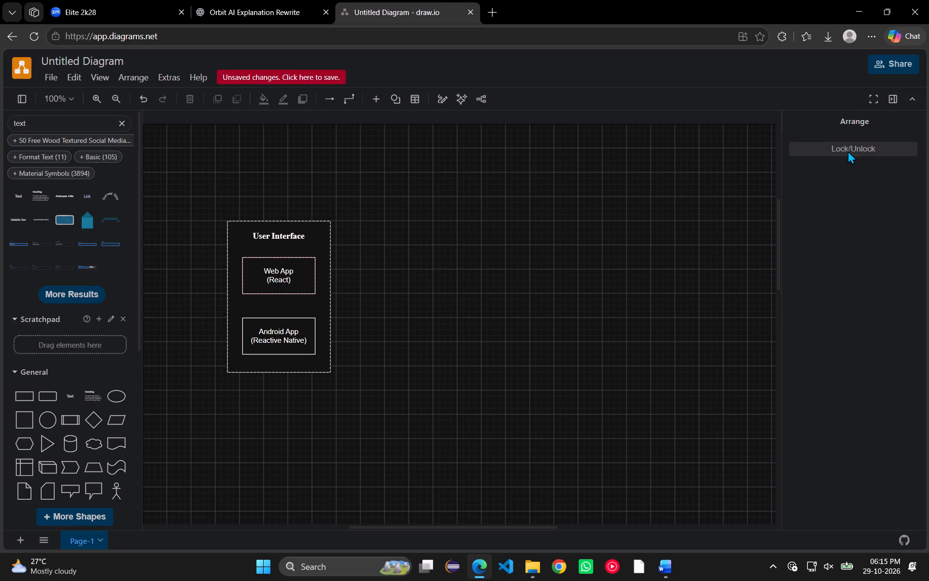
Make "Web App" bold in the upper inner box's label, leaving "(React)" in regular weight.
double_click(278, 272)
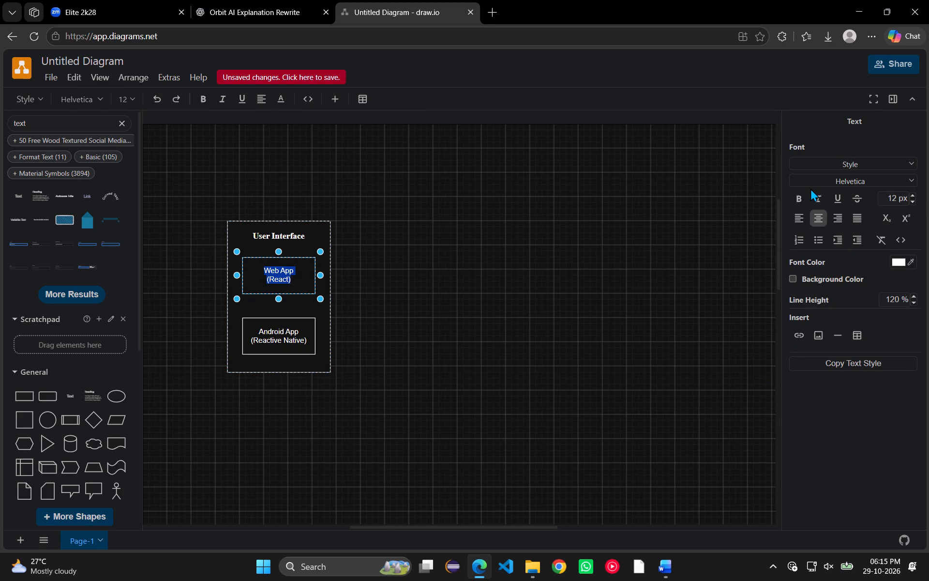
click(802, 192)
key(Right)
key(Right)
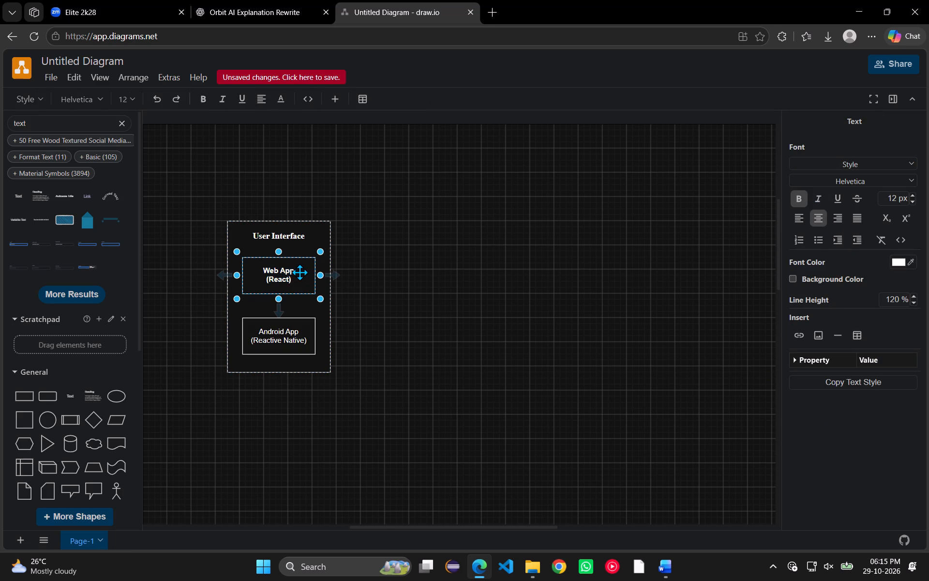
key(shift+Left)
key(shift+Left)
key(shift+Left)
key(shift+Left)
key(shift+Left)
key(shift+Left)
key(shift+Left)
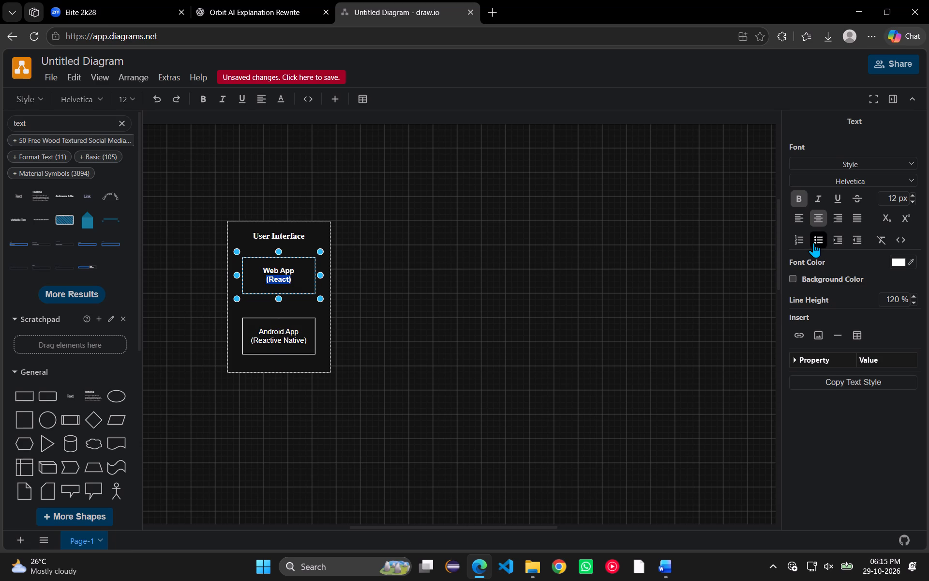
click(801, 199)
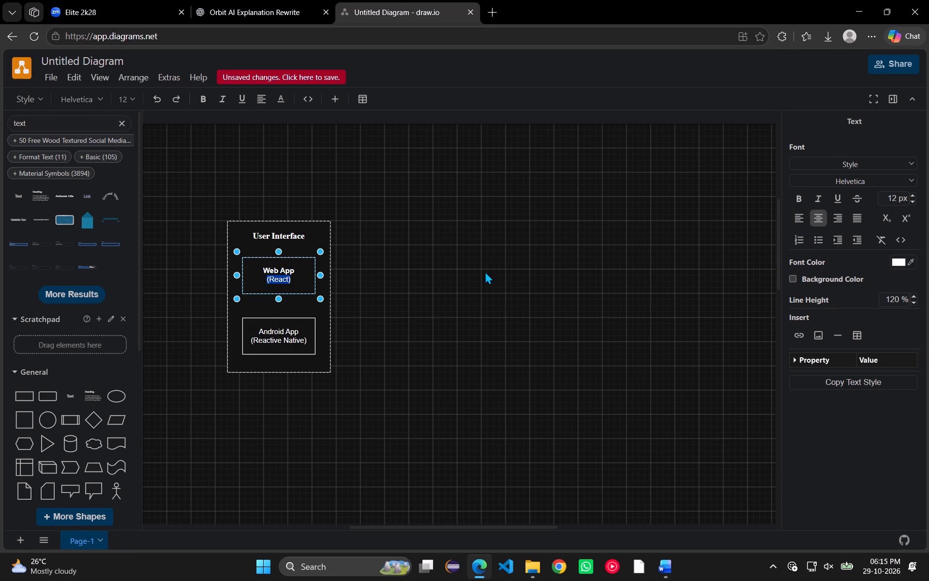
click(461, 306)
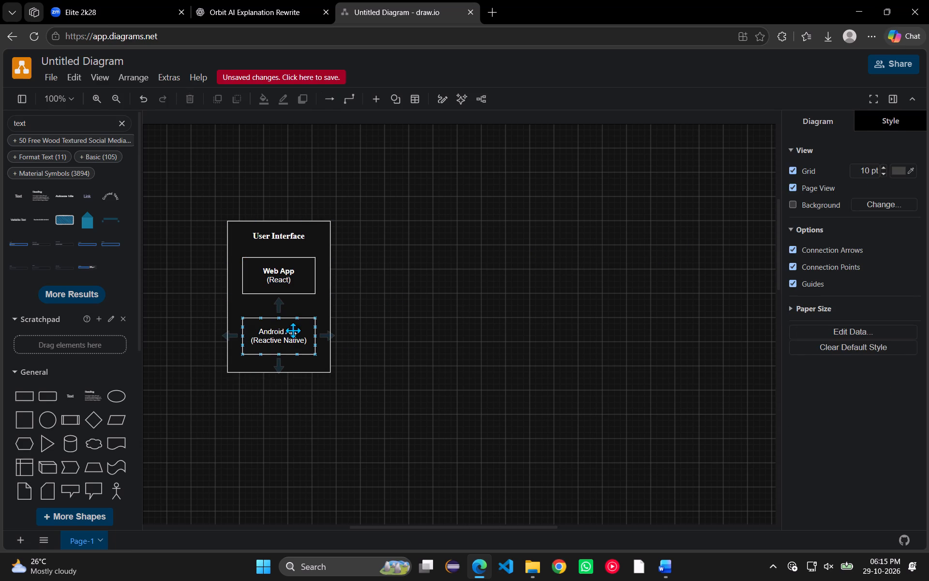
Make "Android App" bold in the lower inner box's label, leaving "(Reactive Native)" in regular weight.
double_click(291, 334)
click(300, 332)
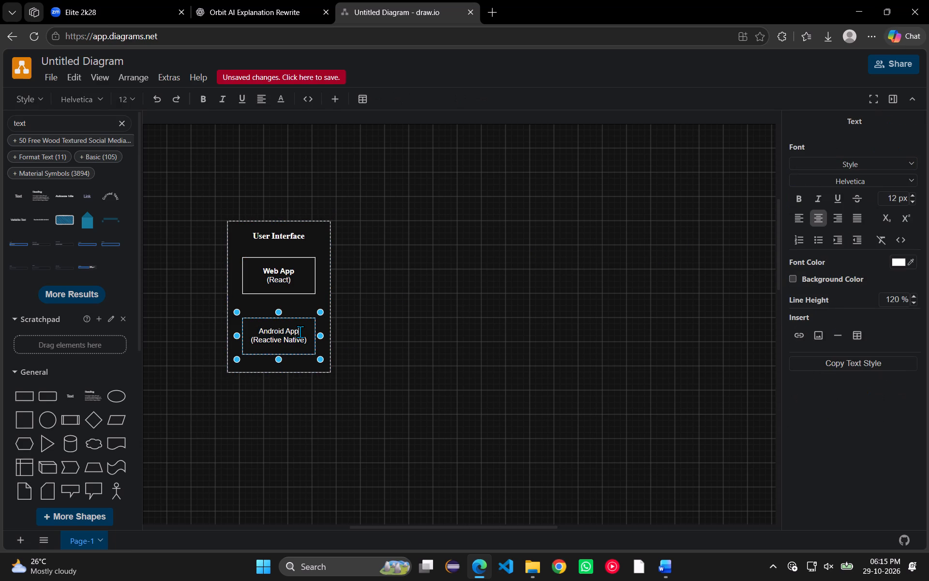
key(shift+Left)
key(shift+Left)
key(shift+Left)
key(shift+Left)
key(shift+Left)
key(shift+Left)
key(shift+Left)
key(shift+Left)
key(shift+Left)
key(shift+Left)
key(shift+Left)
key(shift+Left)
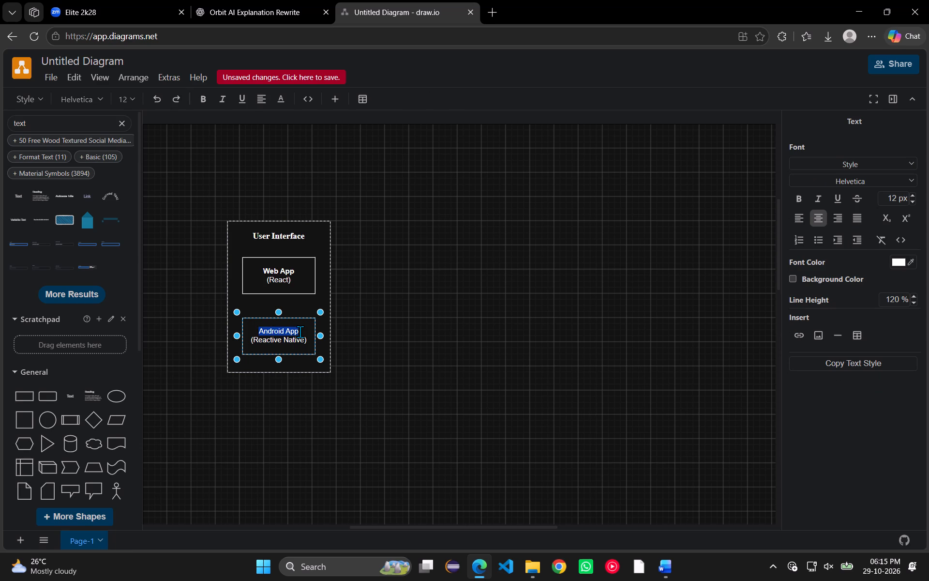
click(794, 200)
click(540, 279)
click(240, 0)
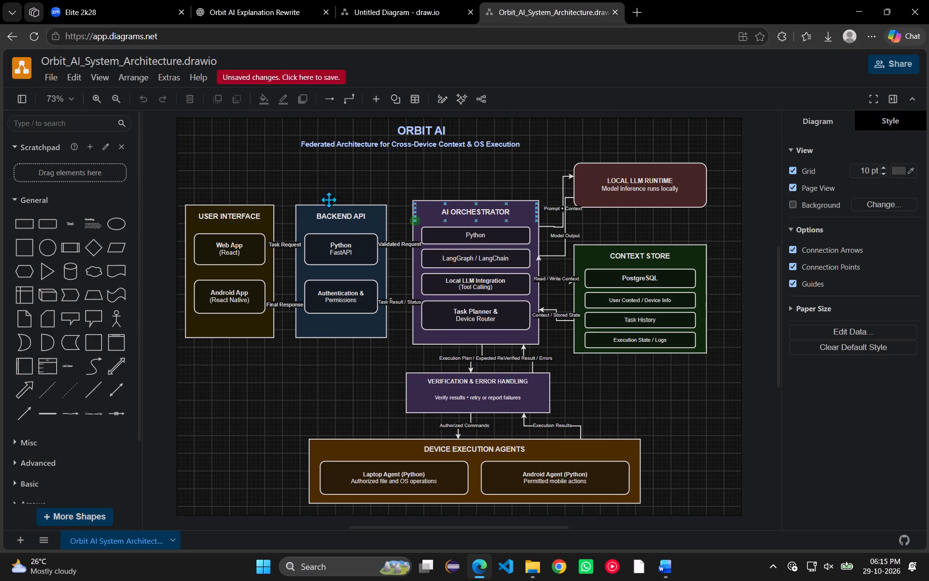
Delete the "Federated Architecture for Cross-Device Context & OS Execution" subtitle and the "ORBIT AI" title above the diagram.
click(511, 143)
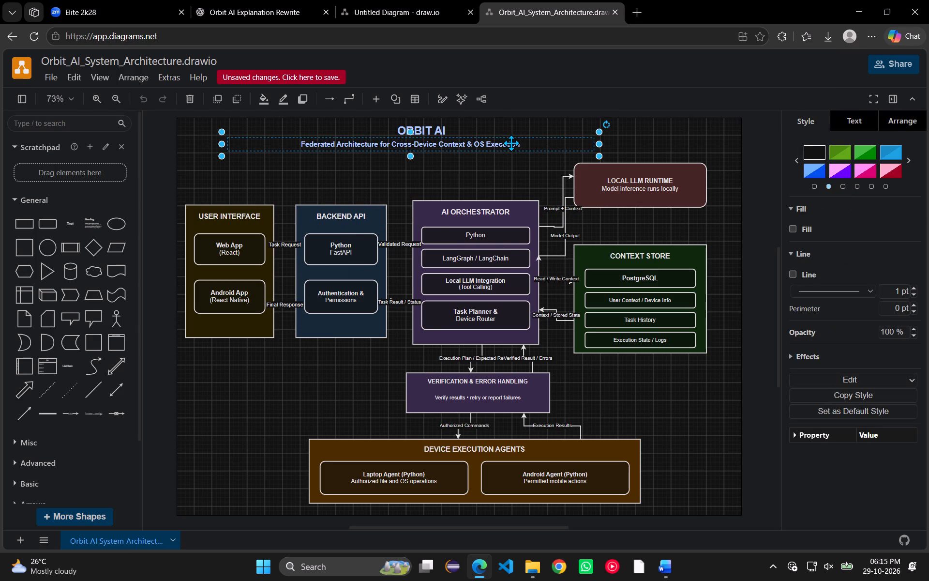
key(Delete)
click(441, 130)
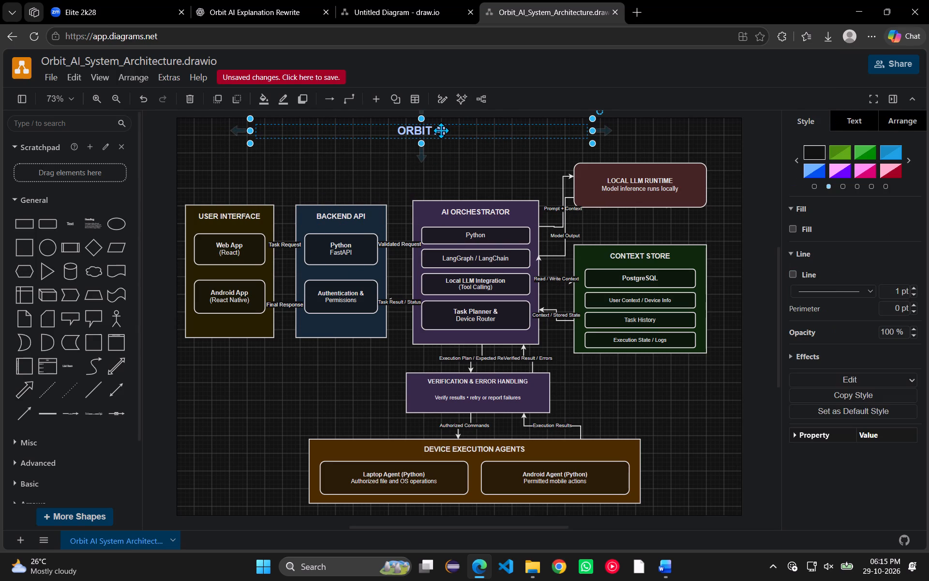
key(Delete)
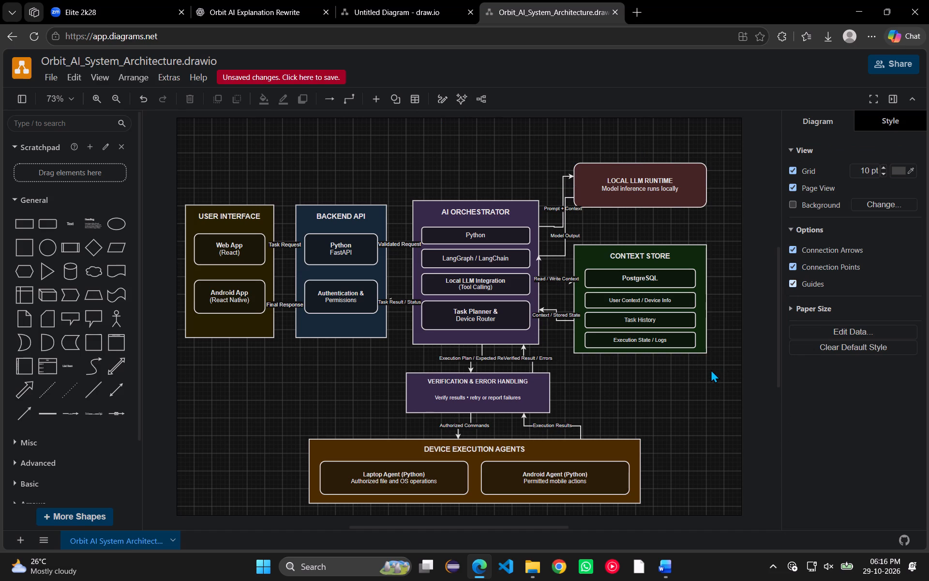
click(709, 370)
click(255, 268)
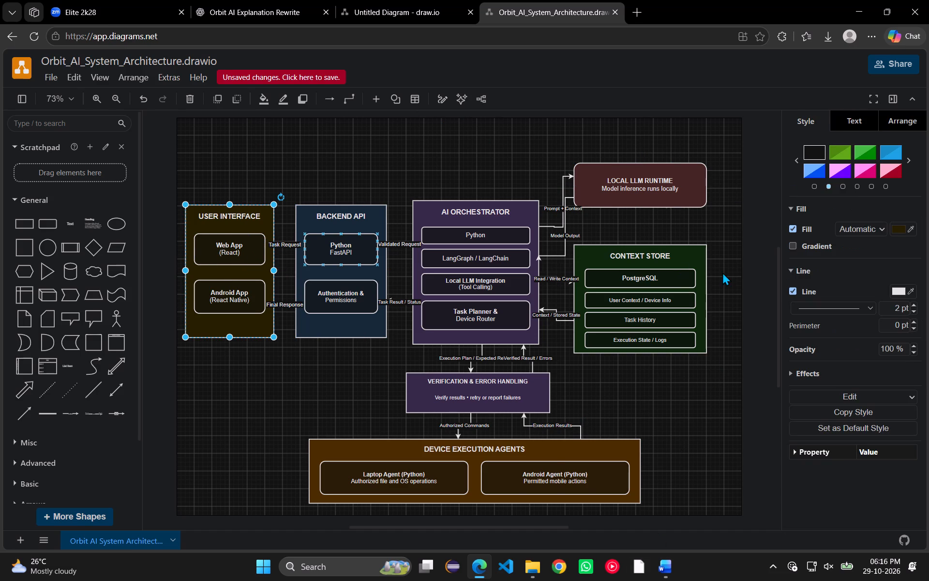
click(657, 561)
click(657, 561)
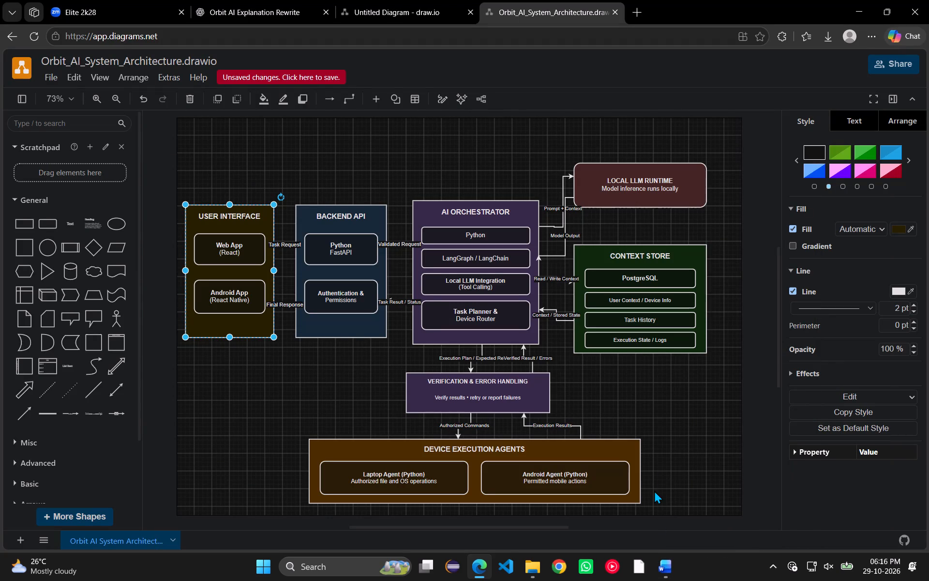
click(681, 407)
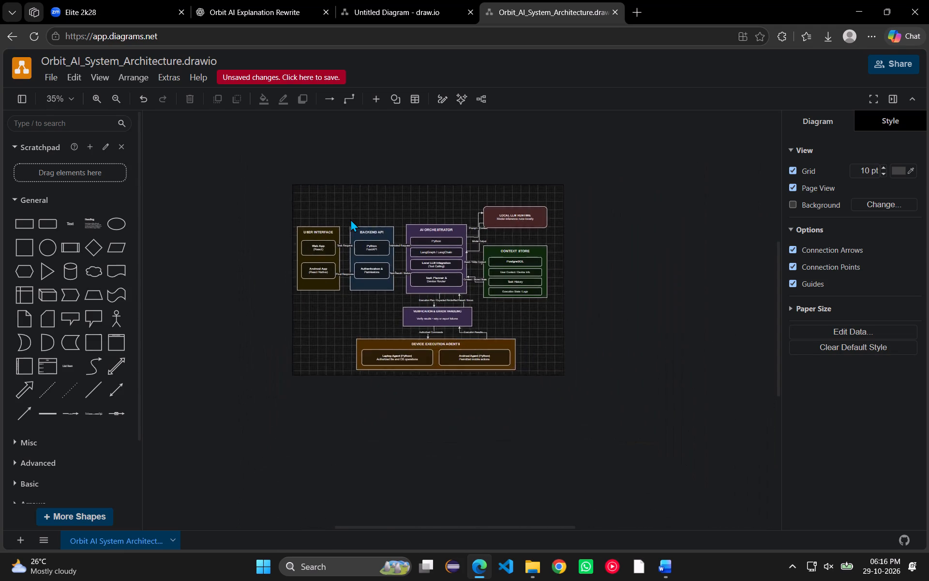
Group the User Interface frame with its title, Web App box and Android App box.
drag(213, 200, 327, 439)
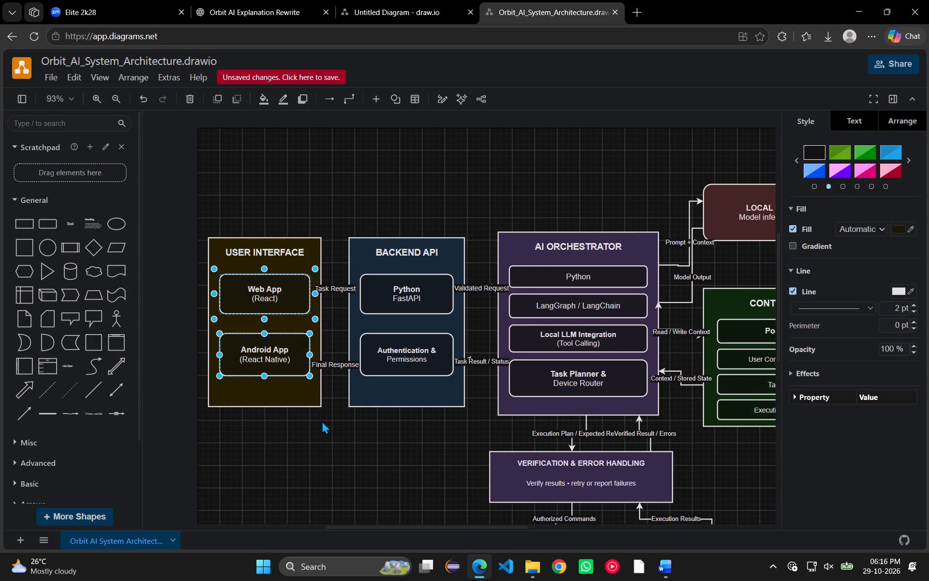
drag(332, 473, 327, 464)
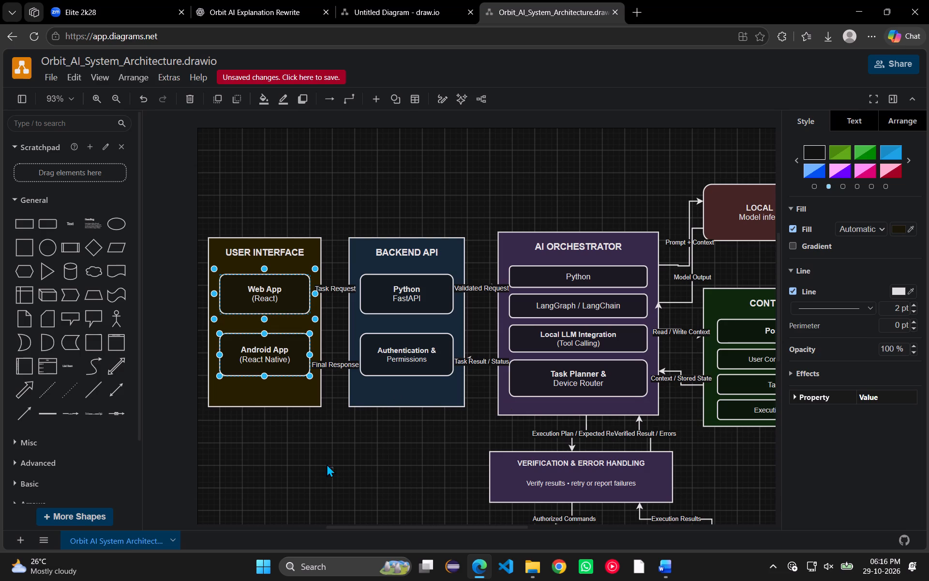
drag(327, 464, 323, 460)
drag(323, 460, 202, 206)
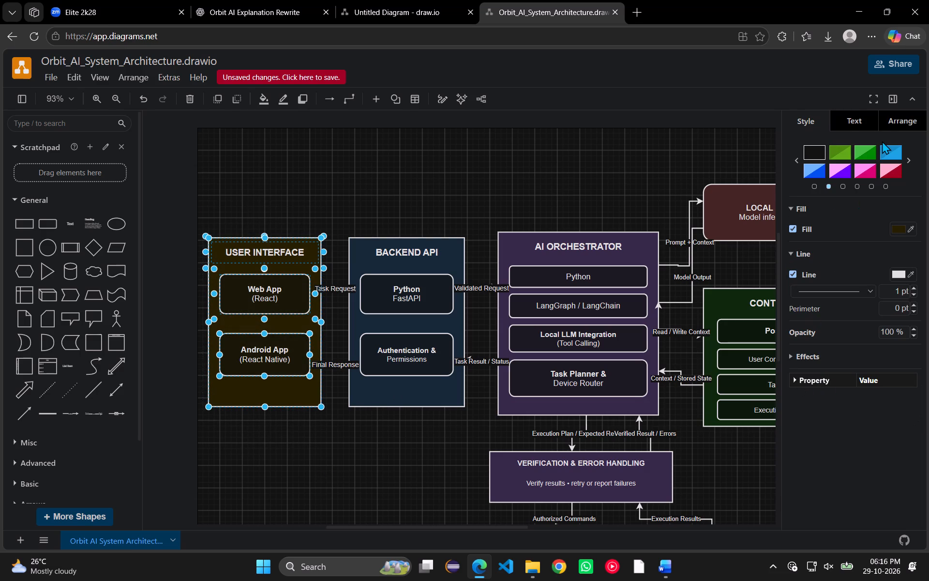
click(891, 114)
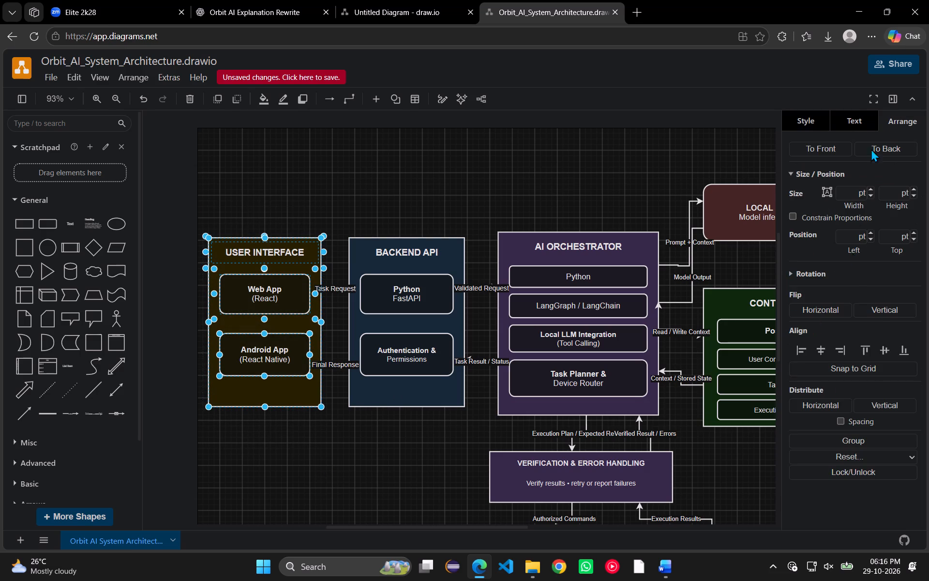
click(839, 474)
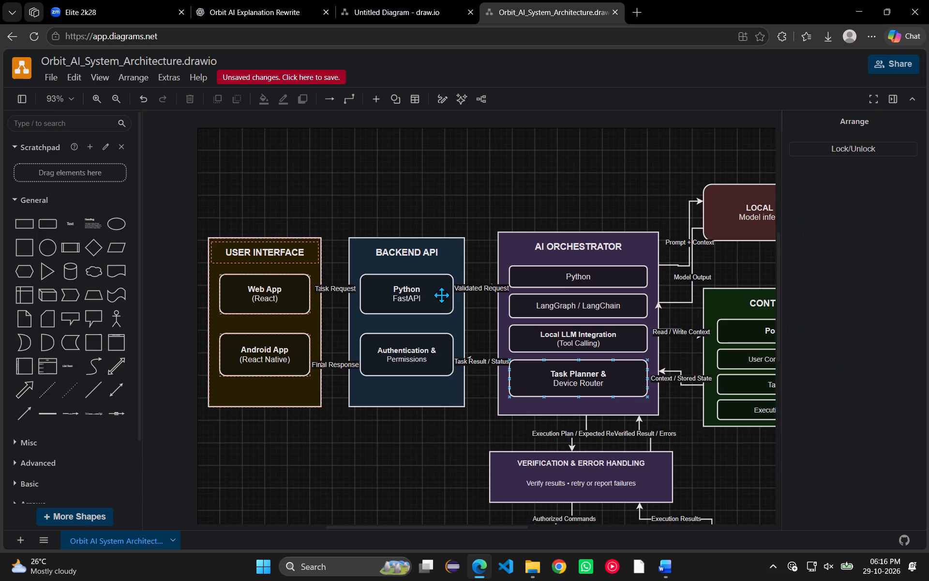
click(864, 146)
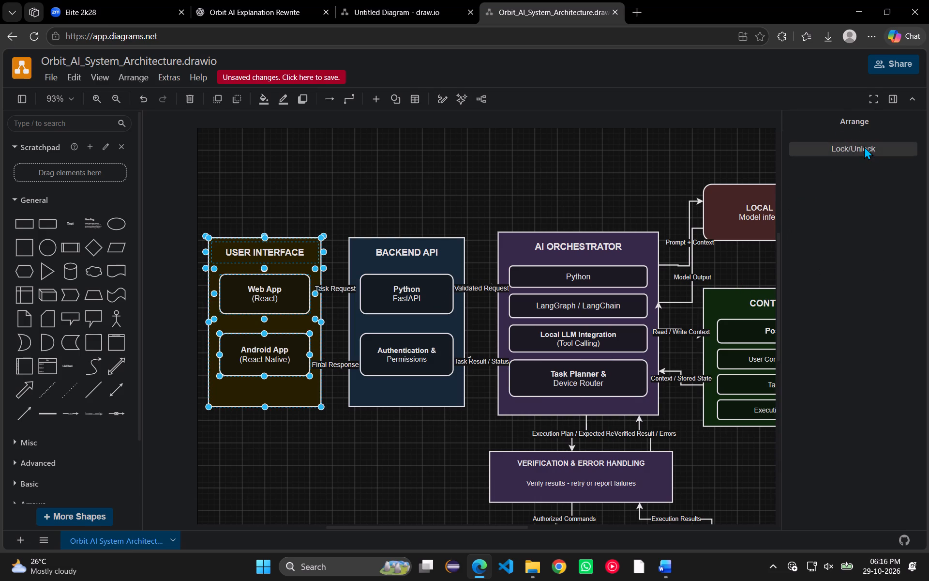
click(843, 440)
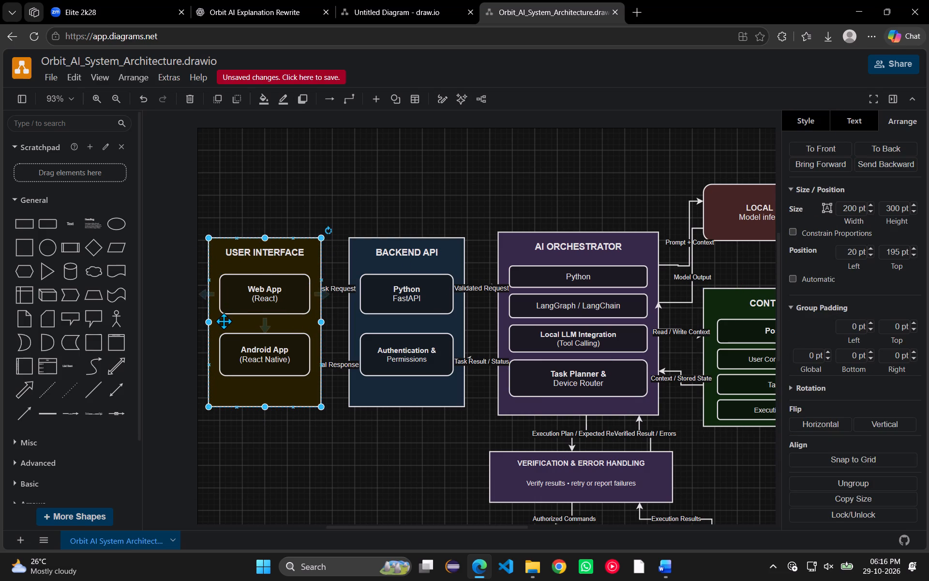
Move the User Interface group horizontally away from the Backend API block to about -60, 195 pt.
drag(224, 325, 193, 324)
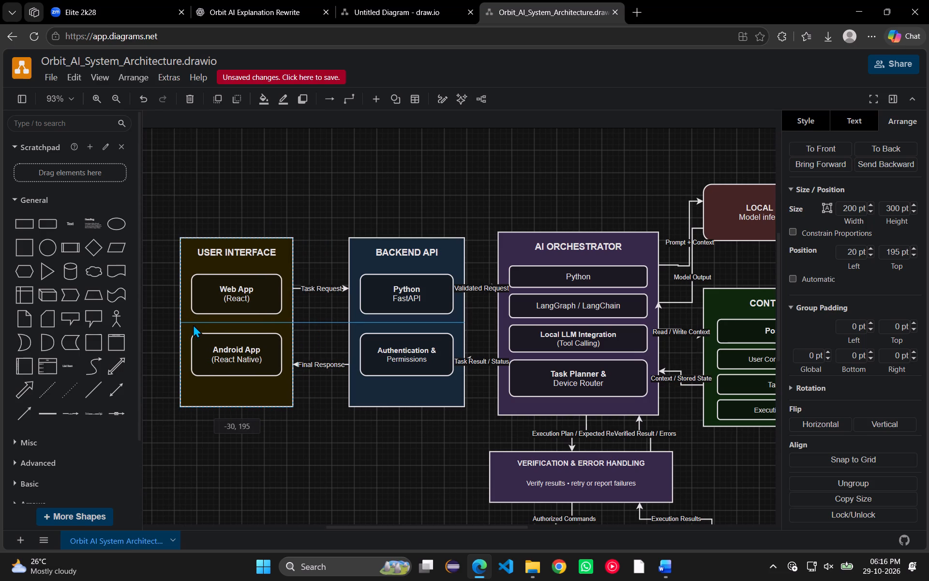
drag(193, 324, 177, 321)
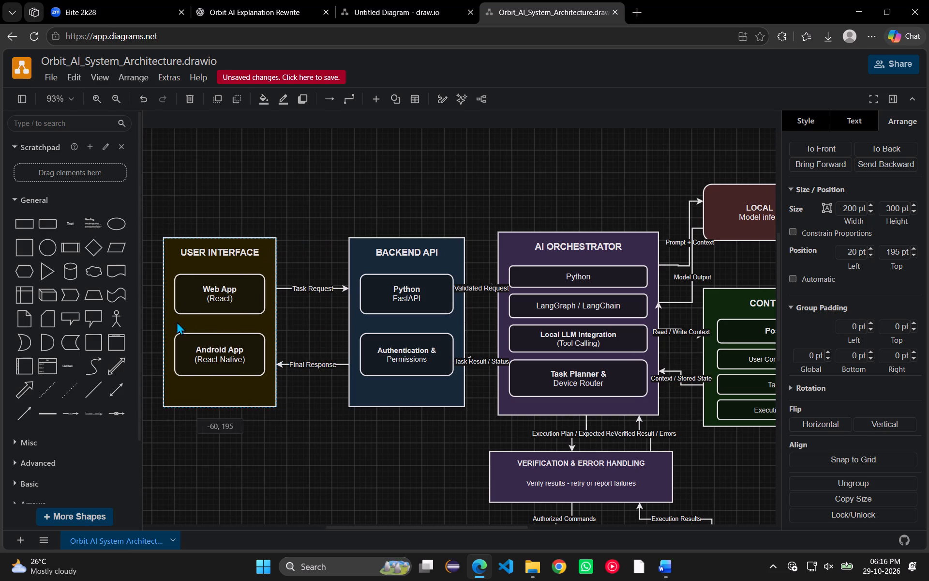
click(311, 422)
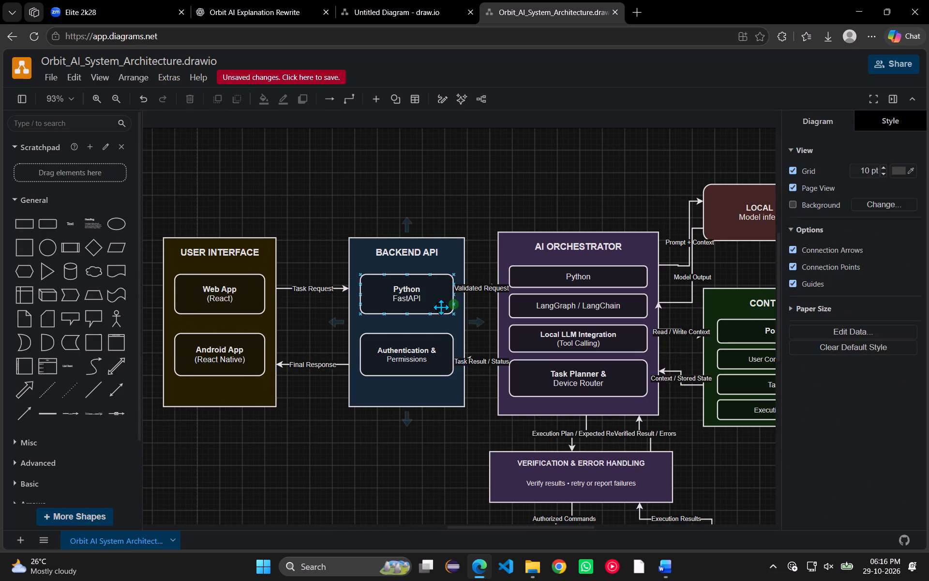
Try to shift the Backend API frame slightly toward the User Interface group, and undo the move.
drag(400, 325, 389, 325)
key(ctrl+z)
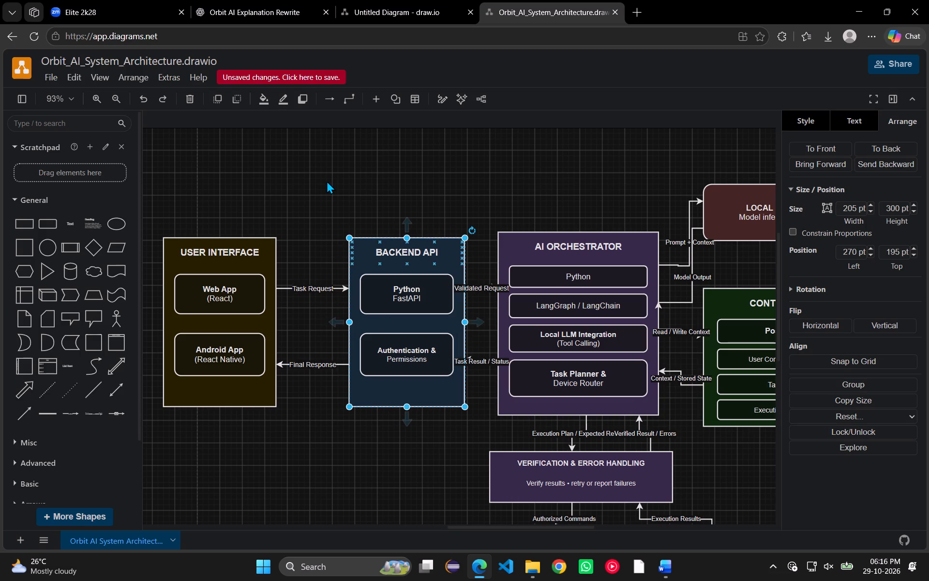
Group the Backend API frame with its title, Python FastAPI box and Authentication & Permissions box.
drag(327, 181, 473, 485)
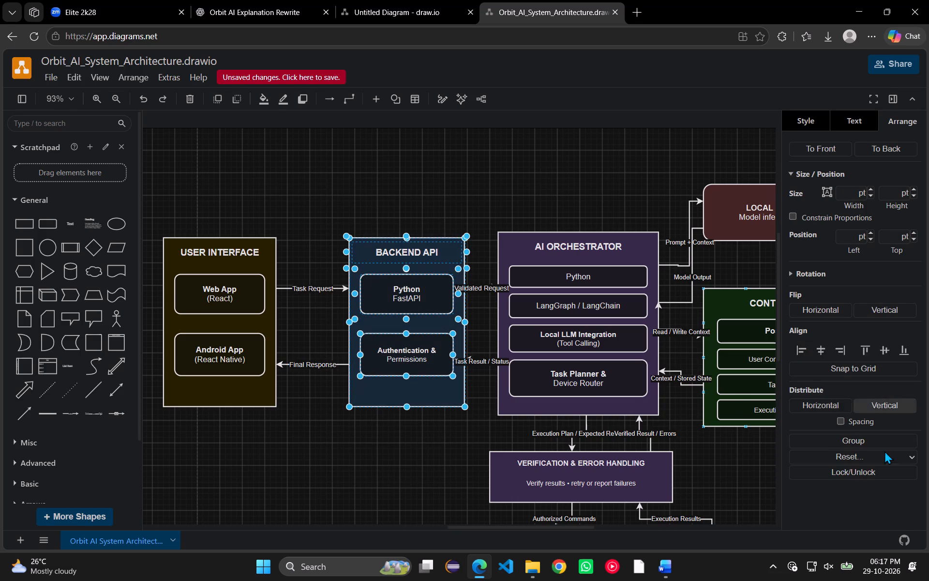
click(842, 436)
Move the Backend API group horizontally away from the AI Orchestrator block to about 200, 195 pt.
drag(418, 329, 402, 328)
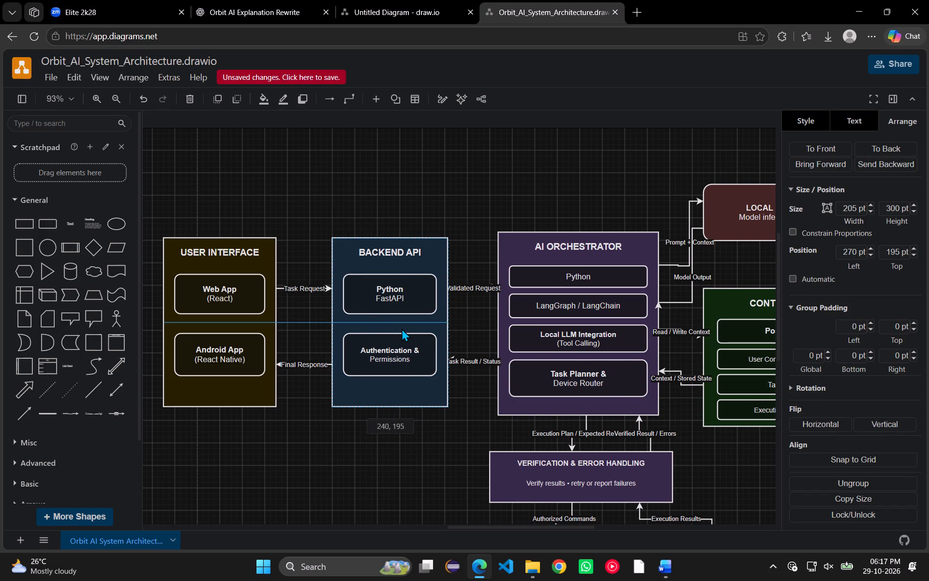
drag(402, 328, 379, 326)
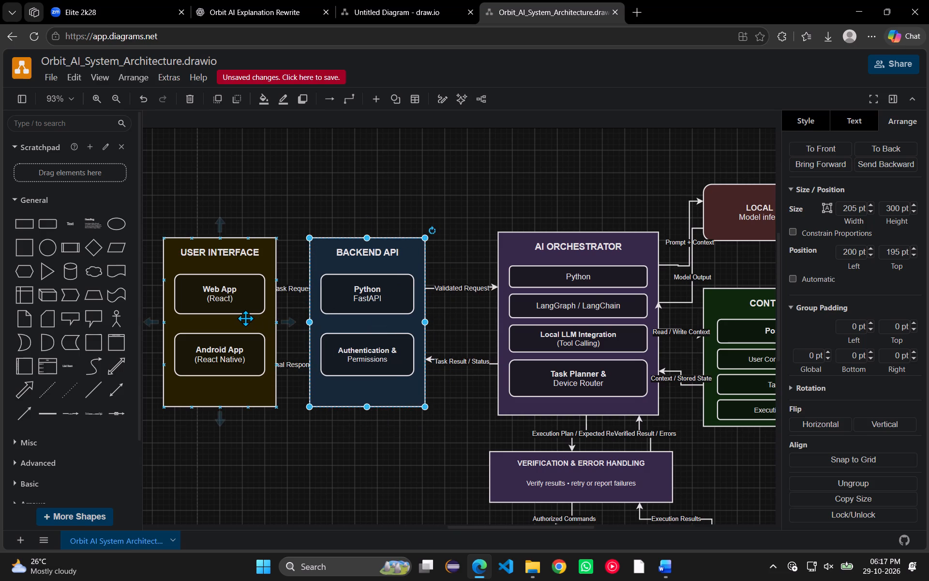
Move the User Interface group farther from the Backend API block to about -130, 192 pt.
drag(237, 321, 197, 325)
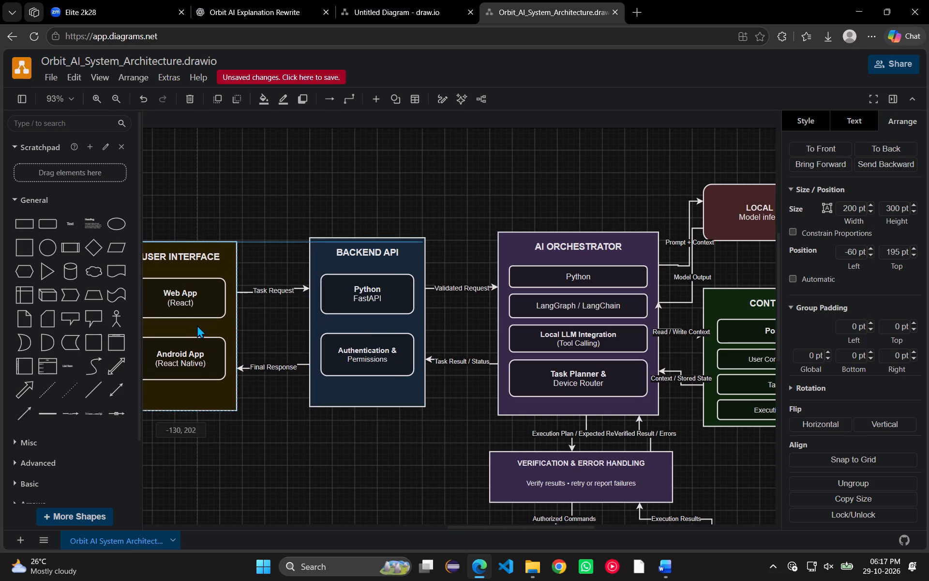
drag(197, 325, 196, 322)
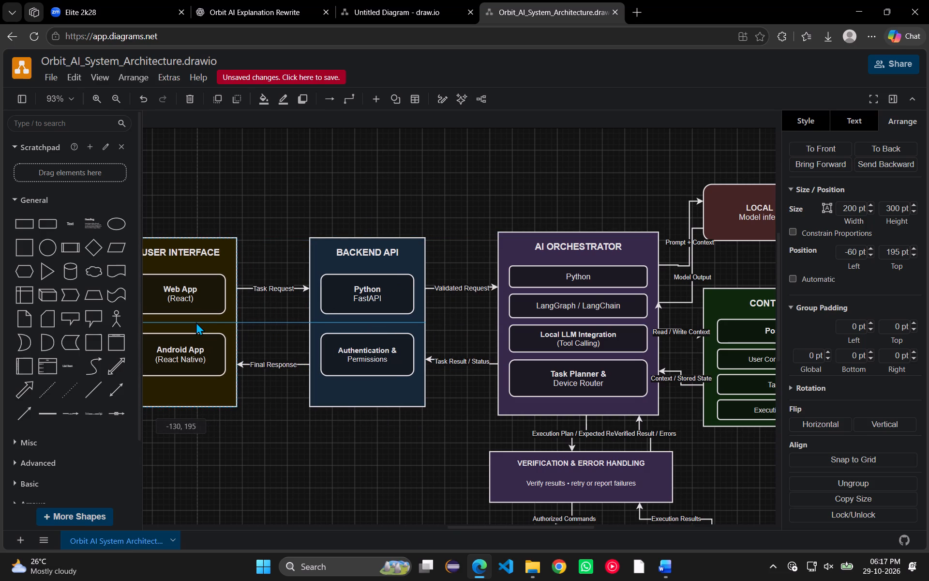
drag(196, 322, 196, 318)
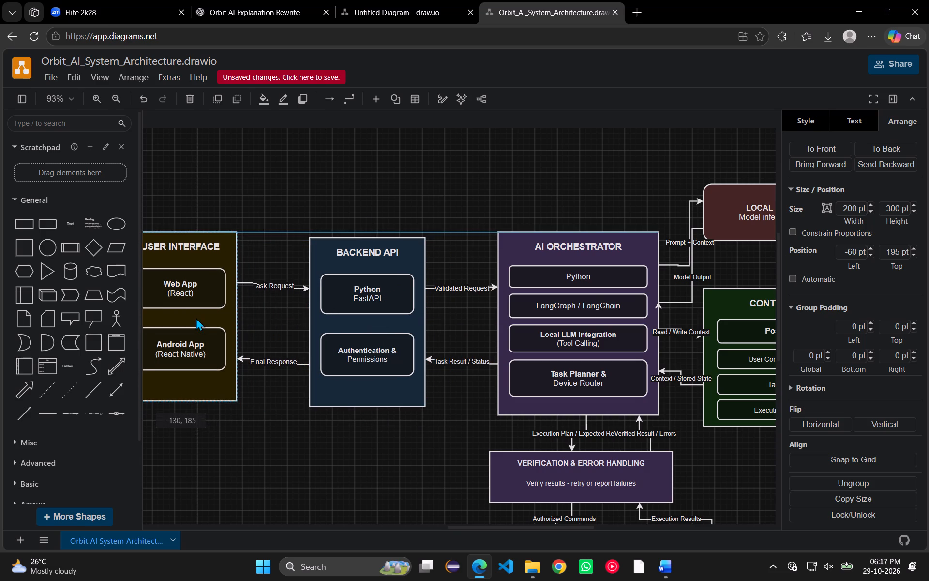
drag(196, 318, 196, 319)
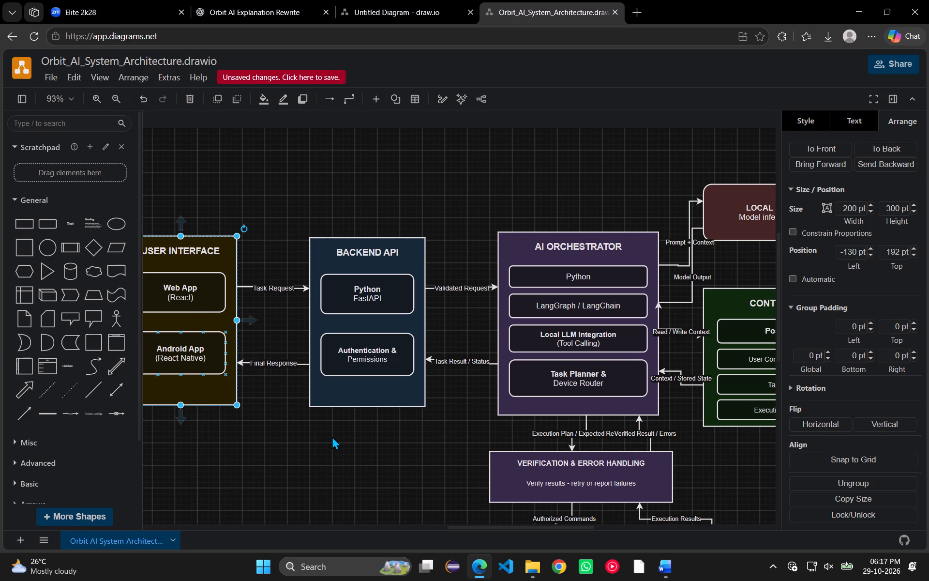
click(332, 436)
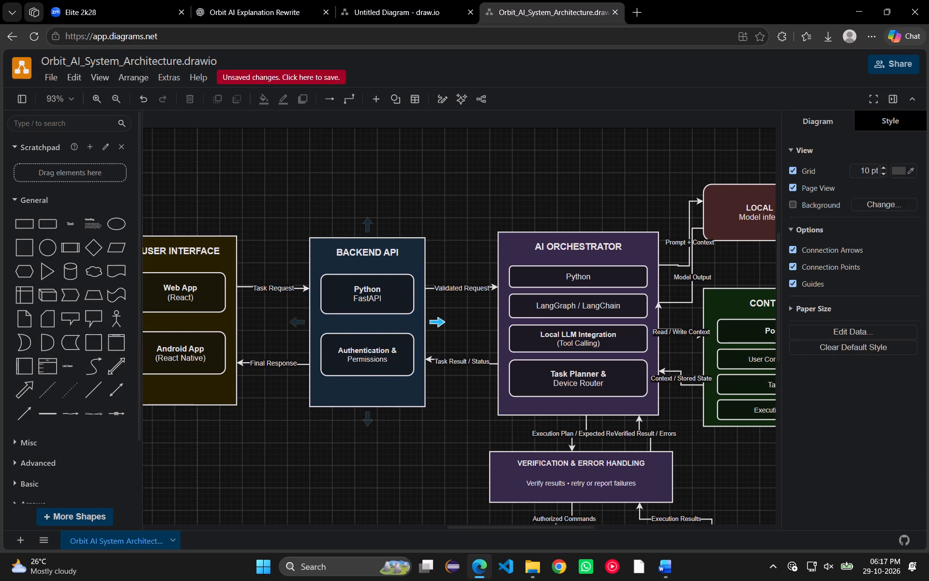
Move the Backend API group toward the User Interface group, level with it, to about 170, 192 pt.
drag(405, 318, 386, 317)
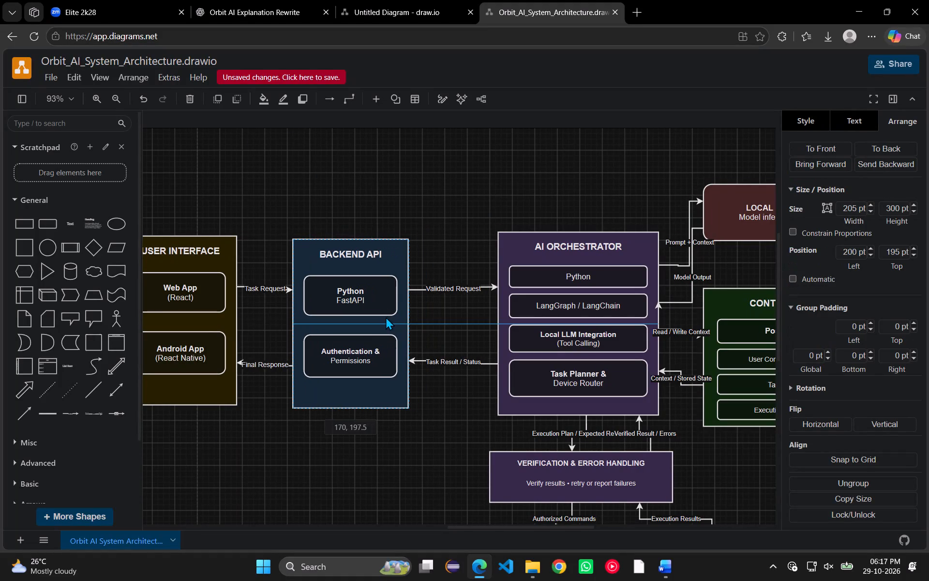
drag(386, 317, 386, 315)
click(386, 315)
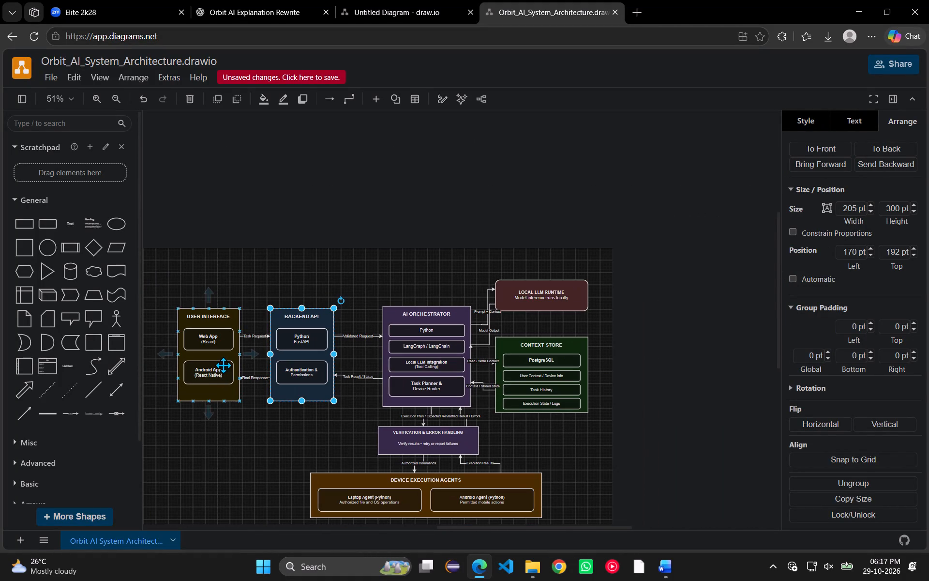
Select the whole User Interface block and move it horizontally farther from the Backend API block, keeping the two level.
click(255, 290)
drag(167, 294, 242, 413)
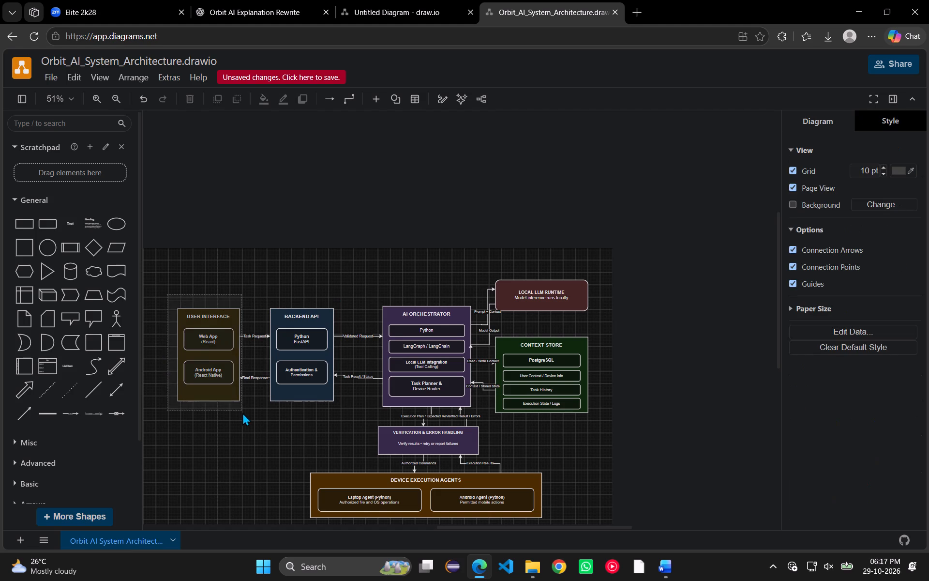
drag(242, 413, 243, 411)
drag(219, 358, 195, 356)
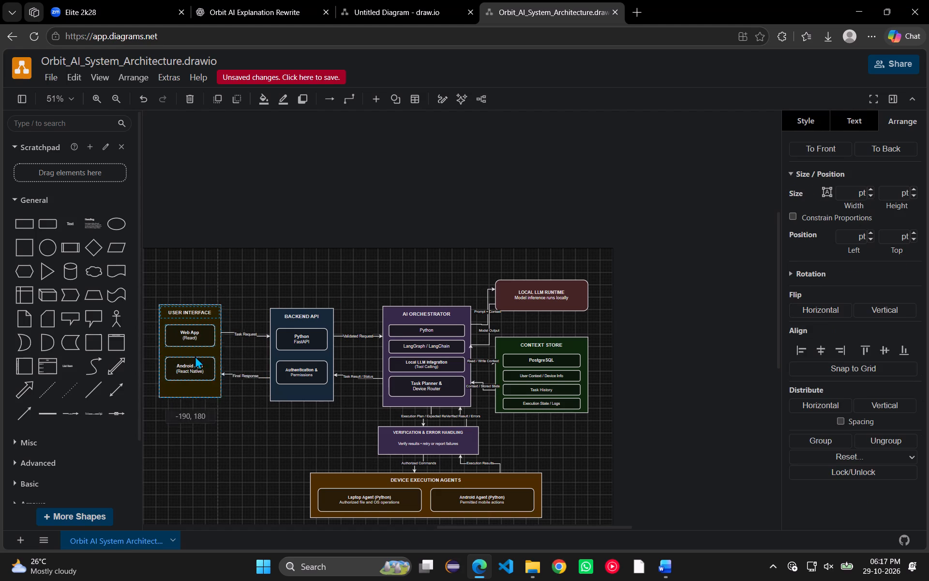
drag(195, 356, 196, 359)
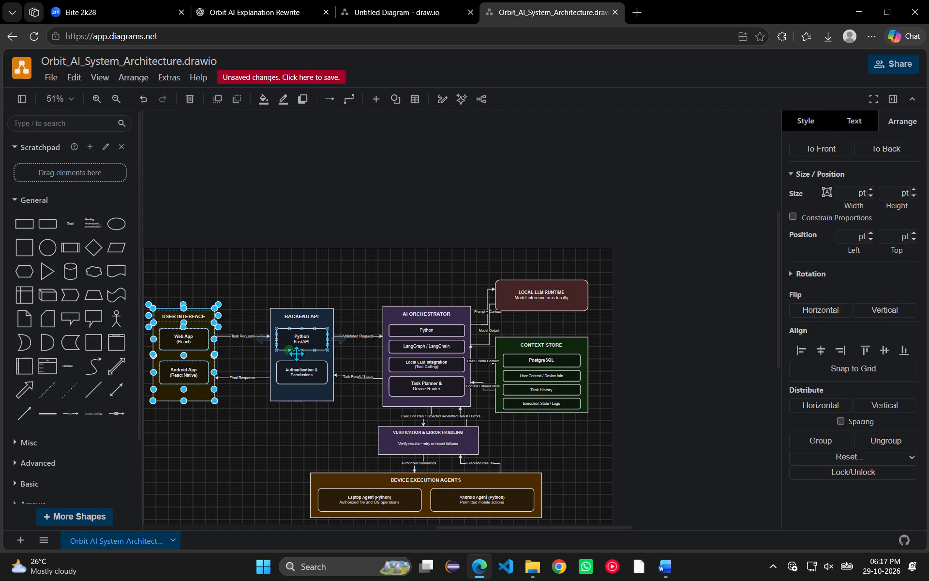
Move the Backend API group away from the AI Orchestrator to about 130, 192 pt, level with the User Interface block.
drag(297, 354, 284, 353)
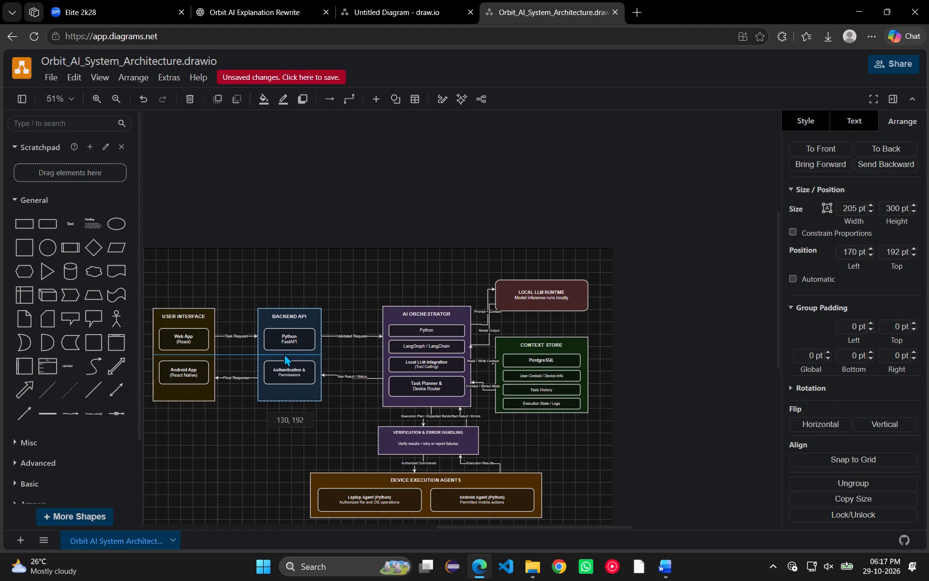
drag(284, 353, 283, 352)
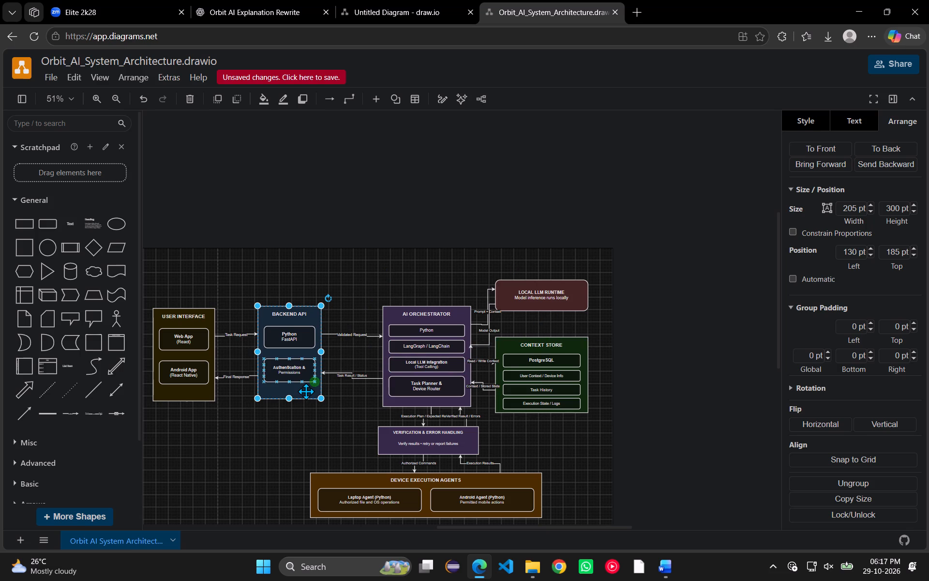
drag(223, 244, 335, 403)
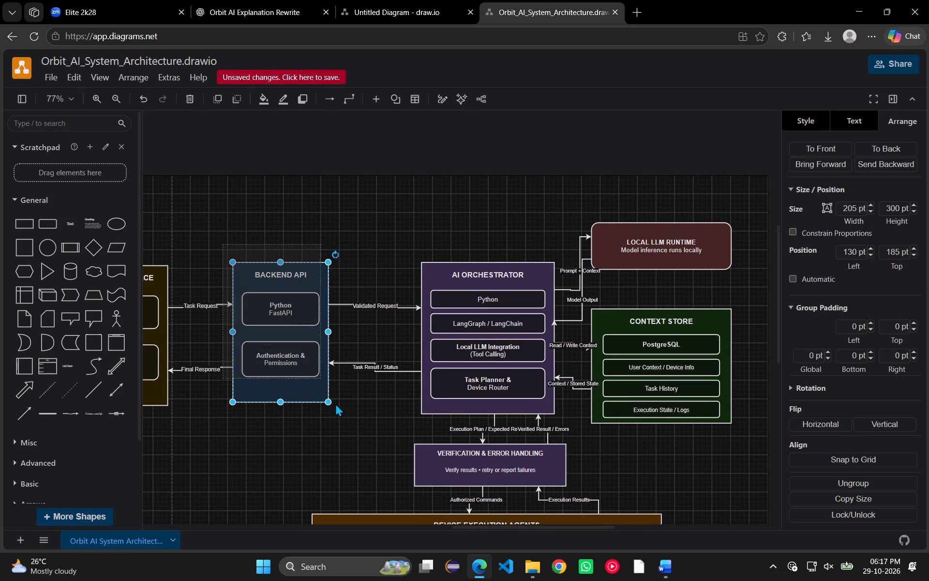
drag(335, 403, 339, 415)
click(304, 332)
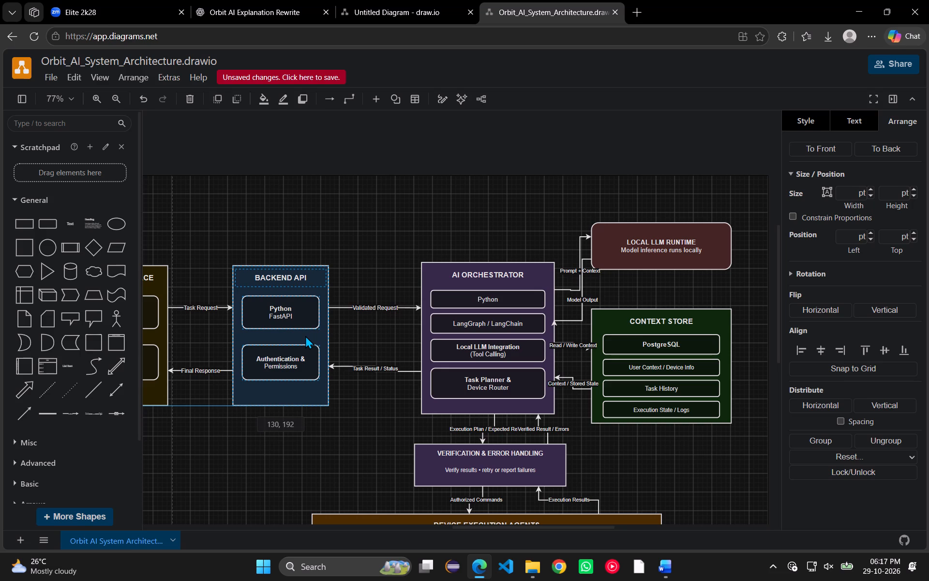
click(373, 206)
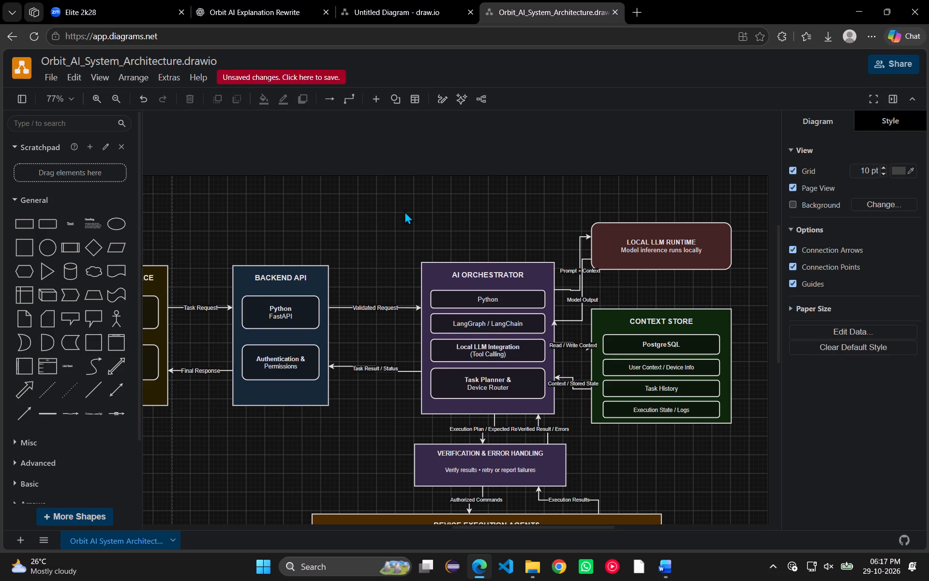
Group the AI Orchestrator frame with its title and its four inner boxes.
drag(392, 214, 580, 437)
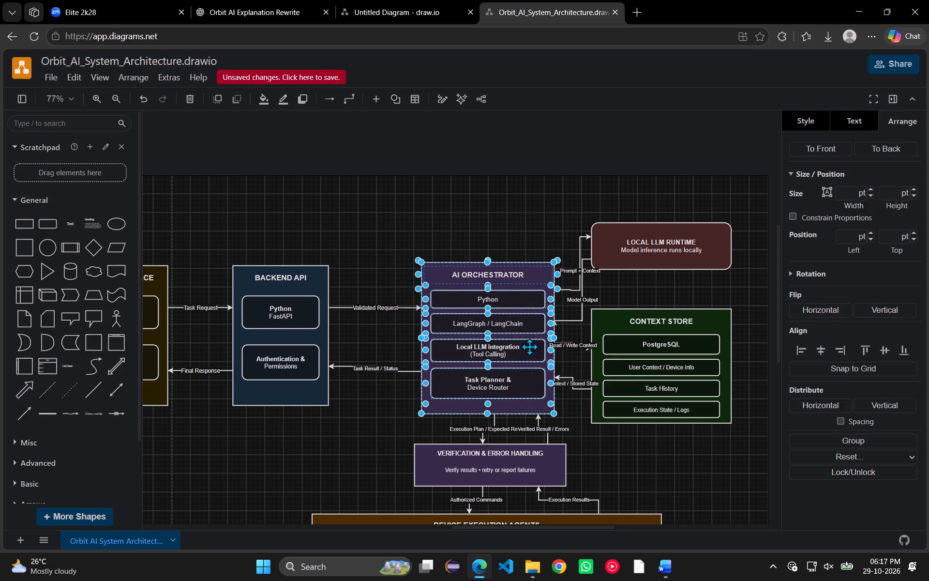
click(849, 441)
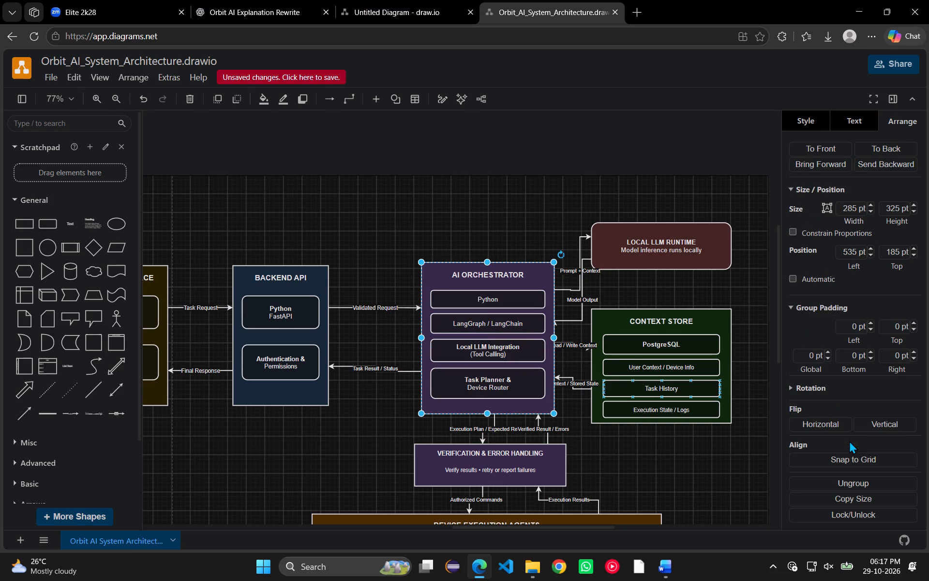
Move the AI Orchestrator group to about 550, 180 pt, vertically centred on the Backend API block.
drag(499, 335, 499, 330)
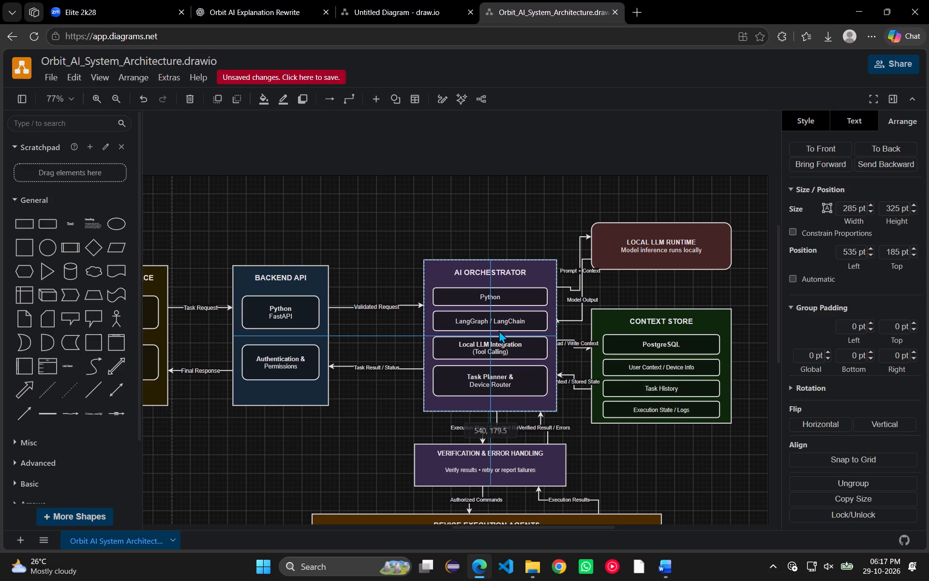
drag(499, 330, 498, 328)
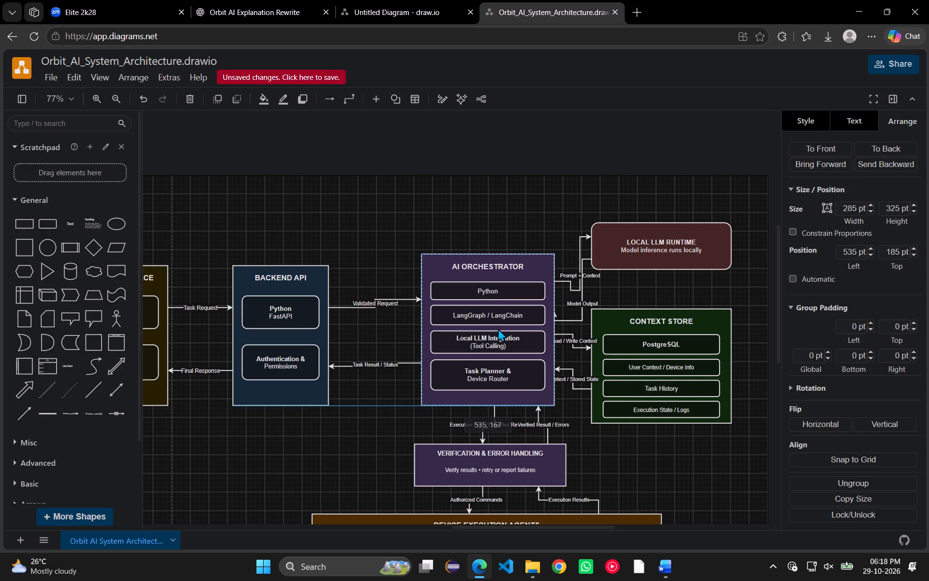
drag(498, 328, 499, 330)
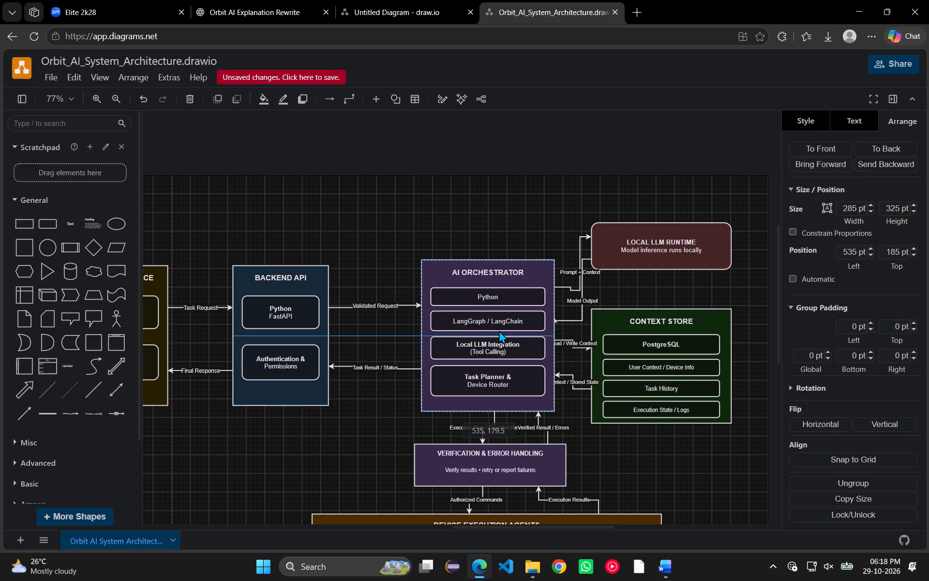
drag(499, 330, 509, 329)
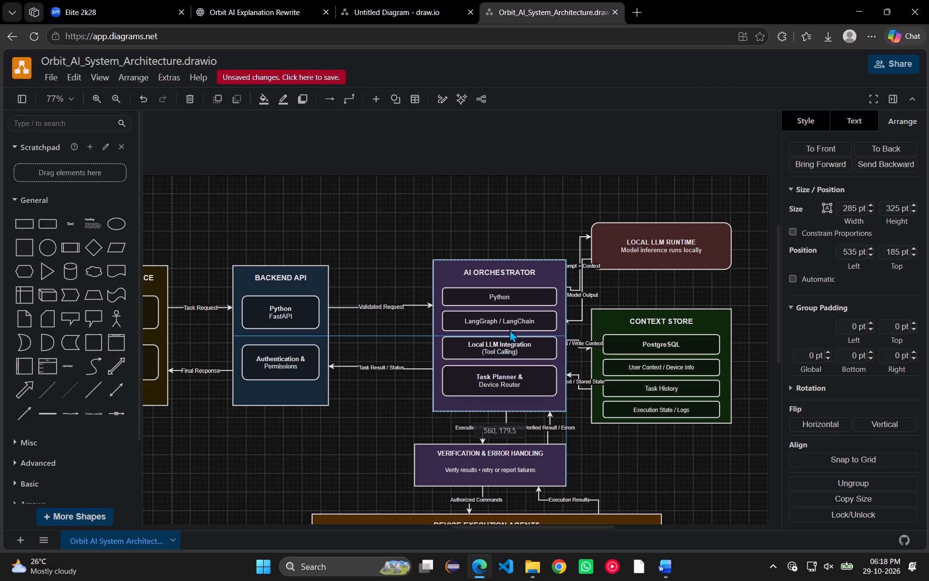
drag(509, 329, 527, 332)
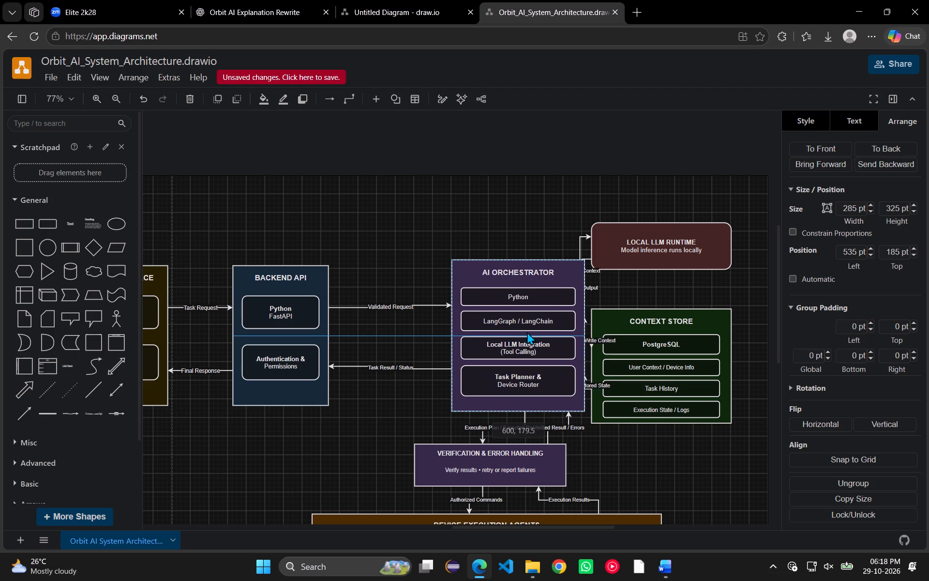
drag(527, 332, 500, 330)
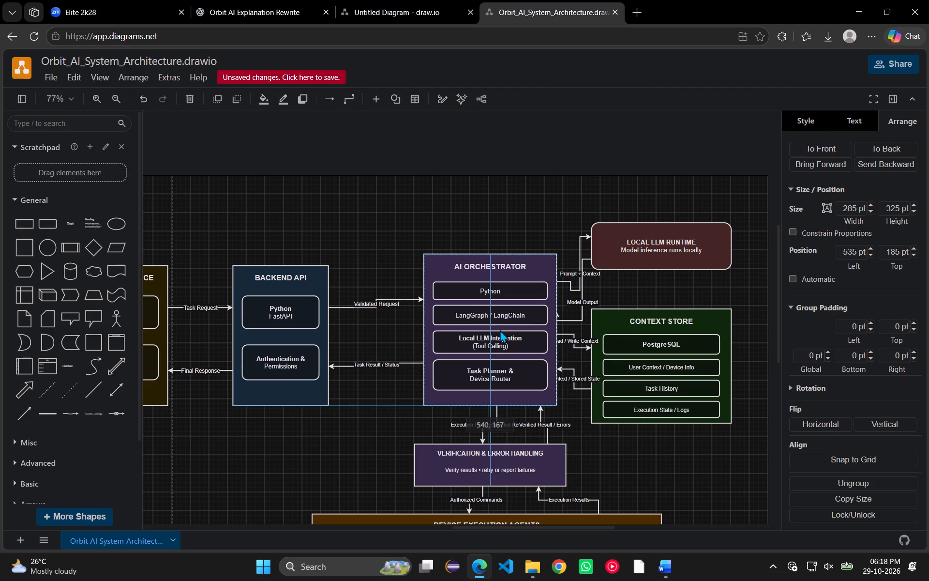
drag(500, 330, 505, 329)
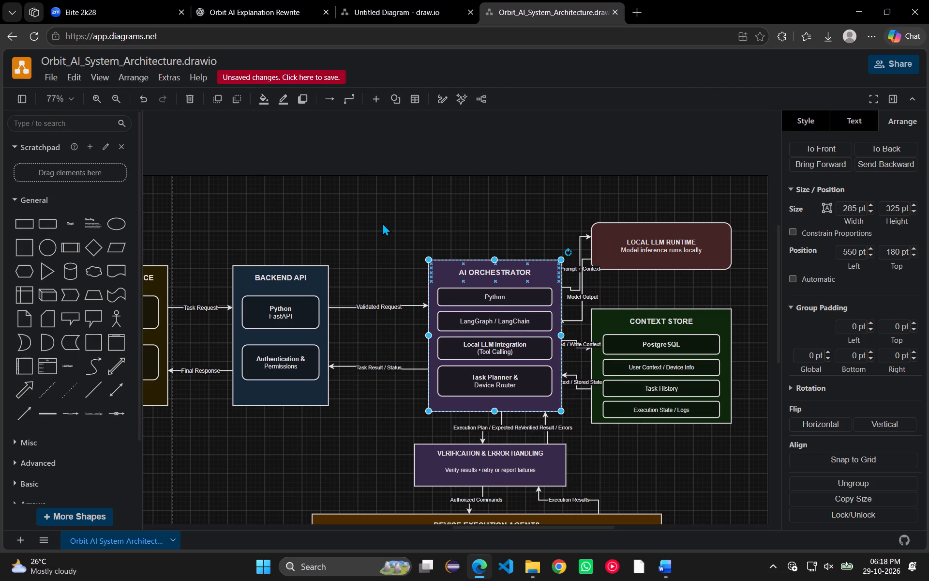
click(382, 223)
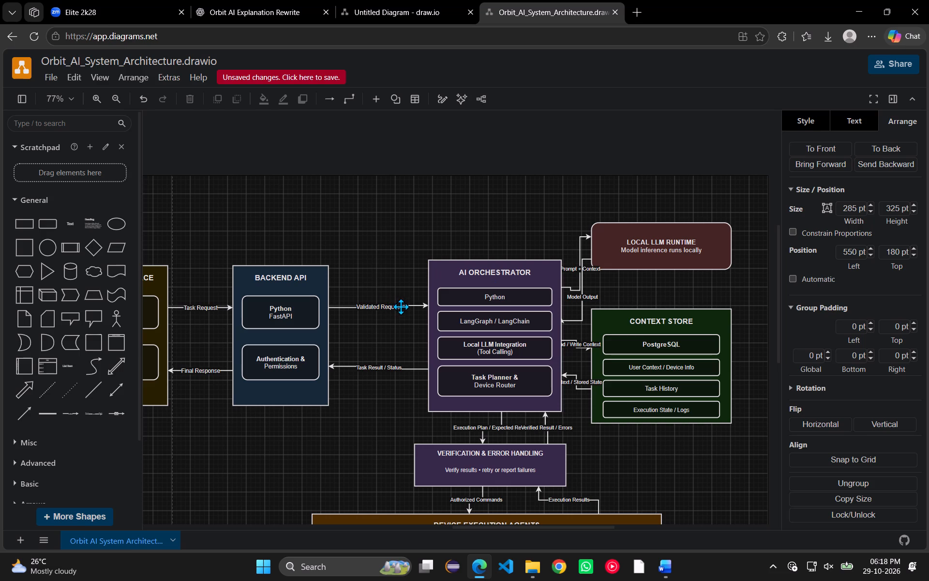
Straighten both segments of the Validated Request connector between the Backend API and AI Orchestrator blocks into a level line.
click(401, 306)
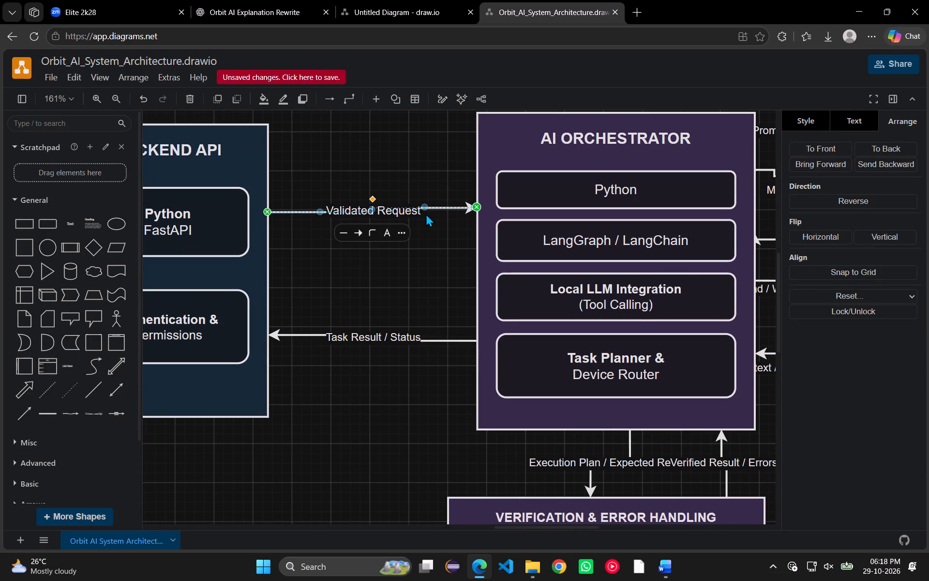
drag(425, 208, 432, 211)
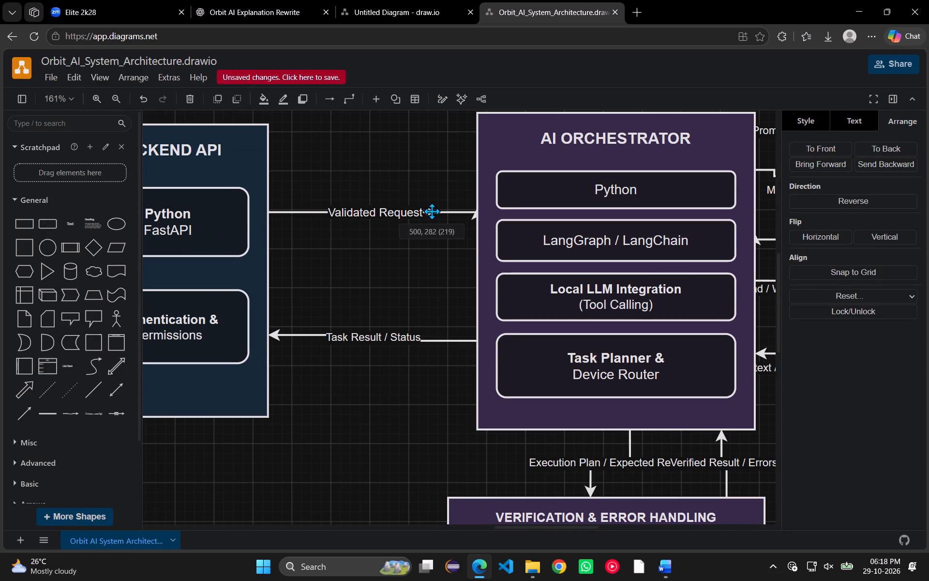
drag(432, 211, 415, 209)
click(391, 274)
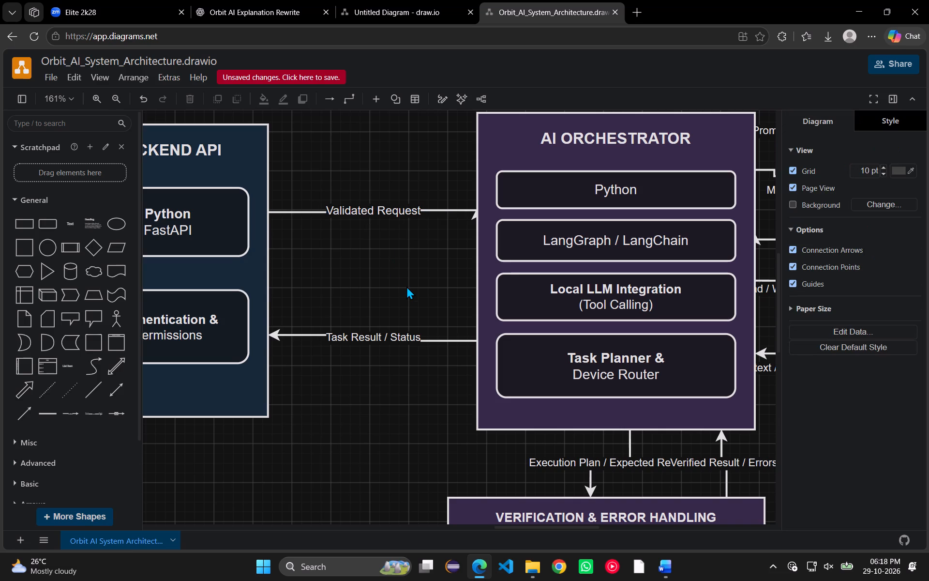
click(519, 155)
click(400, 212)
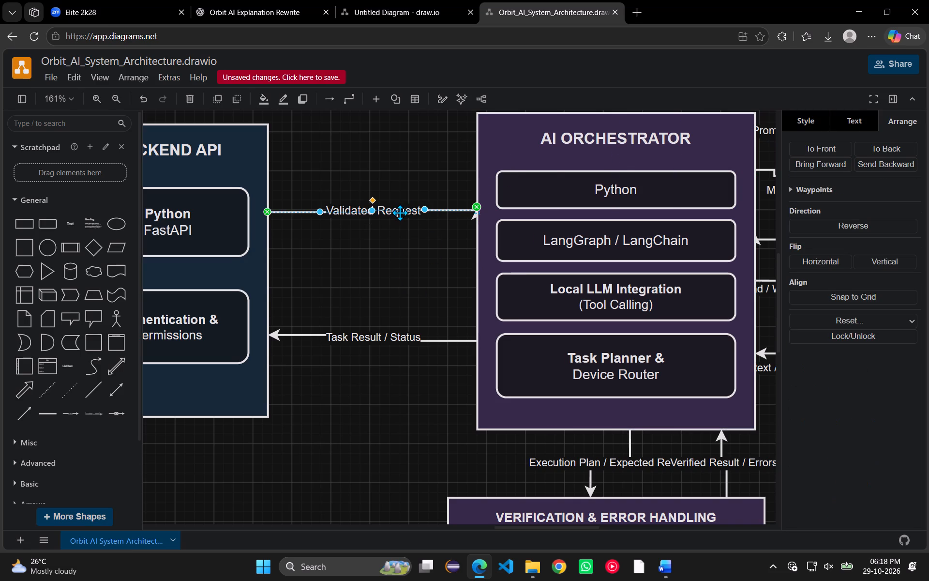
click(404, 278)
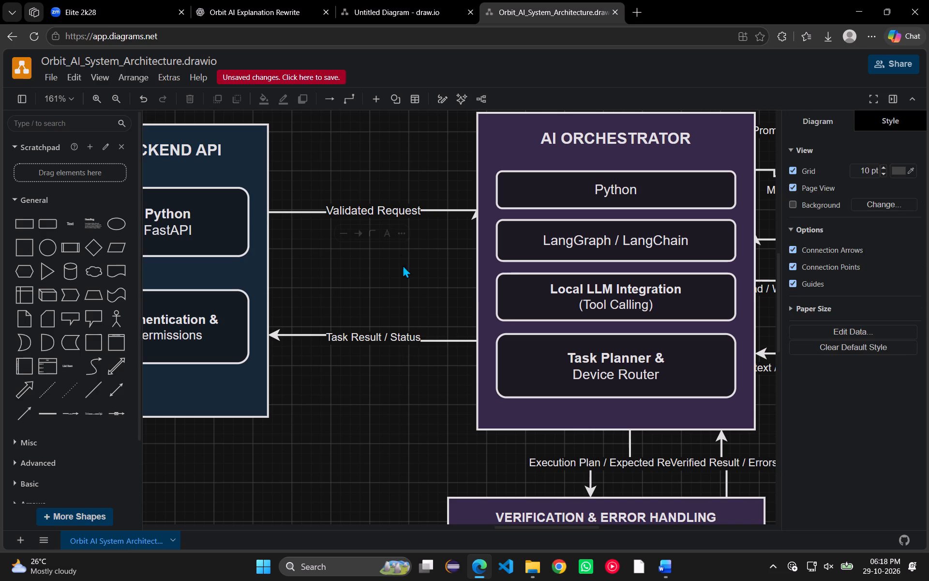
click(373, 211)
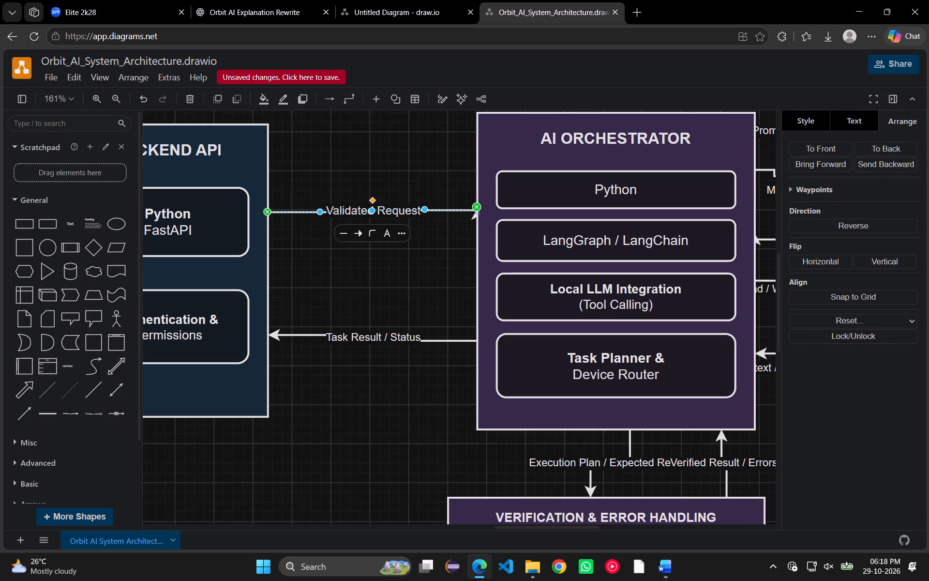
click(321, 211)
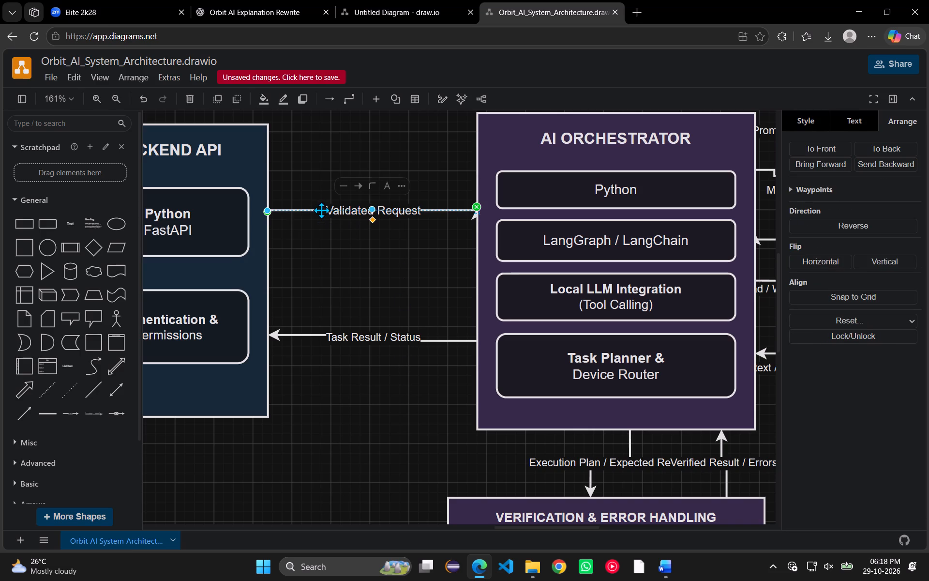
click(342, 251)
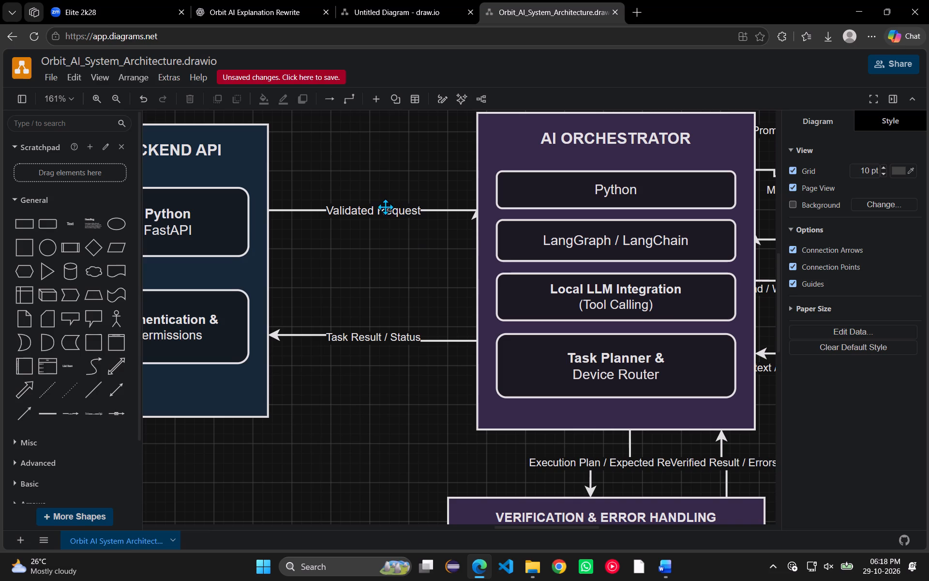
Shift the Validated Request label slightly along its connector toward the Backend API block.
click(377, 210)
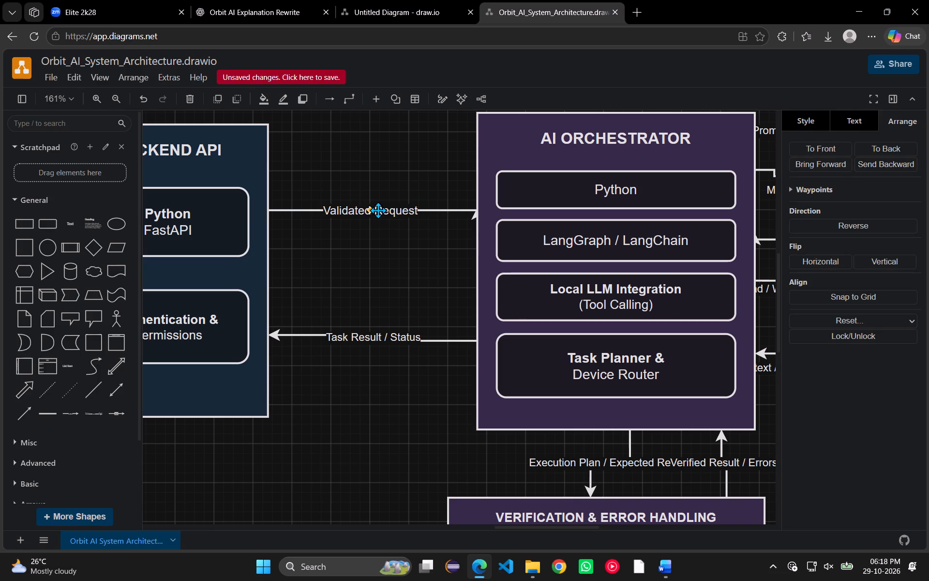
click(379, 232)
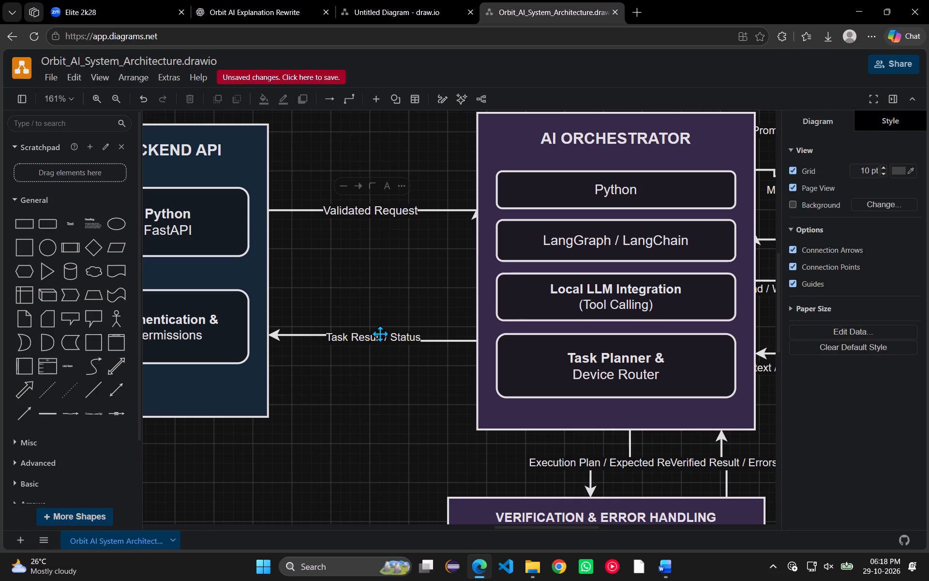
Straighten the Task Result / Status connector between the AI Orchestrator and Backend API blocks and centre its label on the line.
double_click(379, 334)
drag(379, 334, 379, 365)
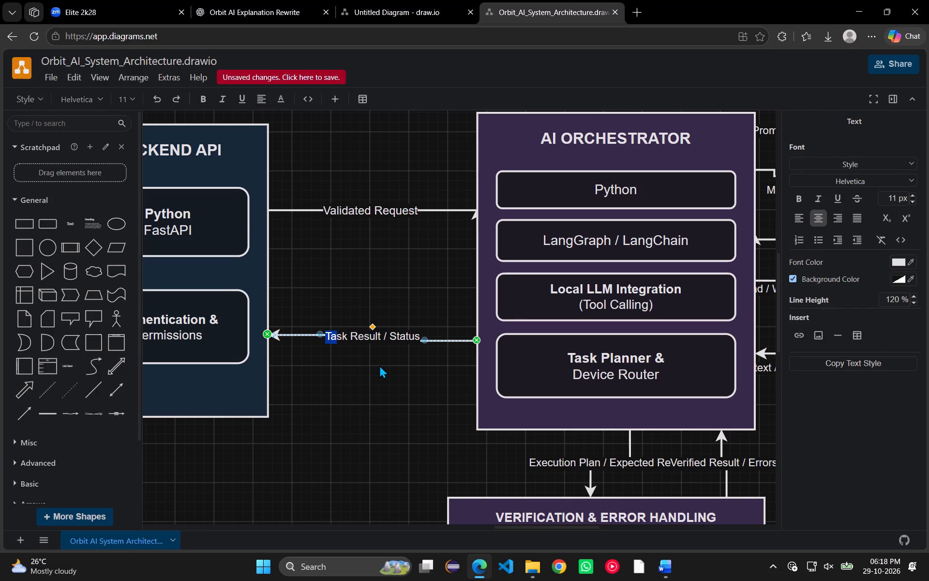
click(383, 338)
drag(371, 325, 370, 366)
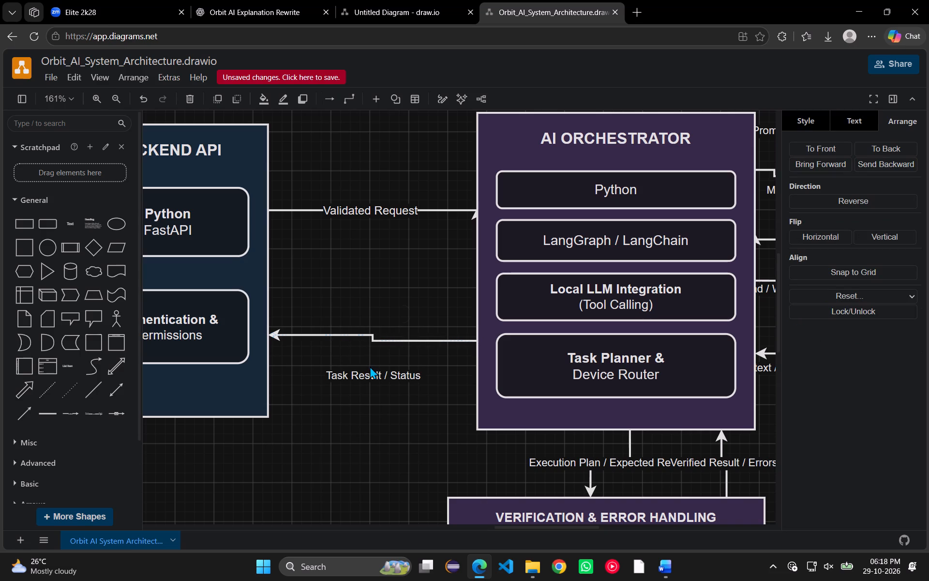
click(478, 338)
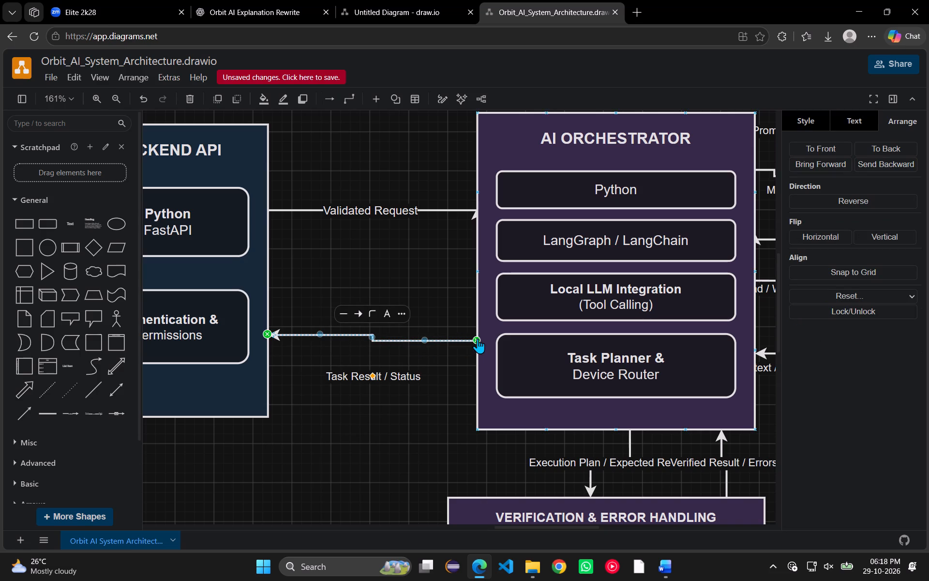
click(424, 378)
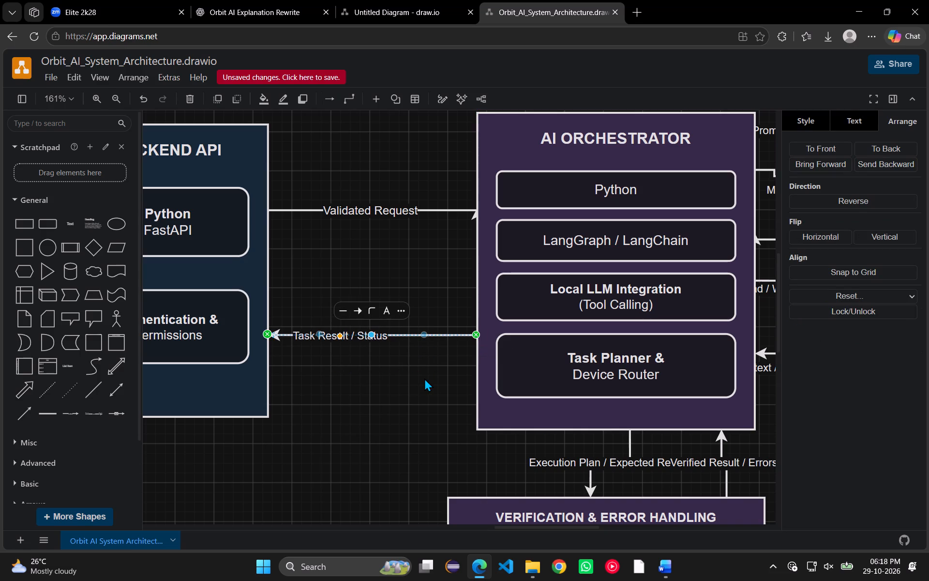
drag(355, 333, 379, 335)
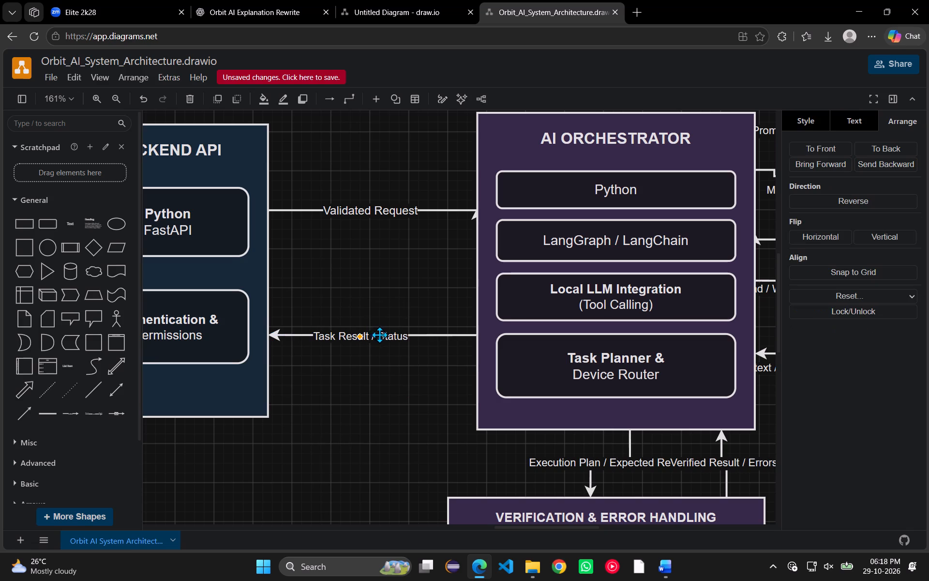
drag(379, 335, 386, 334)
click(375, 382)
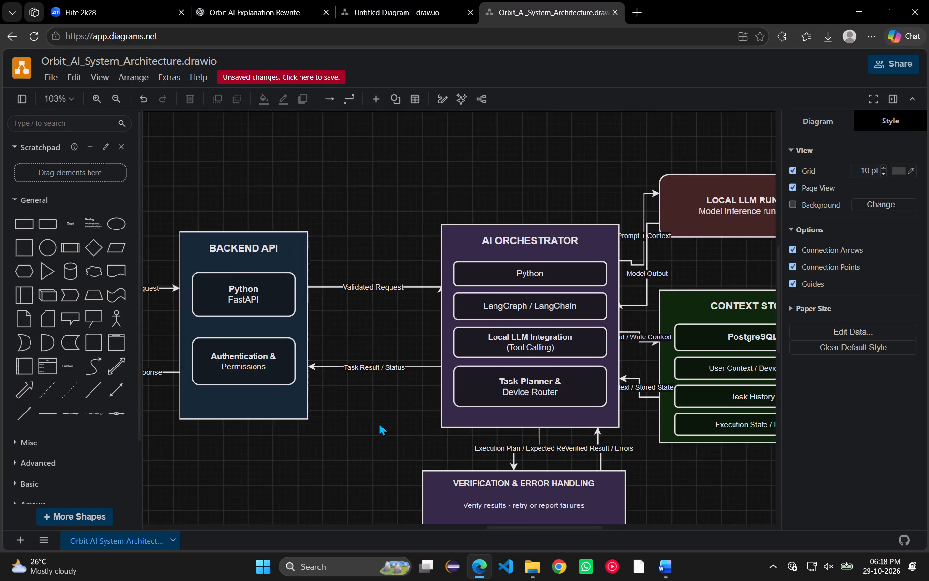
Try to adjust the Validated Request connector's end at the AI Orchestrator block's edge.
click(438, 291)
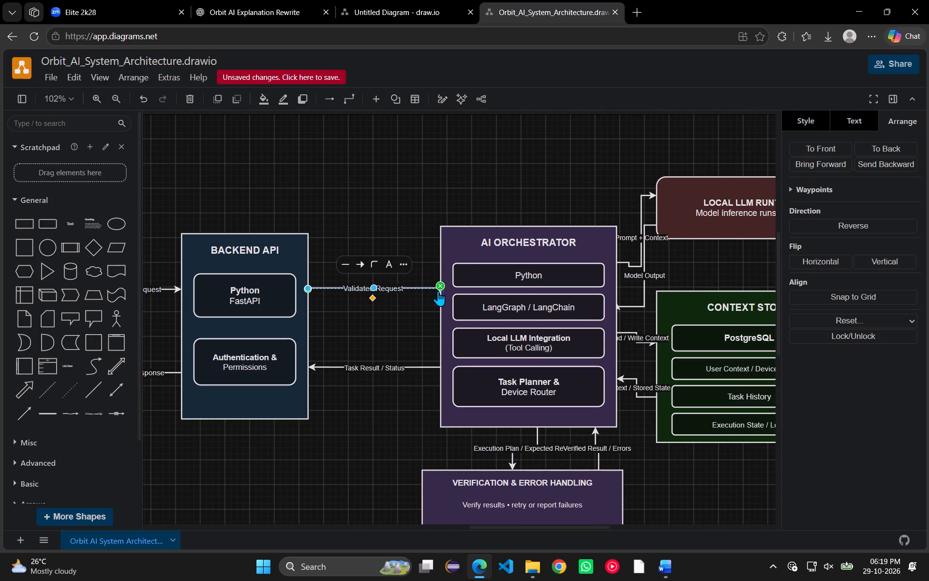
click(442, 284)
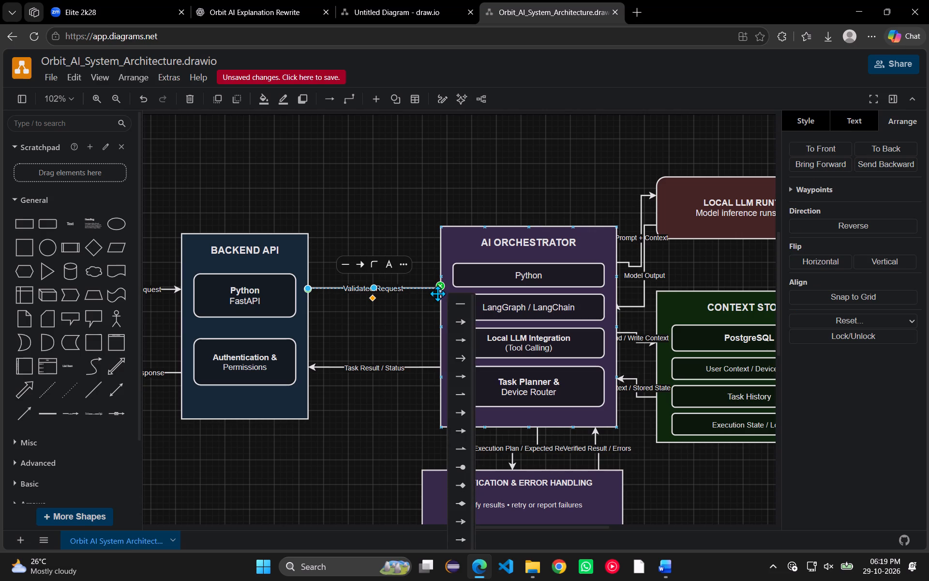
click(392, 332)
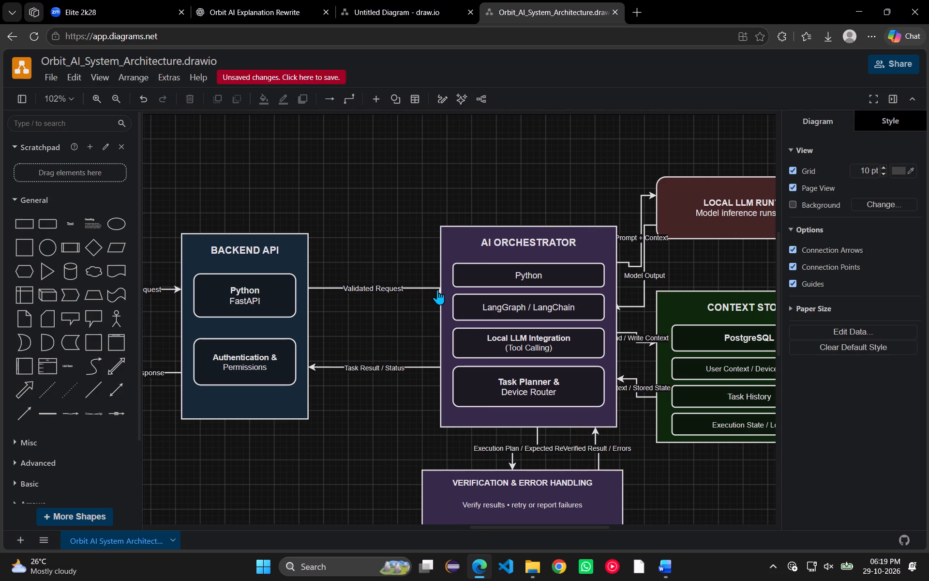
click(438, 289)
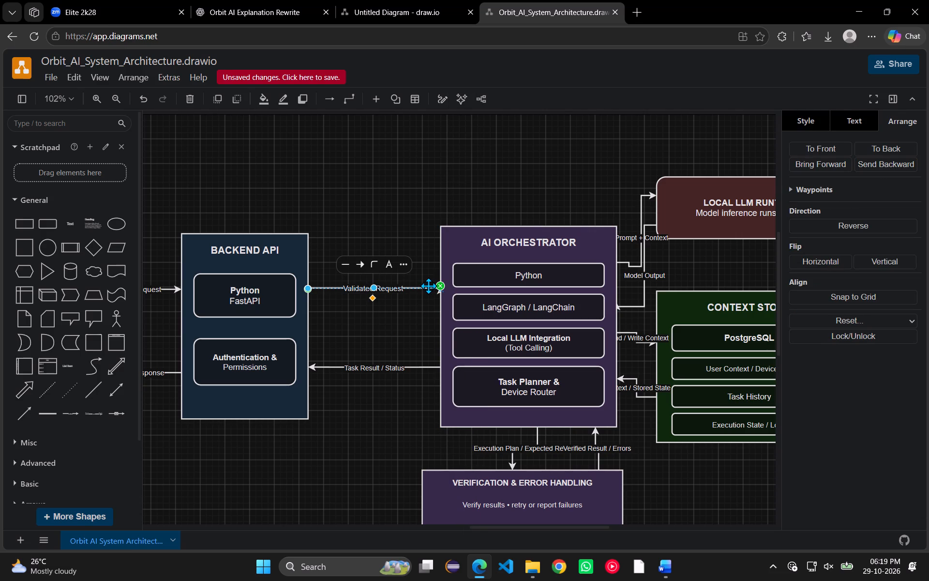
Move the AI Orchestrator group to 560, 179.5 pt, keeping it vertically centred on the Backend API block.
drag(441, 302, 448, 302)
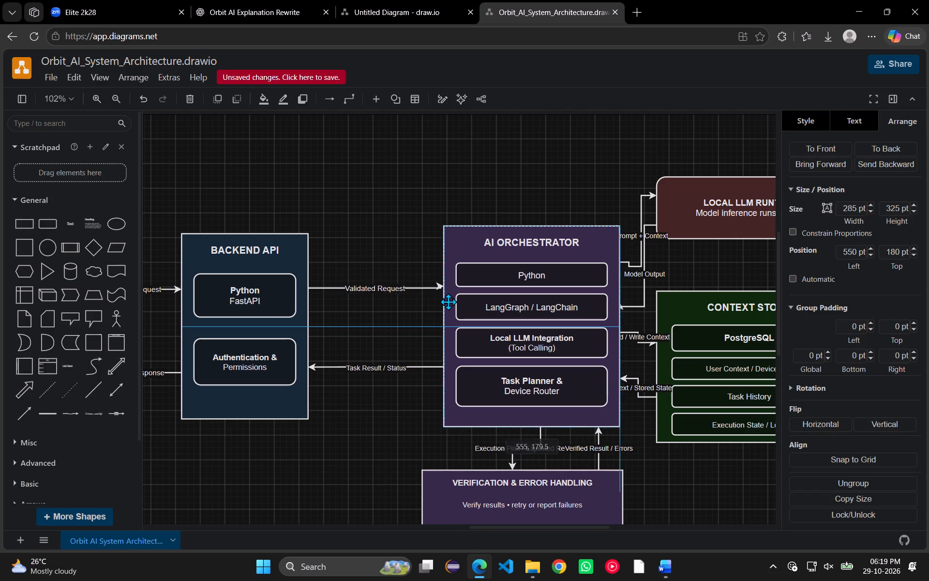
drag(448, 302, 448, 301)
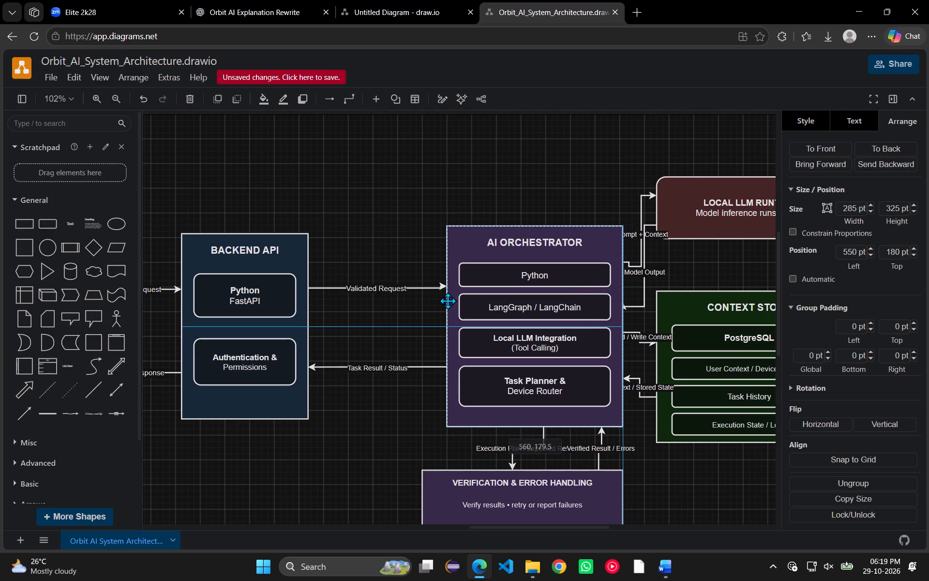
drag(448, 301, 448, 304)
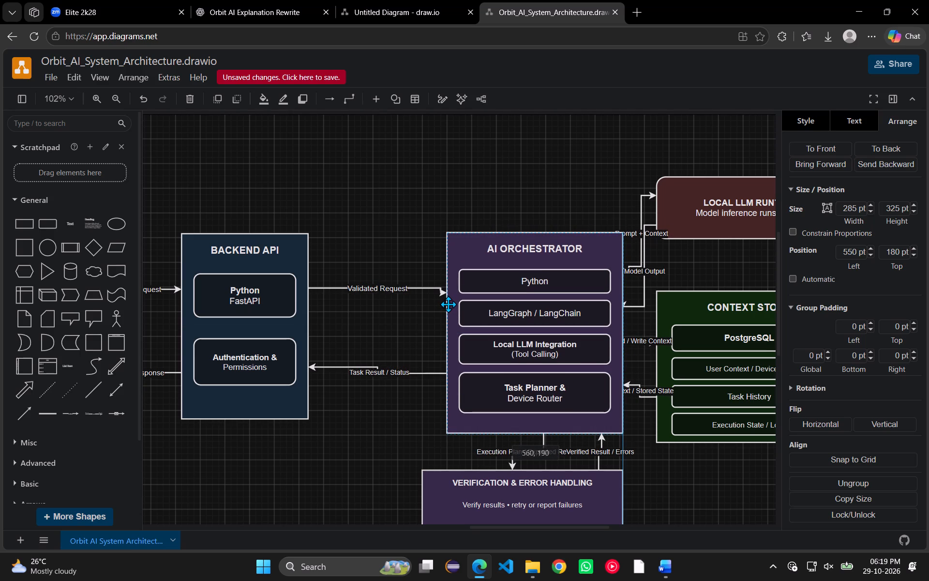
drag(448, 304, 449, 303)
click(428, 304)
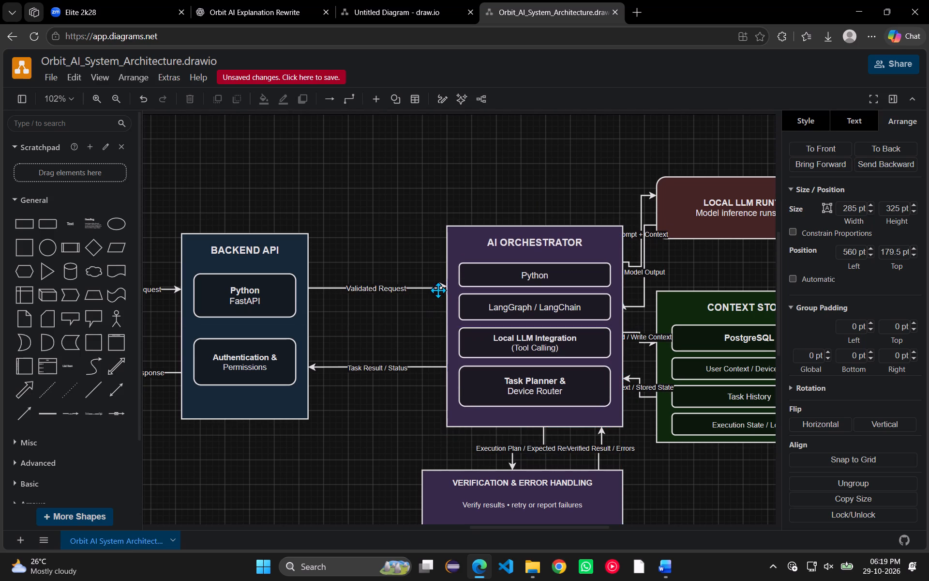
Level the arrowhead end of the Validated Request connector where it meets the AI Orchestrator block.
click(443, 285)
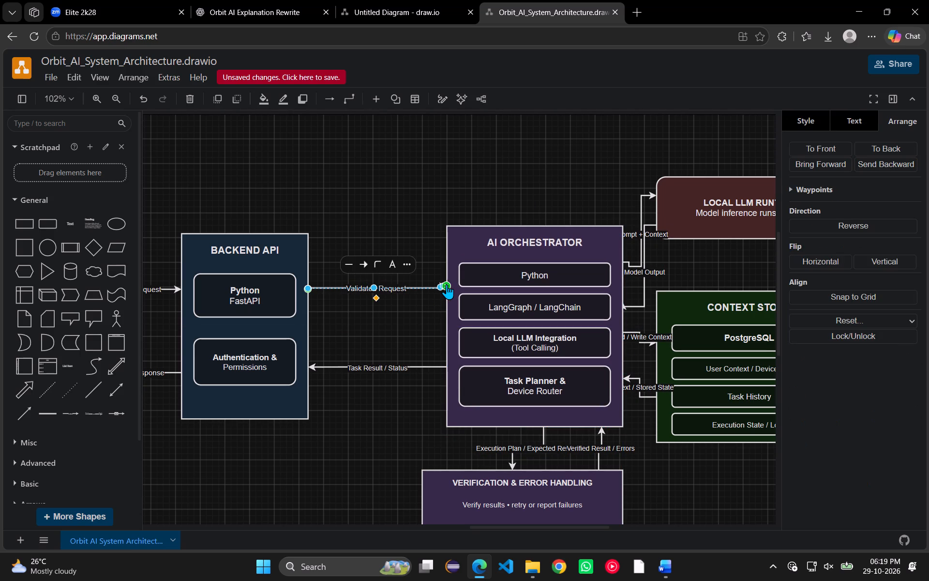
click(447, 284)
click(440, 290)
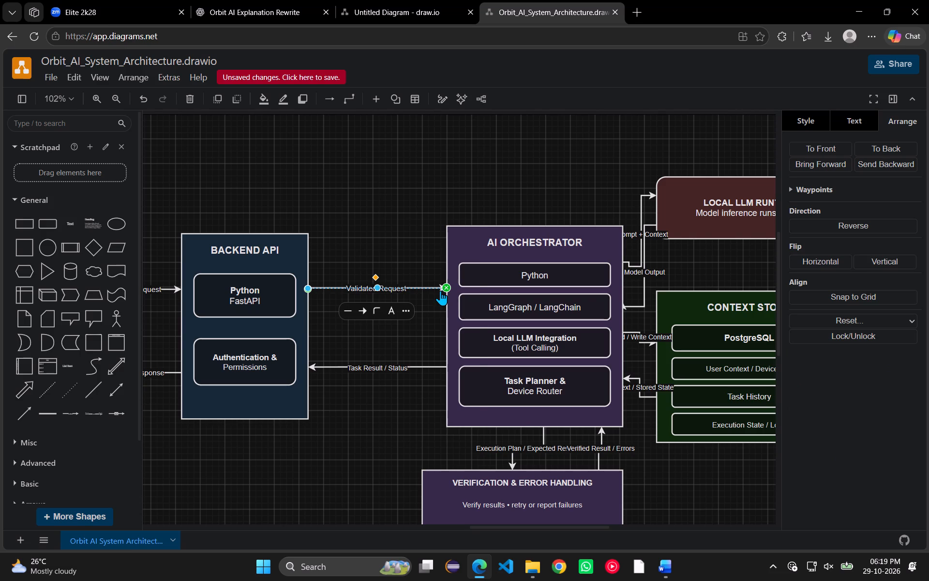
click(439, 201)
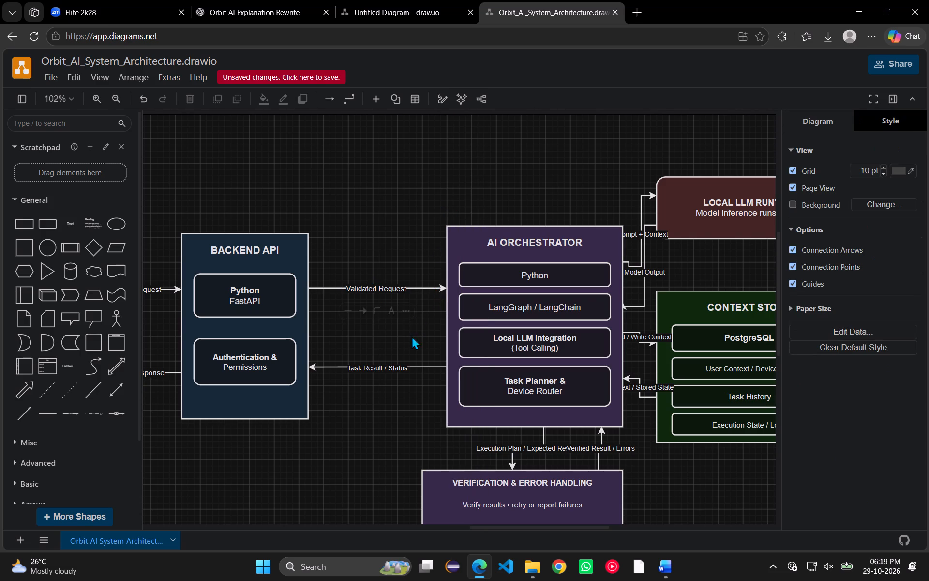
Shift the Task Result / Status connector's arrowhead end to 340, 410 pt, just beside the Backend API block.
click(323, 367)
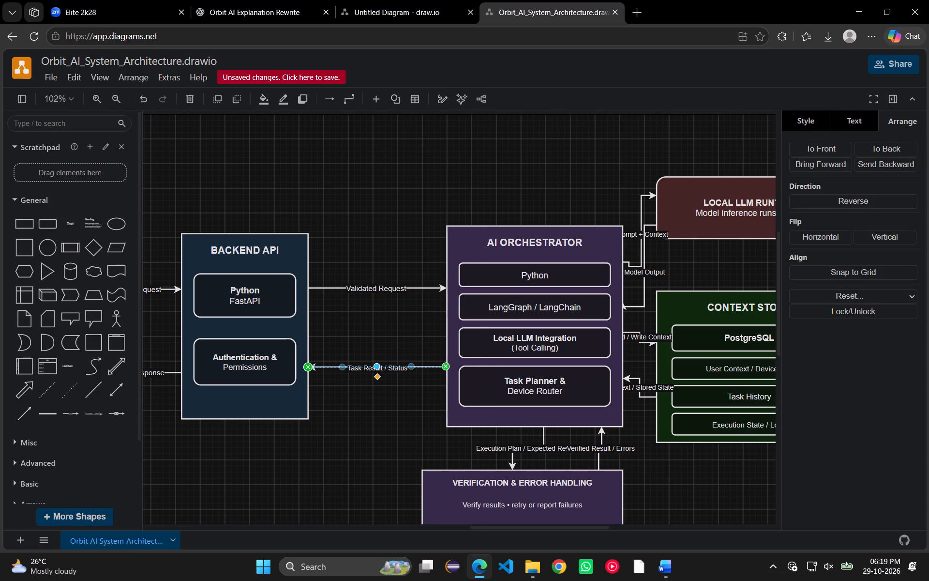
click(326, 377)
click(314, 367)
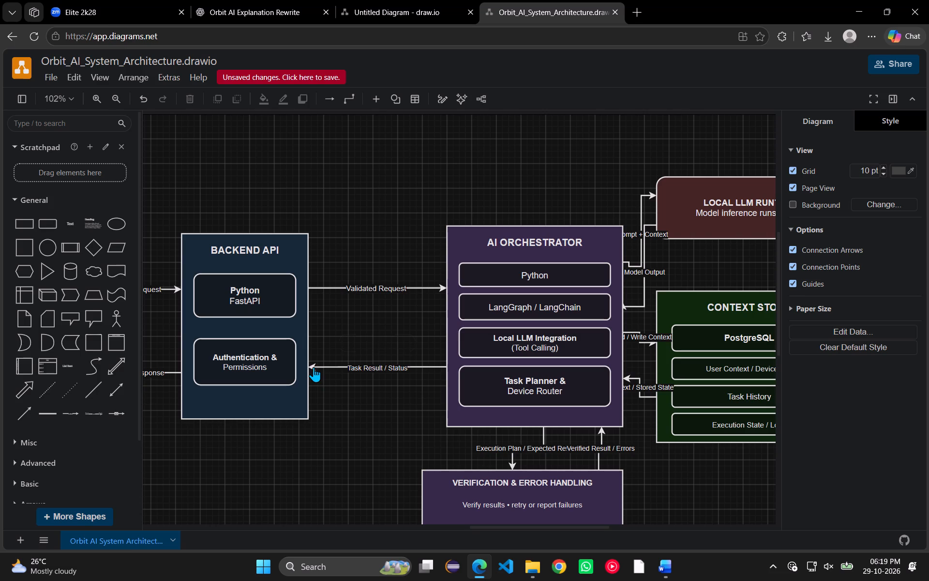
click(313, 342)
click(342, 443)
click(372, 432)
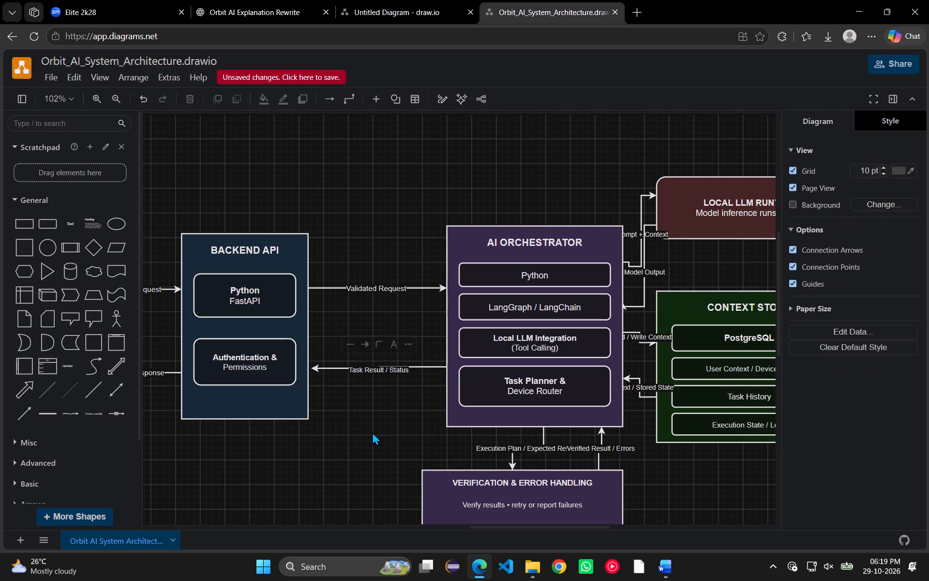
Align the Task Result / Status label with its line and level the connector's AI Orchestrator end with its arrowhead end.
click(377, 370)
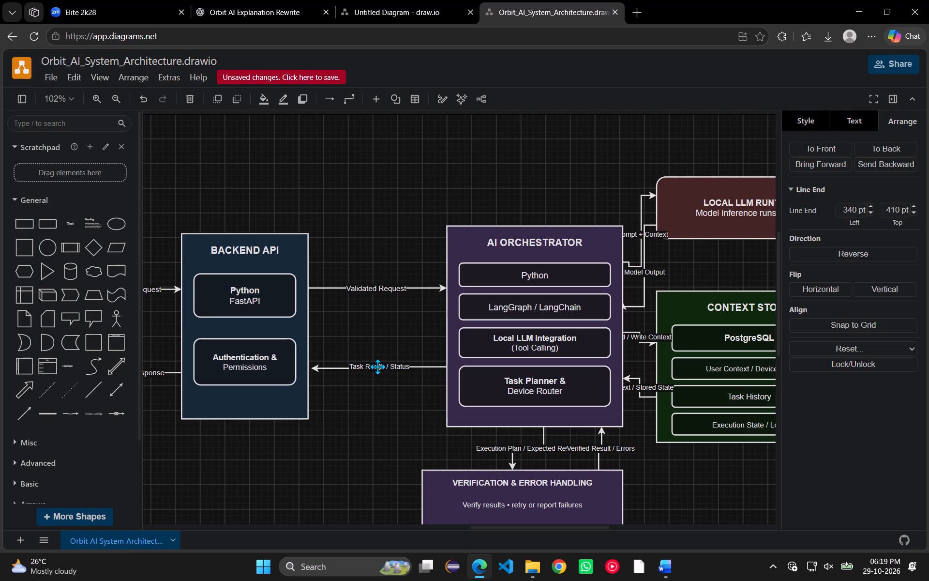
click(396, 449)
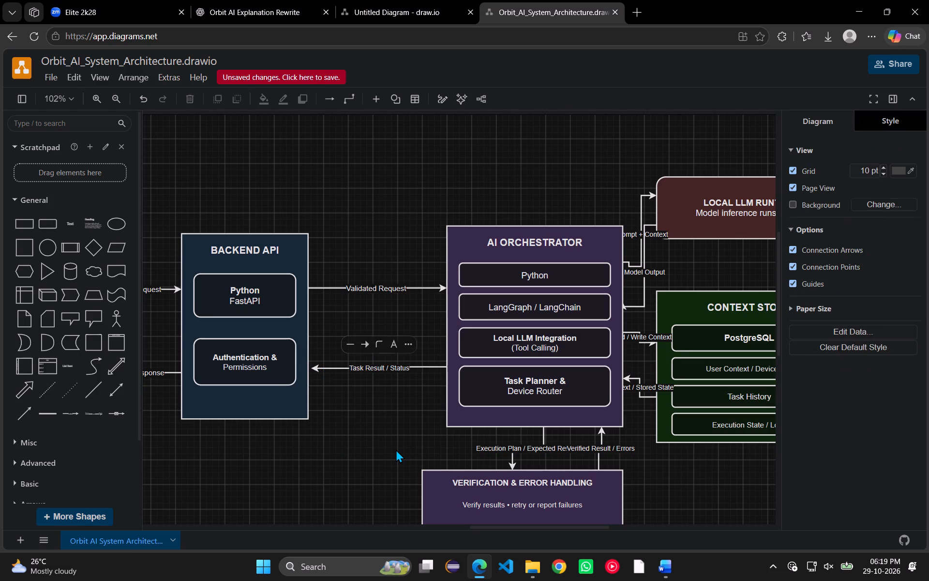
click(423, 367)
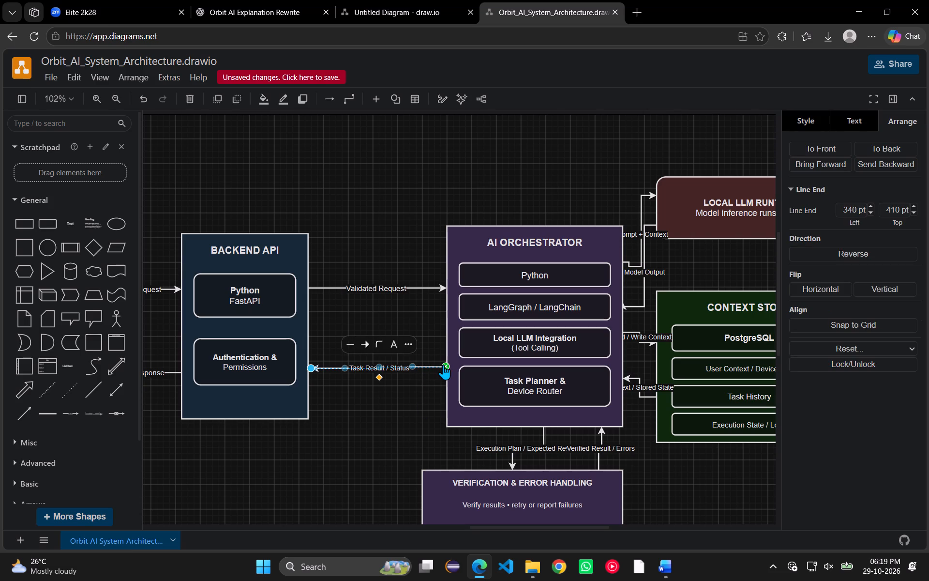
click(443, 365)
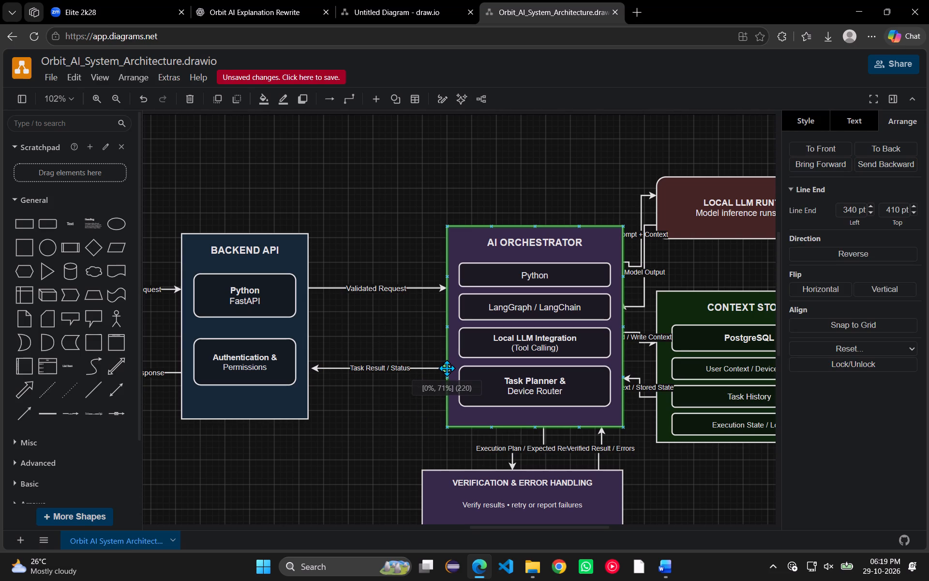
click(386, 423)
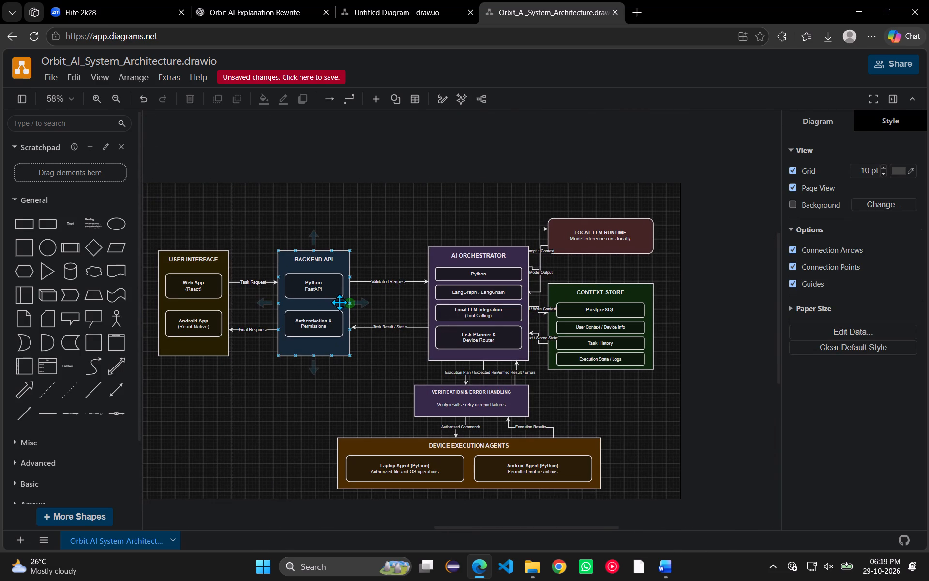
Move the Backend API group to 120, 192 pt, closer to the User Interface block.
drag(339, 302, 335, 303)
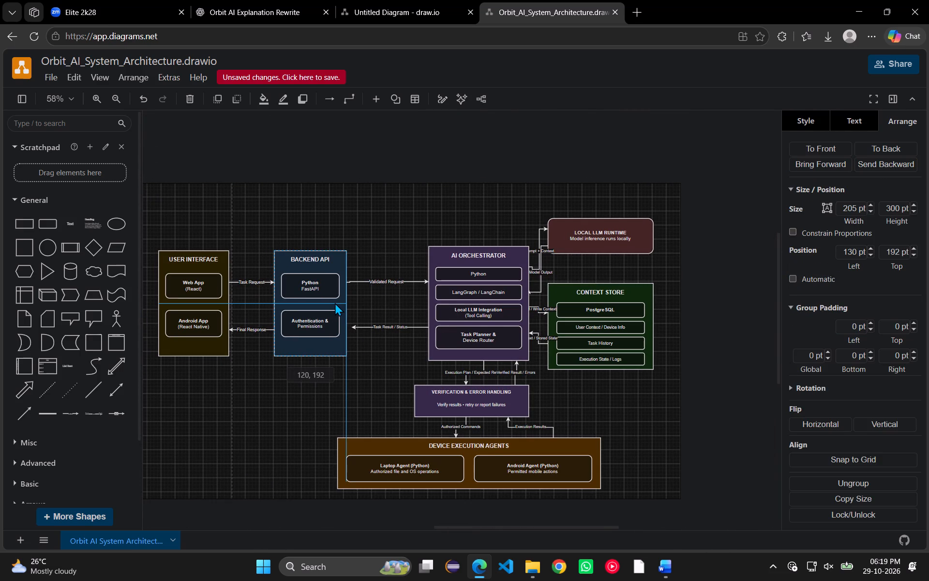
drag(335, 303, 334, 303)
click(377, 341)
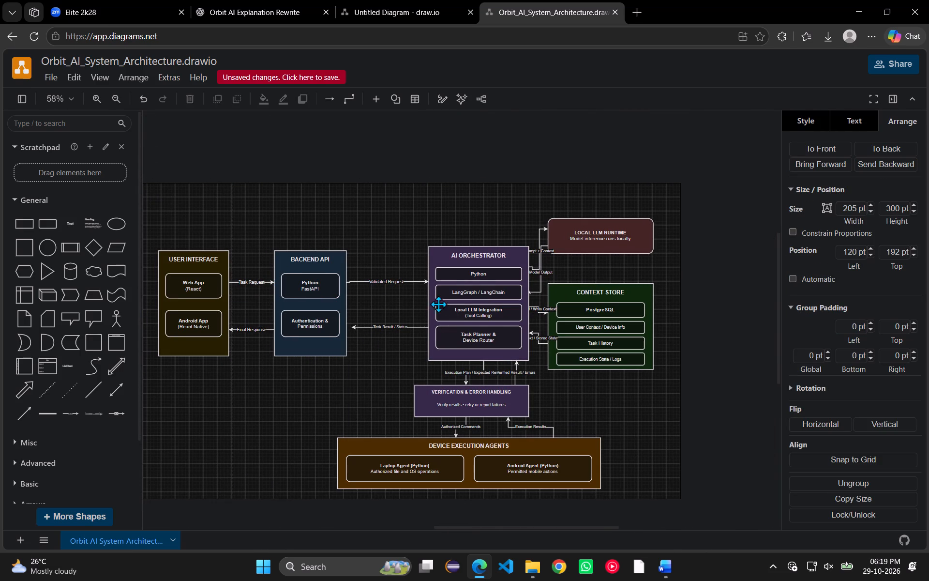
Move the AI Orchestrator group to 480, 179.5 pt, closer to the Backend API block.
drag(466, 300, 465, 300)
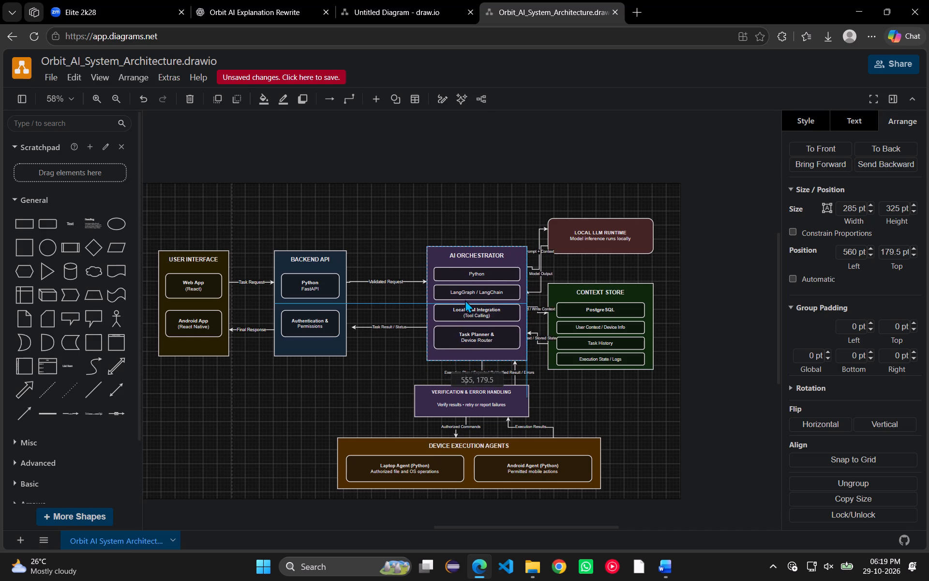
drag(465, 300, 435, 301)
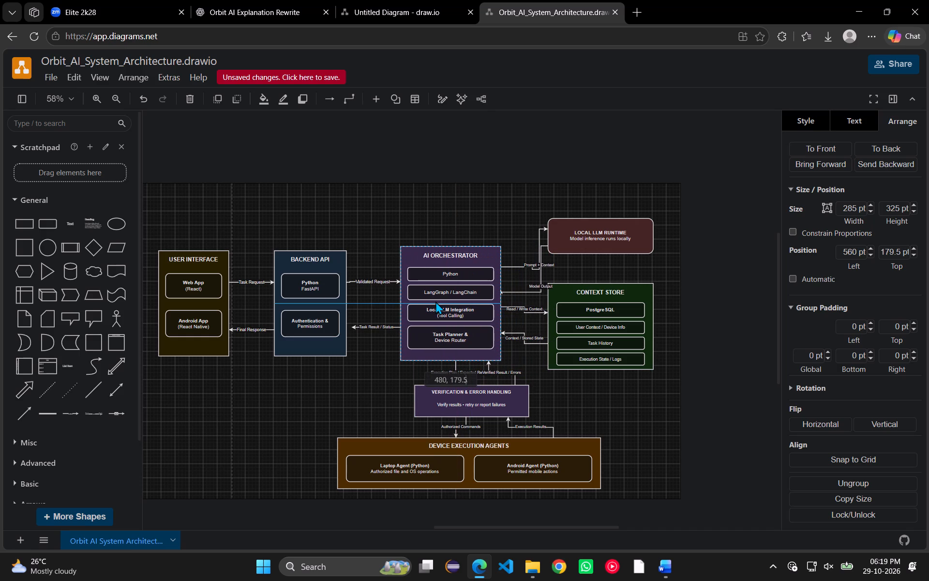
drag(435, 301, 437, 301)
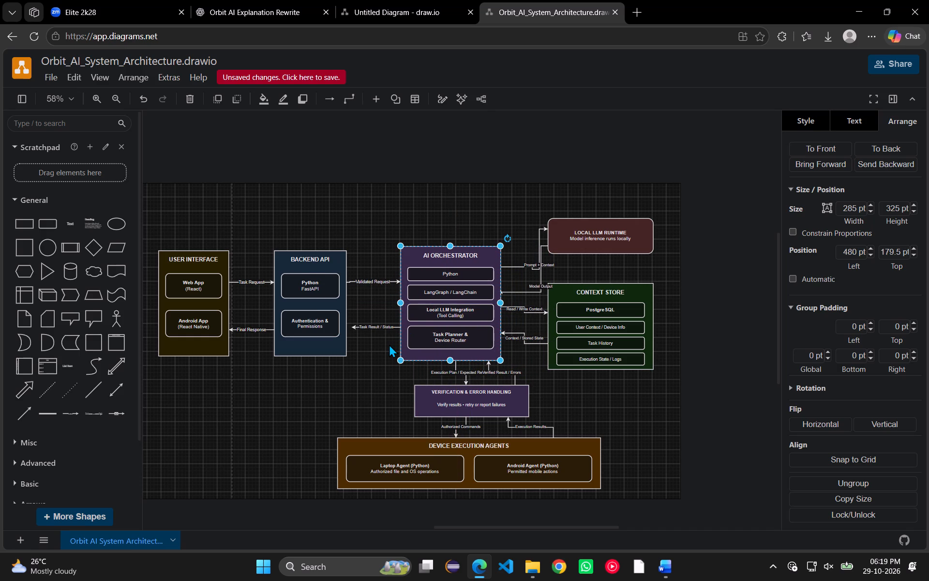
Attach the Task Result / Status connector's arrowhead end to the Backend API block's edge, level with the line.
drag(296, 295, 285, 296)
drag(285, 295, 268, 292)
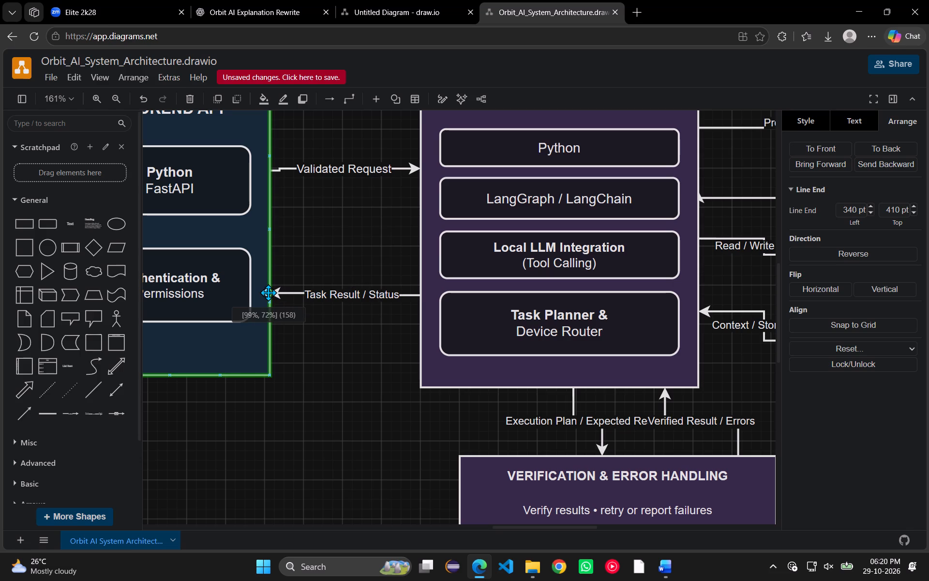
drag(268, 292, 268, 294)
click(318, 352)
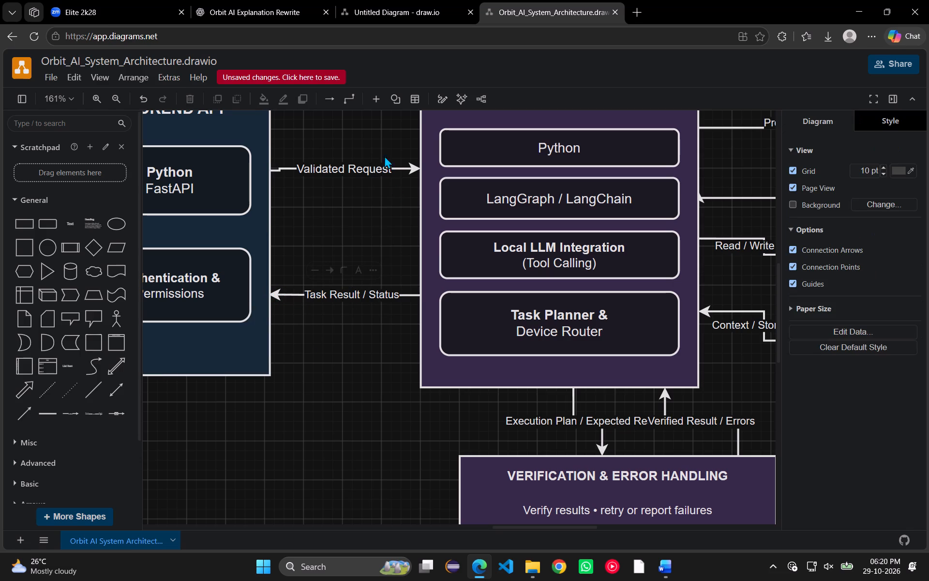
Straighten the Validated Request connector by removing the kink where it leaves the Backend API block.
double_click(278, 170)
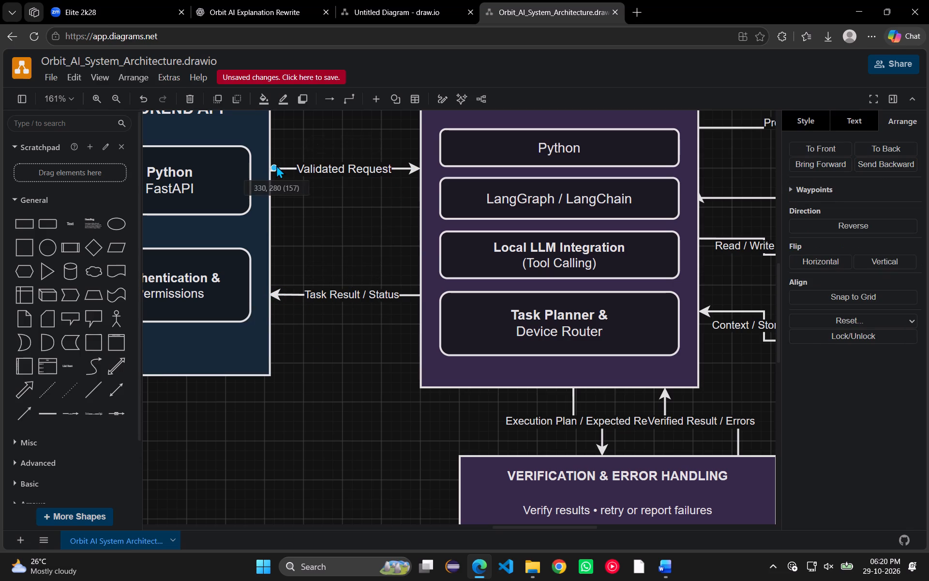
click(319, 208)
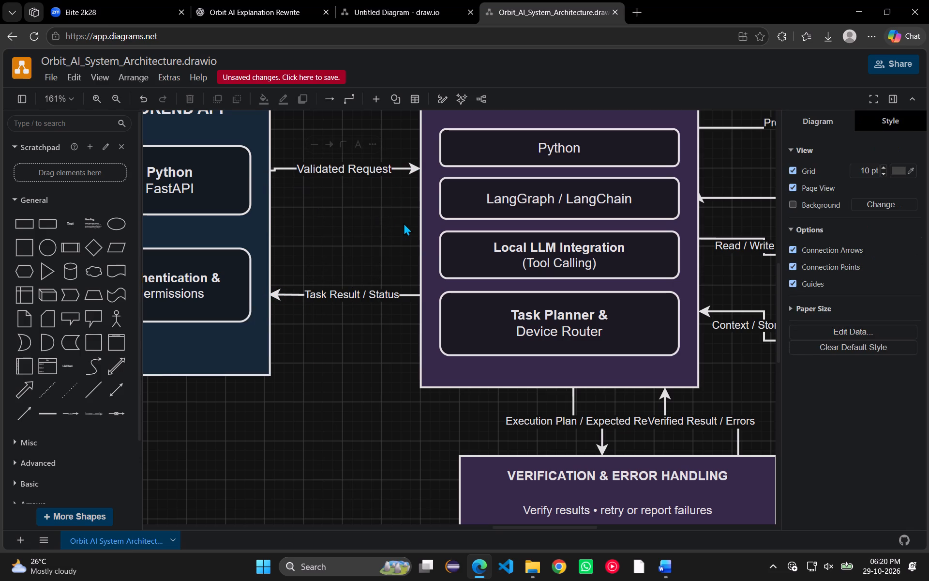
click(270, 170)
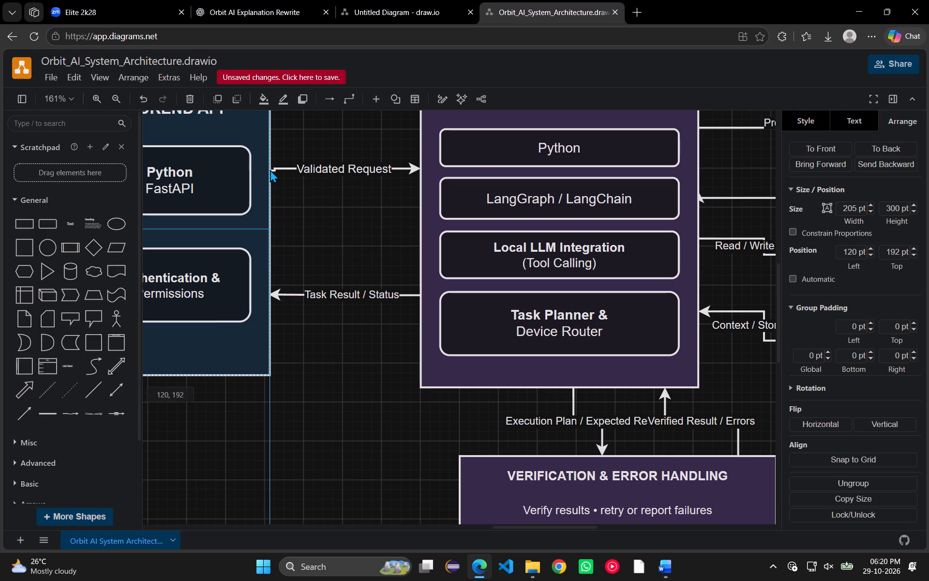
key(ctrl+z)
click(295, 194)
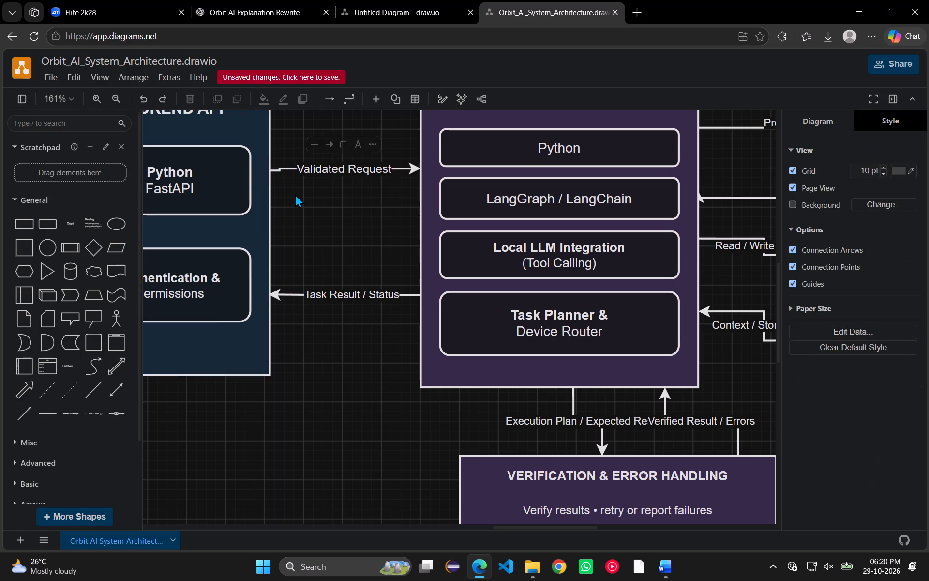
click(280, 172)
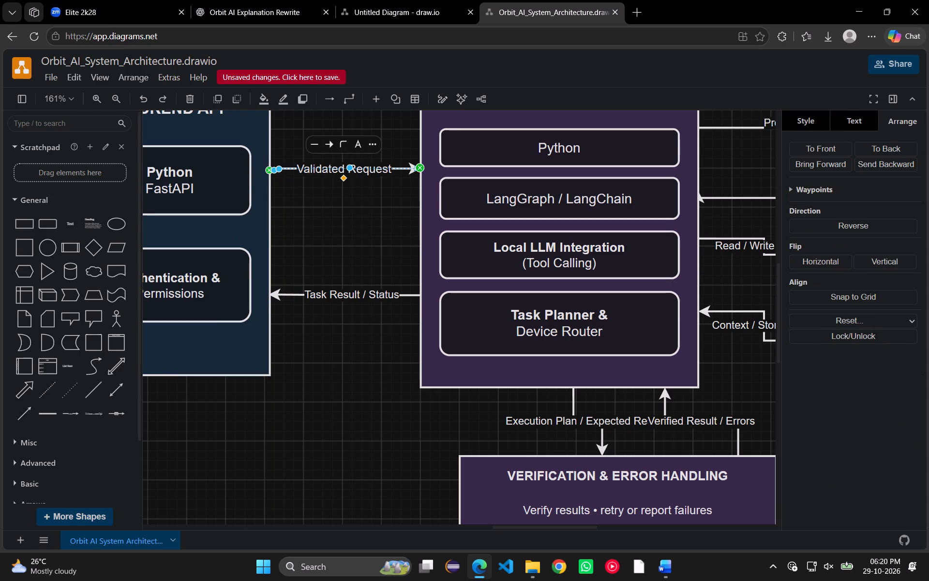
drag(279, 170, 279, 179)
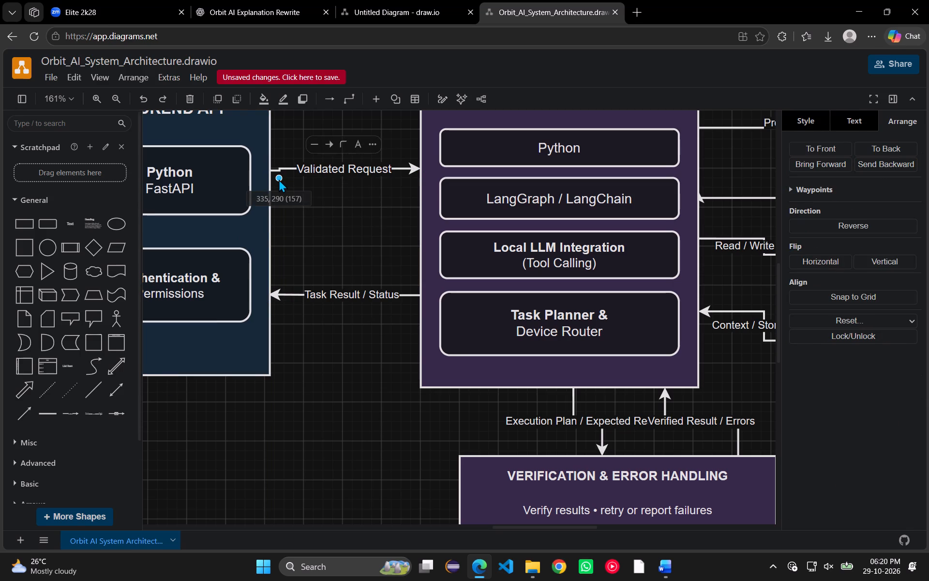
drag(279, 179, 270, 169)
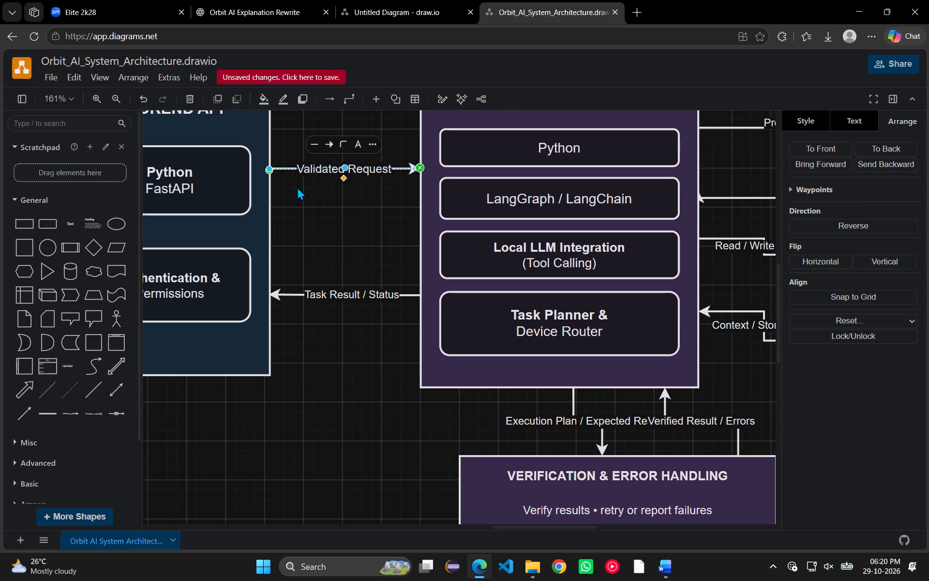
click(297, 187)
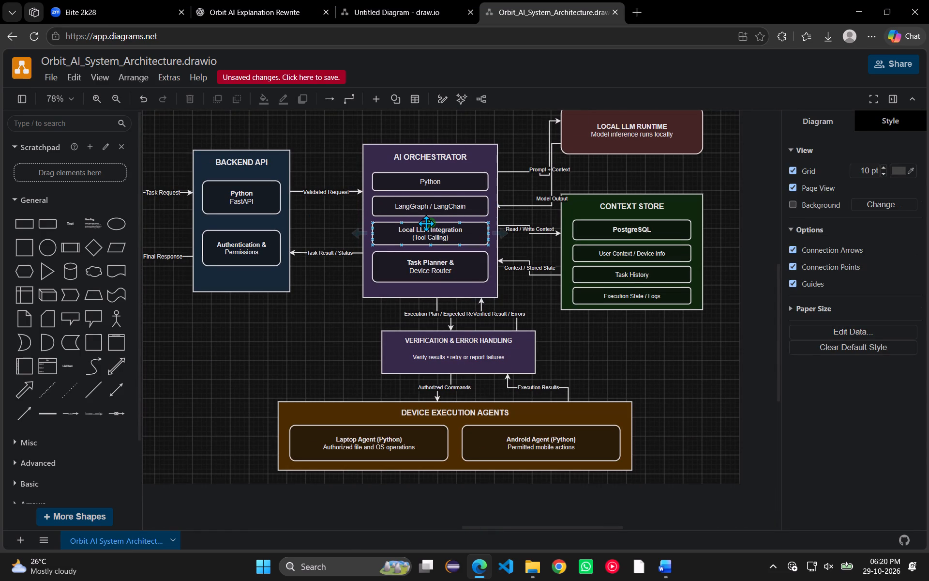
Move the AI Orchestrator group to 450, 179.5 pt, closer to the Backend API block.
drag(426, 223, 411, 223)
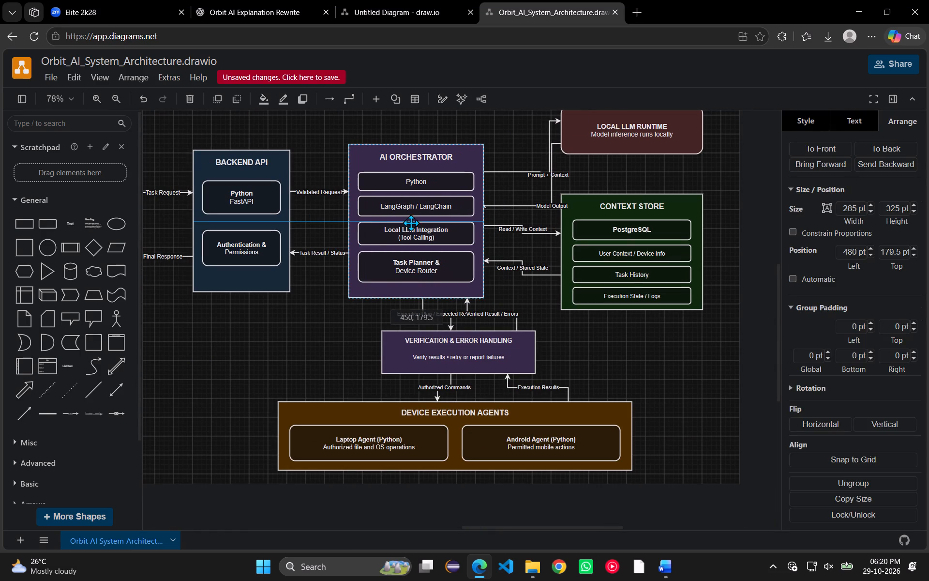
click(283, 337)
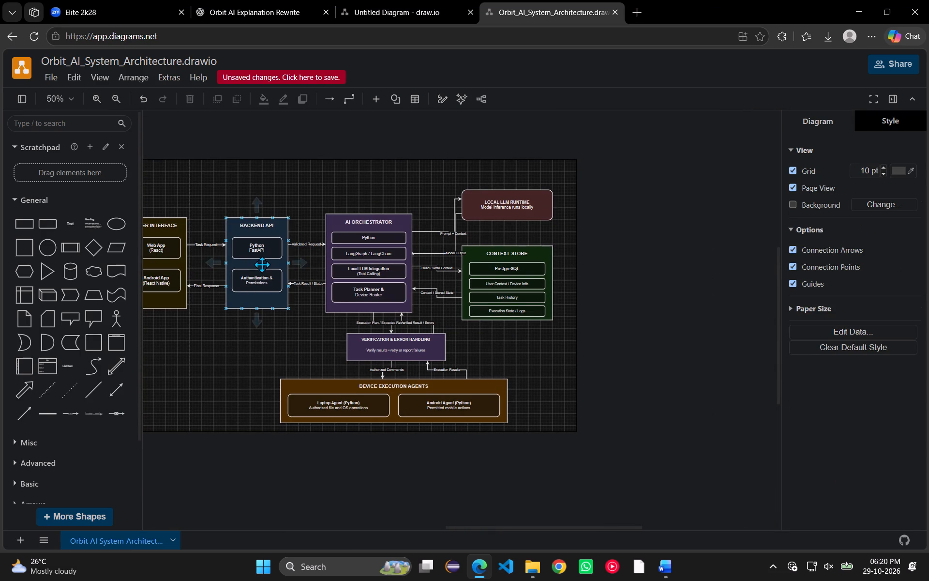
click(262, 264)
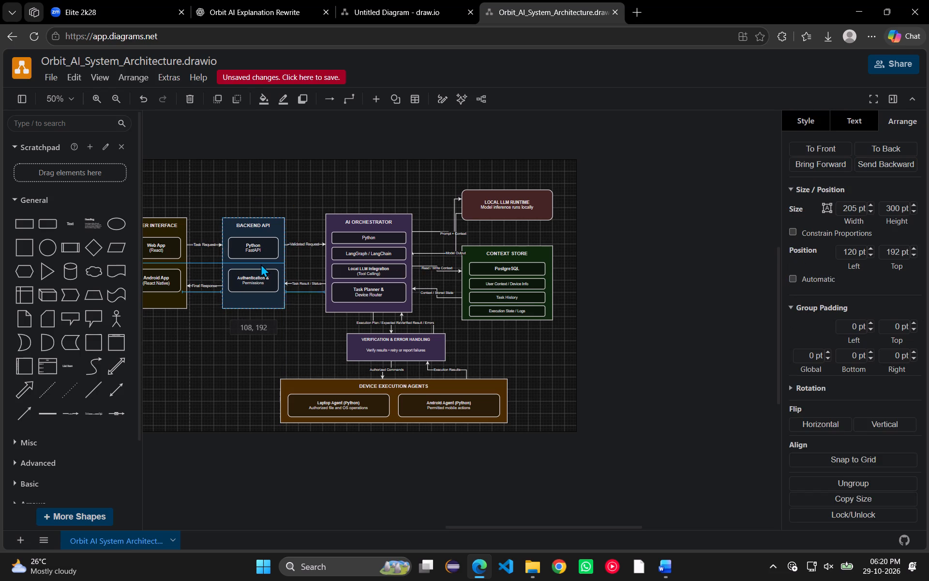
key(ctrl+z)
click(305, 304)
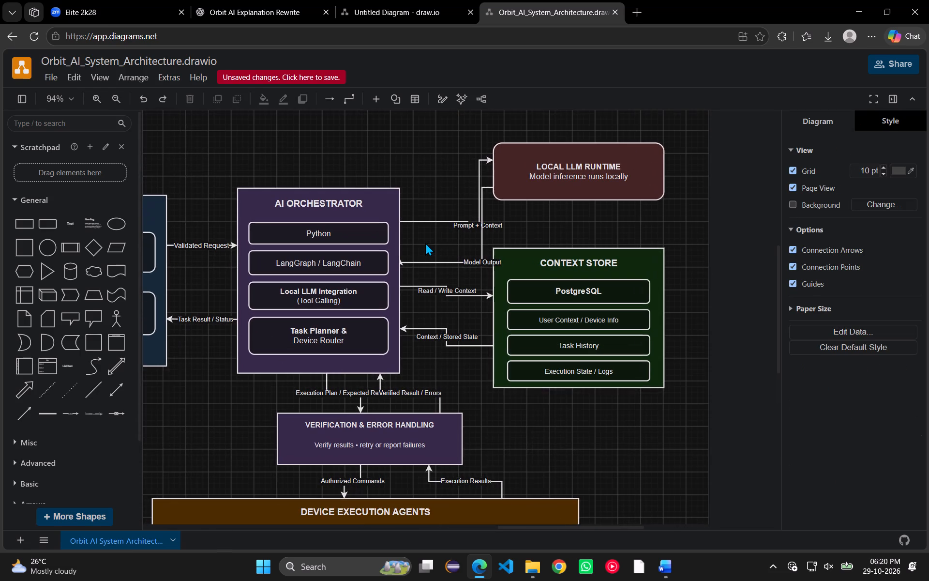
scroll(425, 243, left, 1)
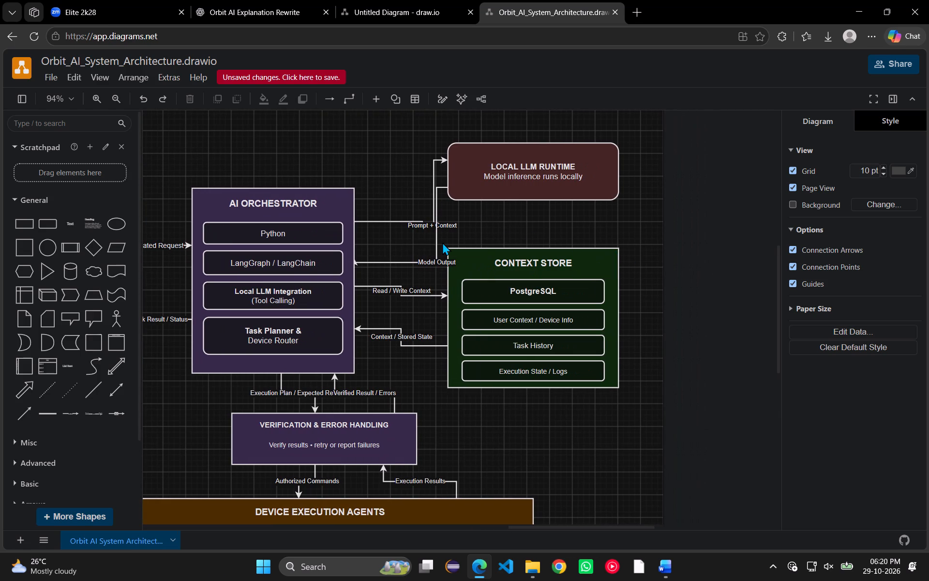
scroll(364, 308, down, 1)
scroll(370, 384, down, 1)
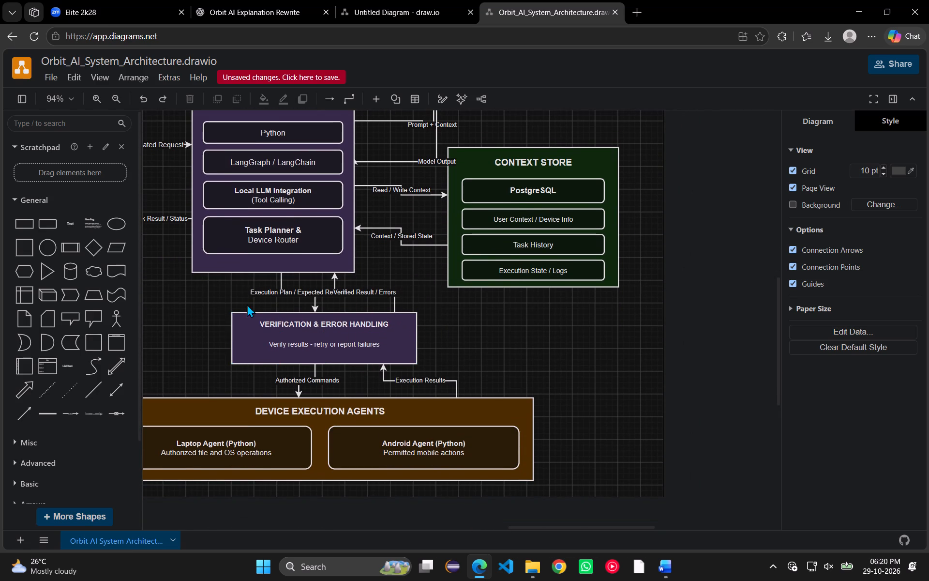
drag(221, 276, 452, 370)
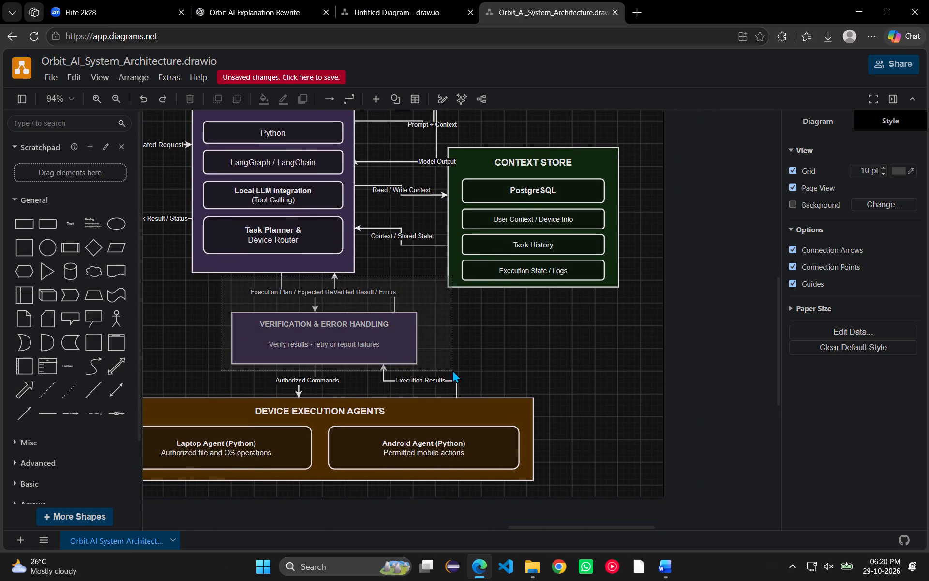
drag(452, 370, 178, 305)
Group the Context Store block with its title and the four boxes inside it.
scroll(463, 373, up, 1)
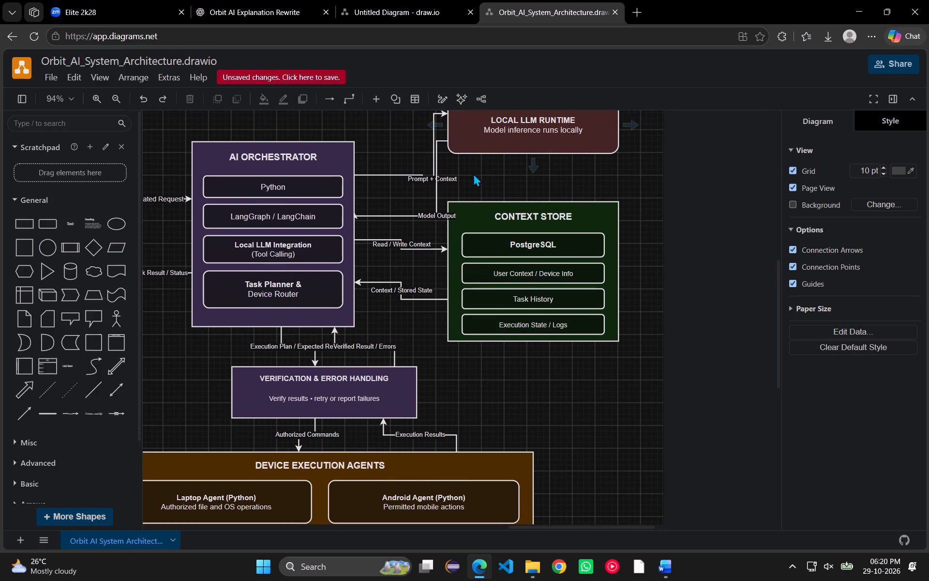
drag(396, 196, 634, 361)
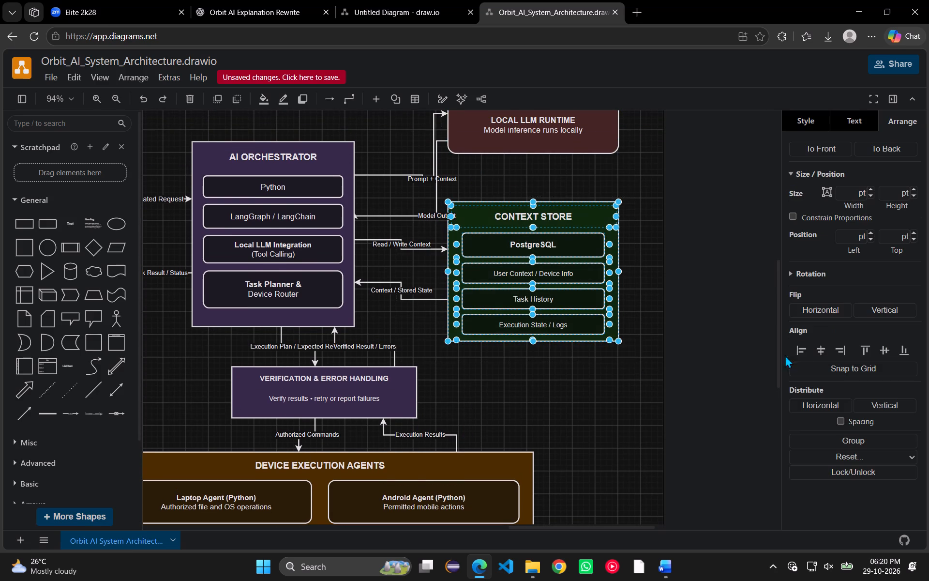
click(865, 440)
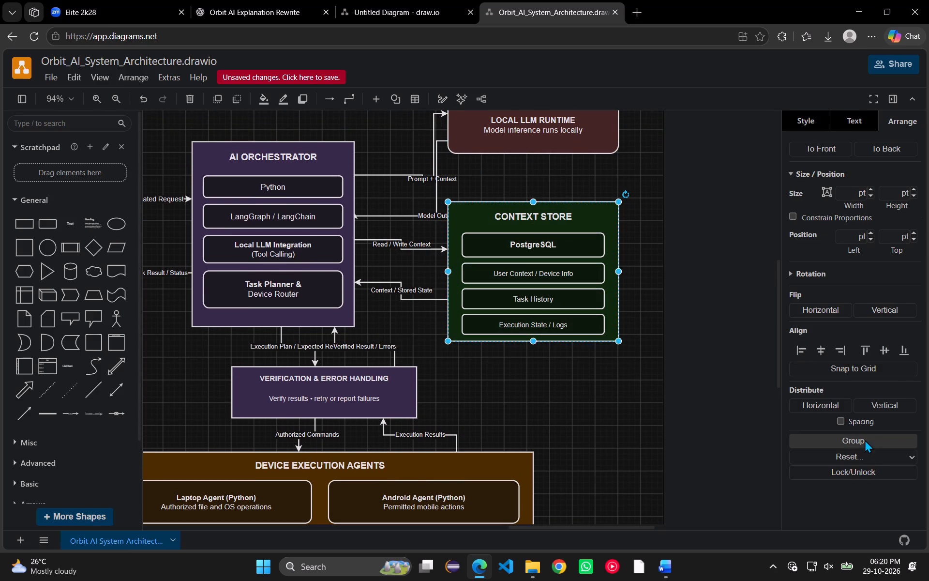
click(539, 382)
Move the Context Store group to 970, 289.5 pt, farther from the AI Orchestrator block.
drag(527, 270, 562, 274)
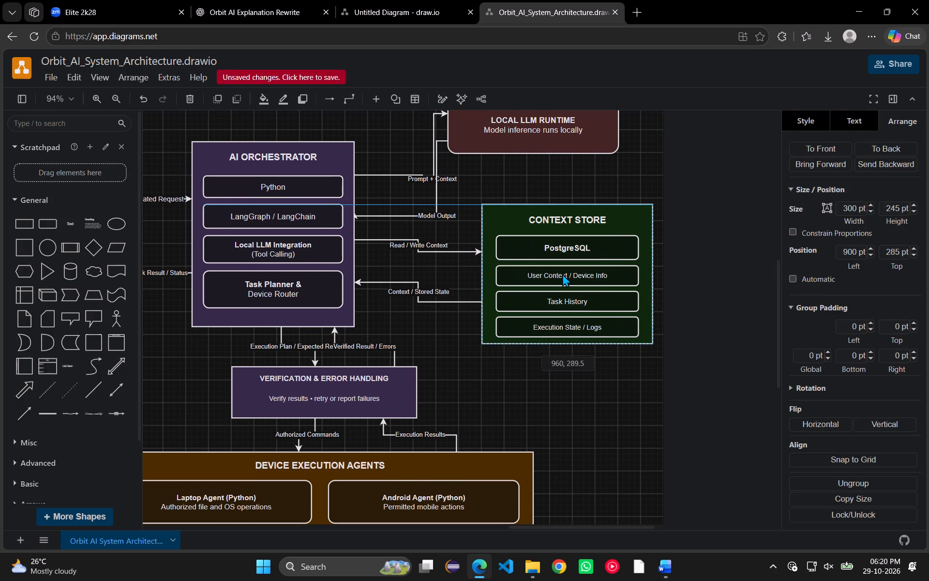
drag(562, 274, 566, 272)
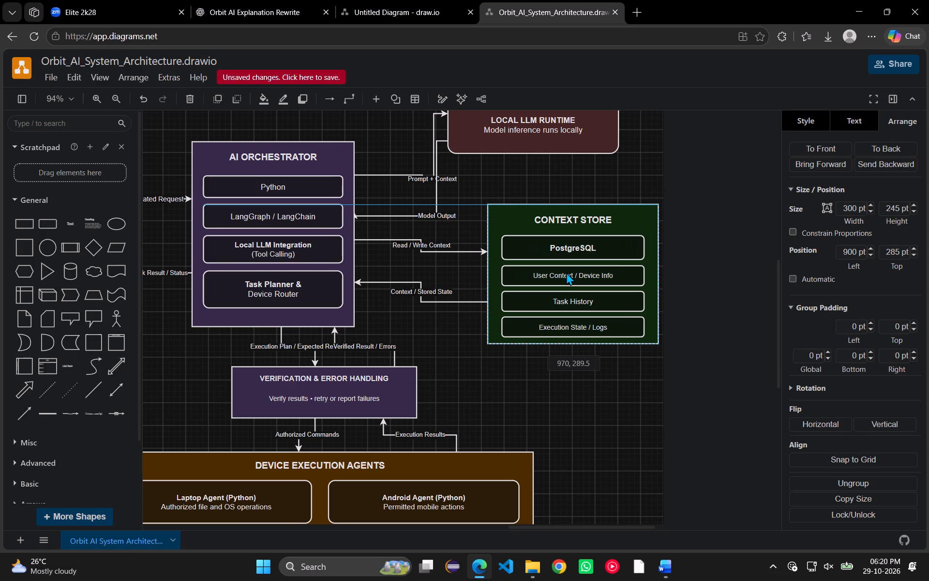
drag(566, 272, 564, 275)
scroll(540, 376, up, 1)
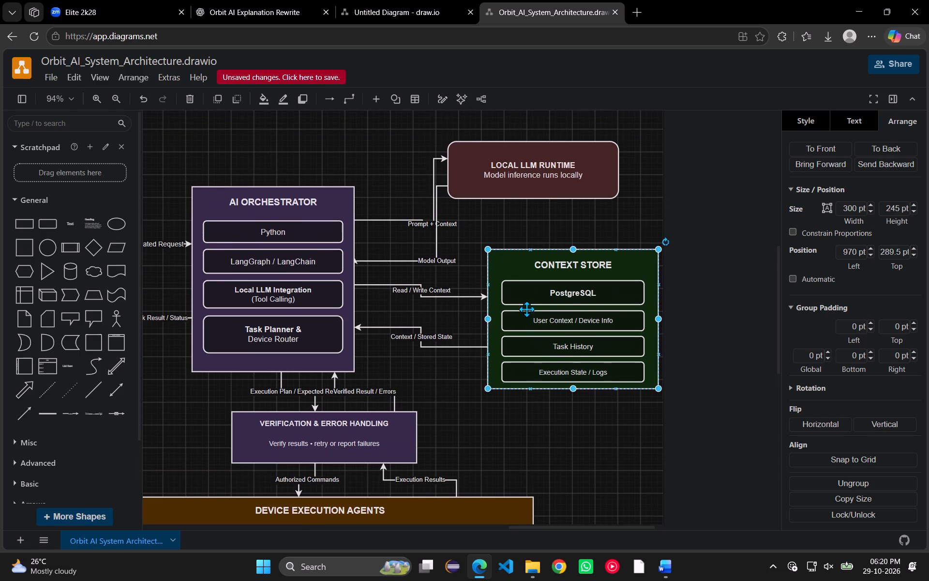
click(422, 290)
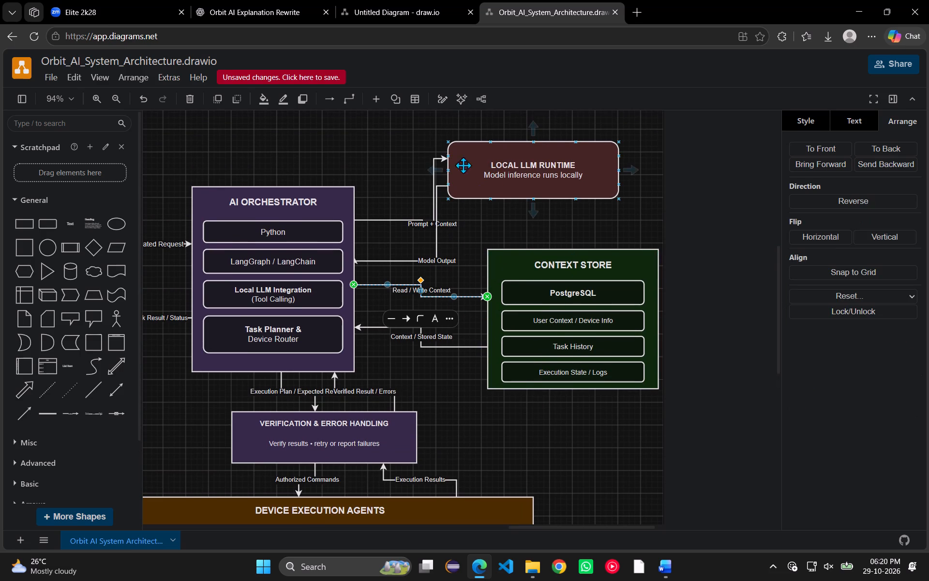
Turn the Local LLM Runtime block into a group.
drag(413, 142, 634, 230)
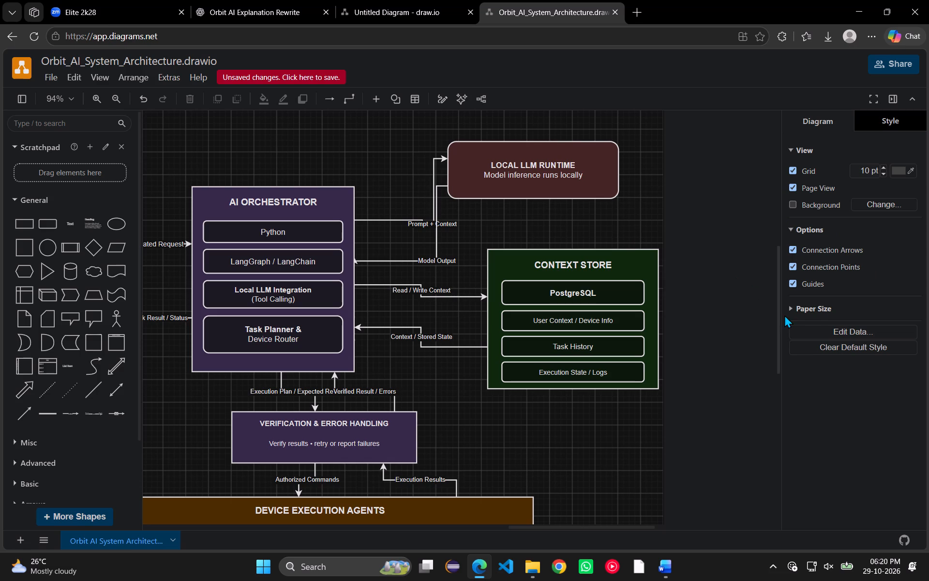
drag(413, 122, 659, 256)
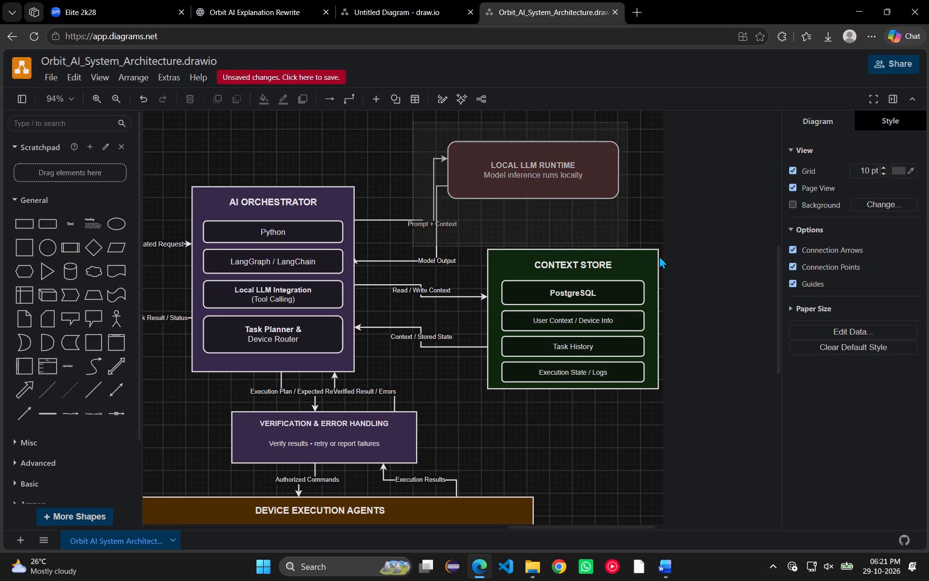
drag(659, 256, 672, 247)
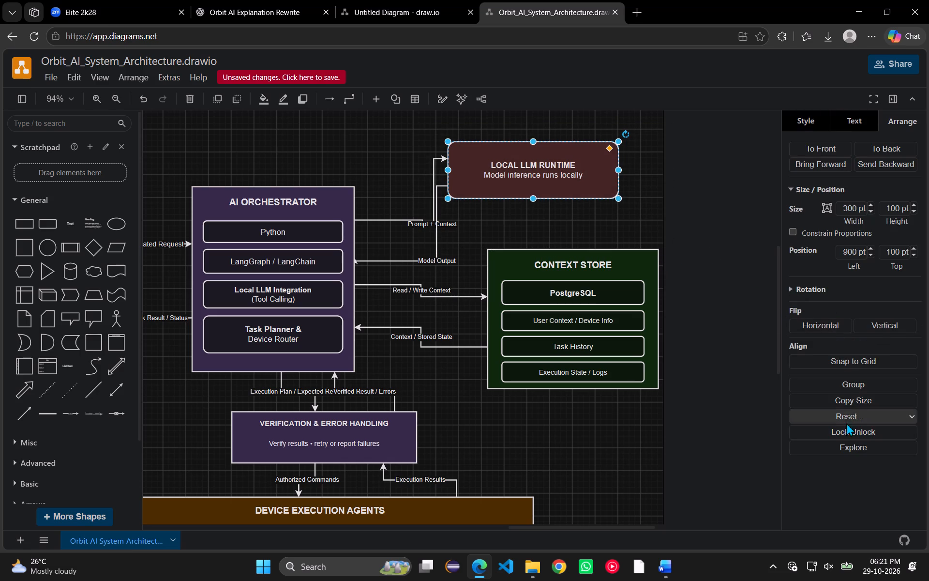
click(861, 385)
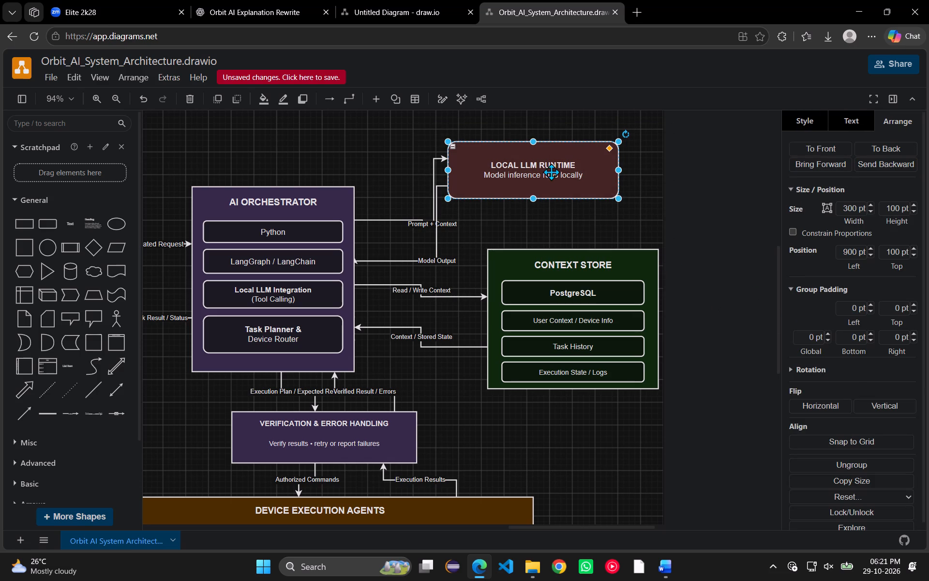
Move the Local LLM Runtime group to 1030, 120 pt, farther from the AI Orchestrator block.
drag(545, 167, 590, 172)
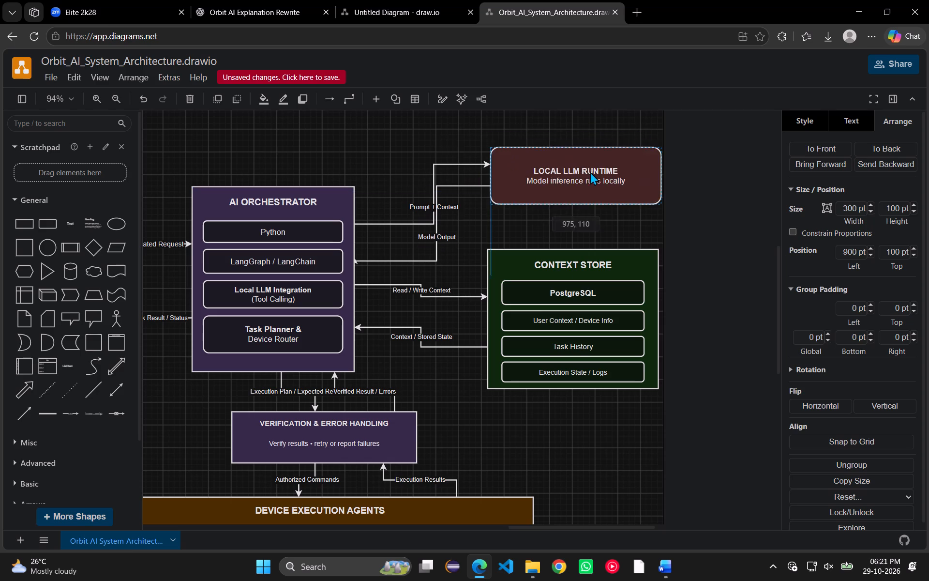
drag(590, 172, 619, 187)
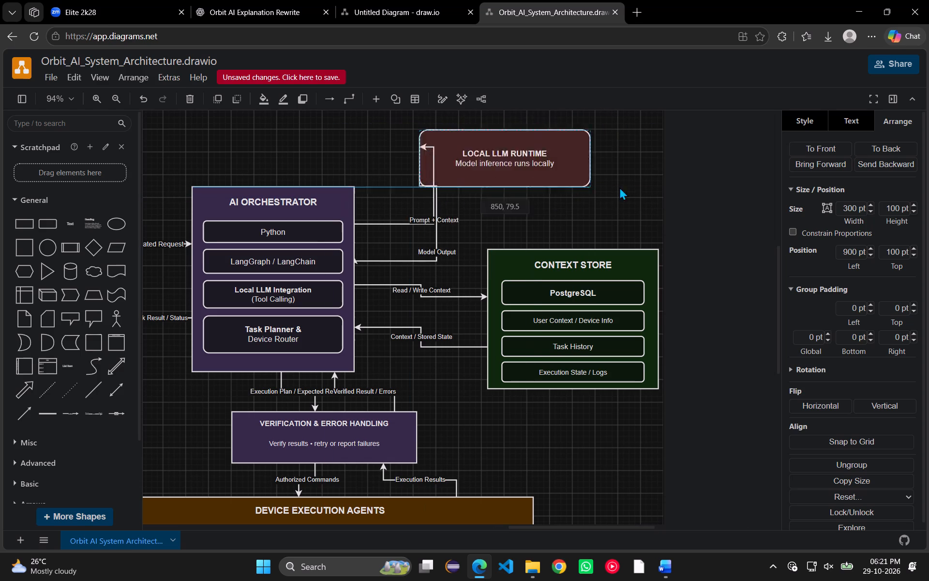
drag(619, 187, 621, 177)
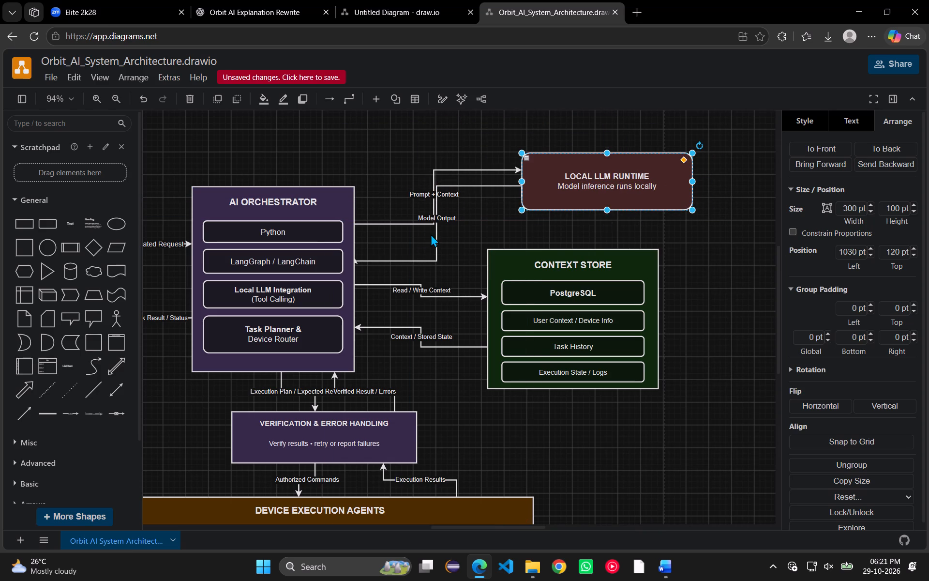
Shift the Prompt + Context connector's vertical segment to about 830 pt, closer to the AI Orchestrator and clear of the Model Output line.
click(390, 221)
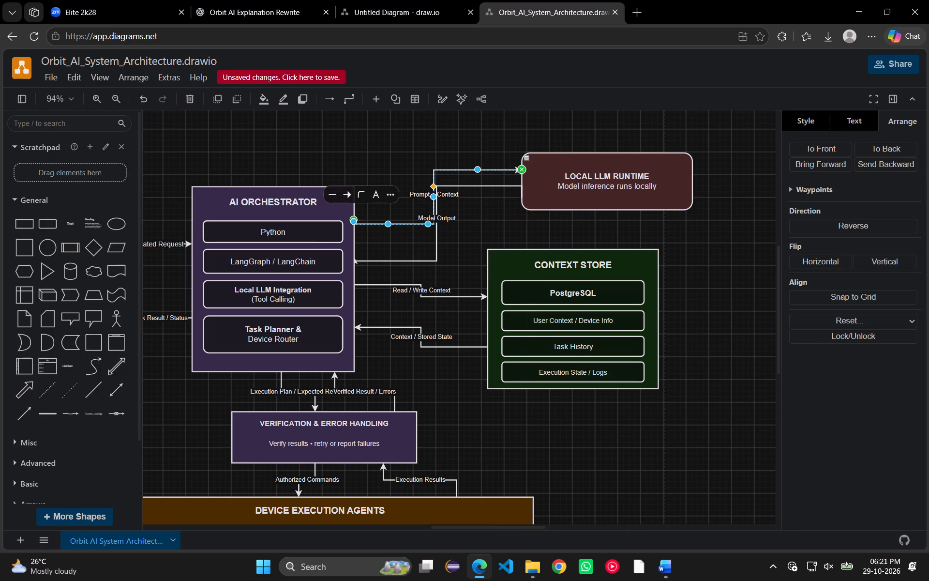
drag(434, 198, 412, 199)
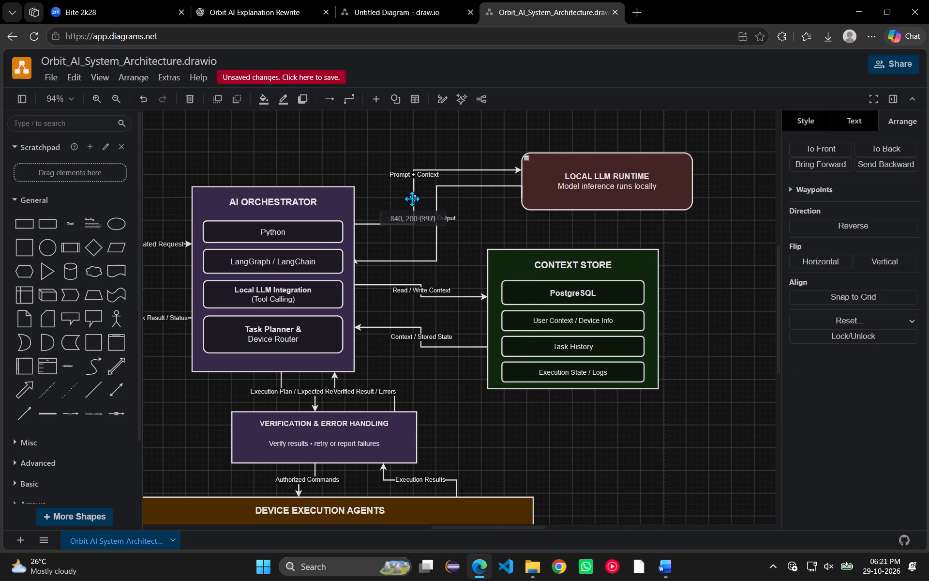
drag(412, 199, 408, 199)
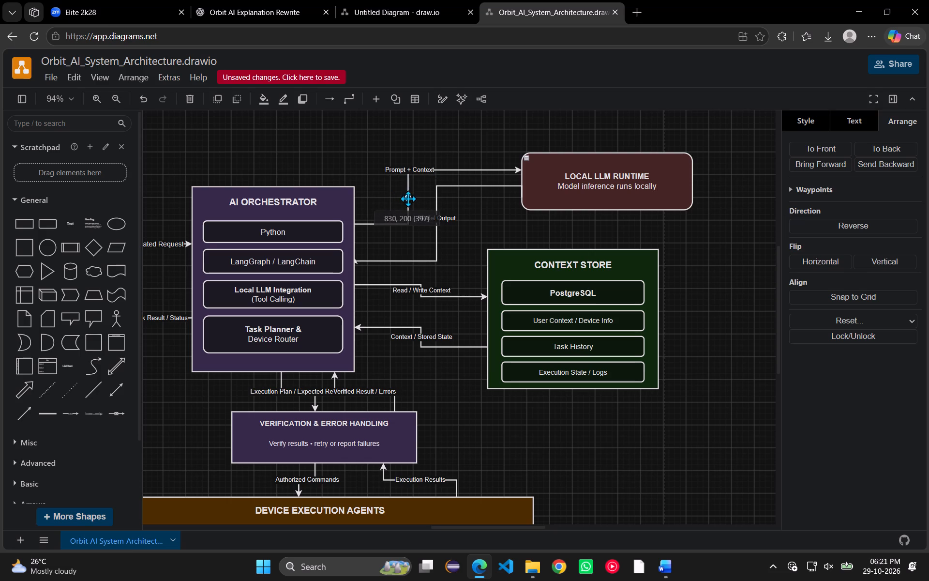
drag(408, 199, 409, 198)
click(459, 146)
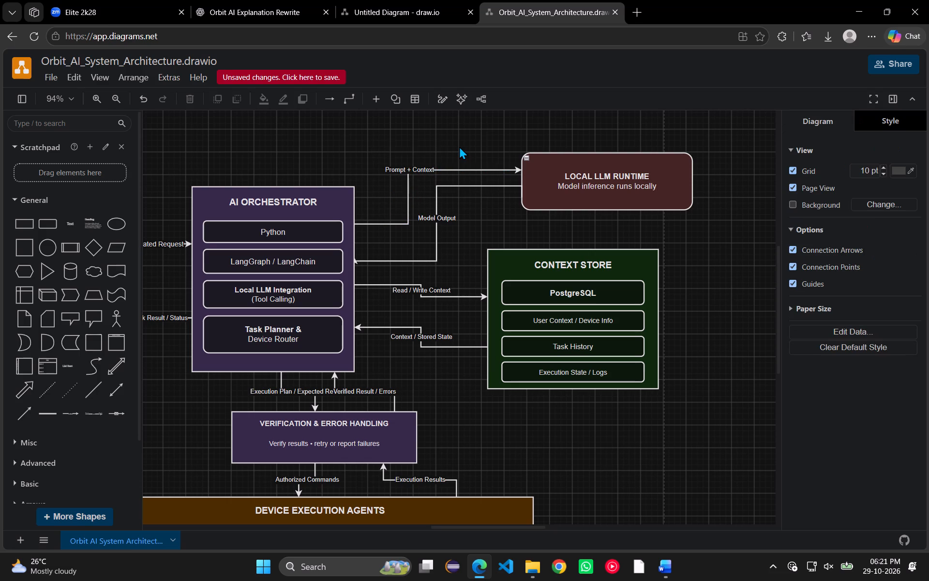
Raise the Model Output connector's lower horizontal segment between the AI Orchestrator and its vertical run to about 290 pt.
click(453, 255)
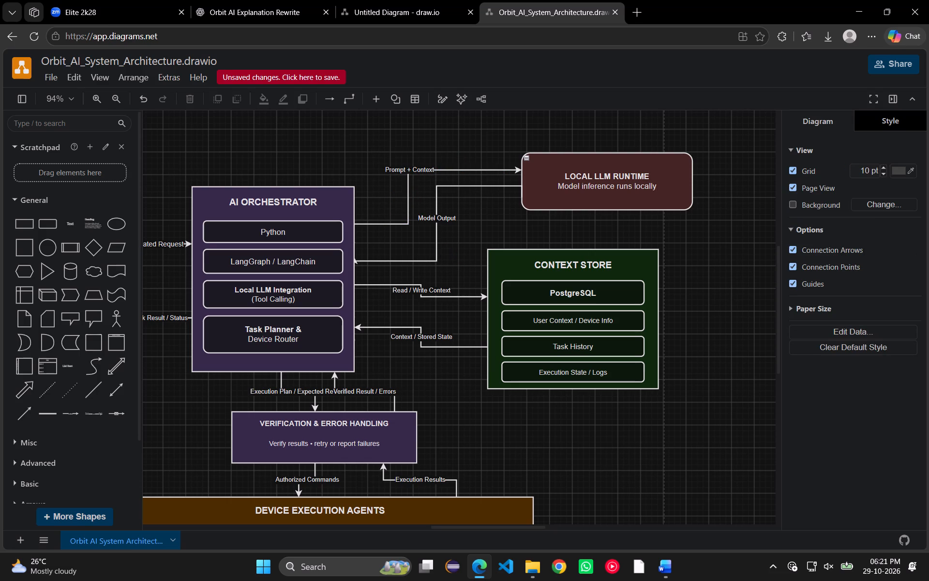
click(412, 261)
click(412, 261)
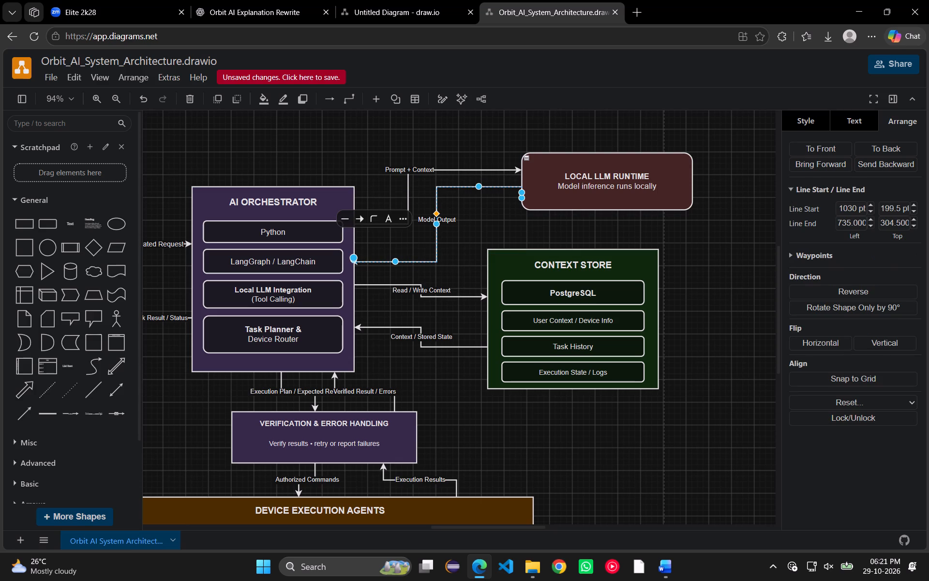
drag(396, 262, 394, 246)
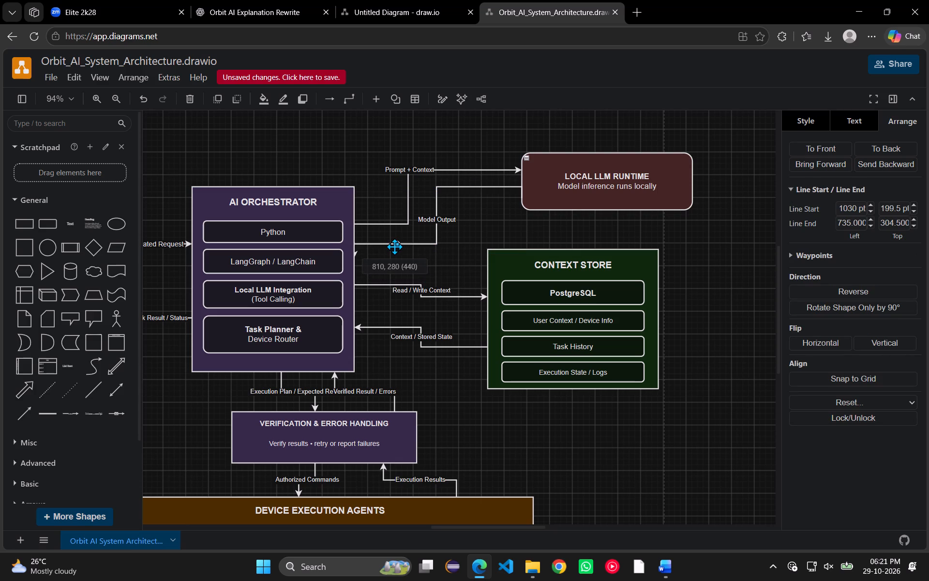
drag(394, 246, 394, 251)
click(445, 270)
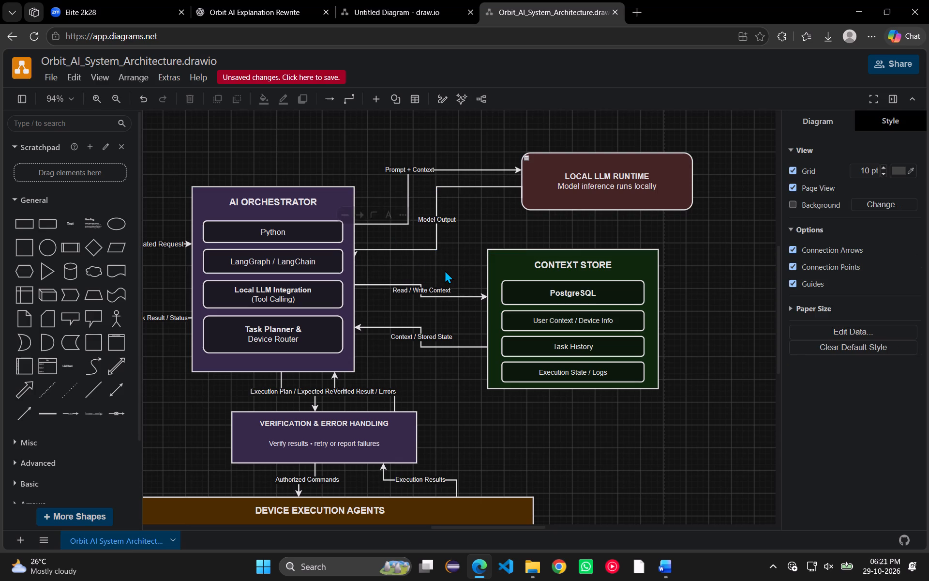
click(509, 187)
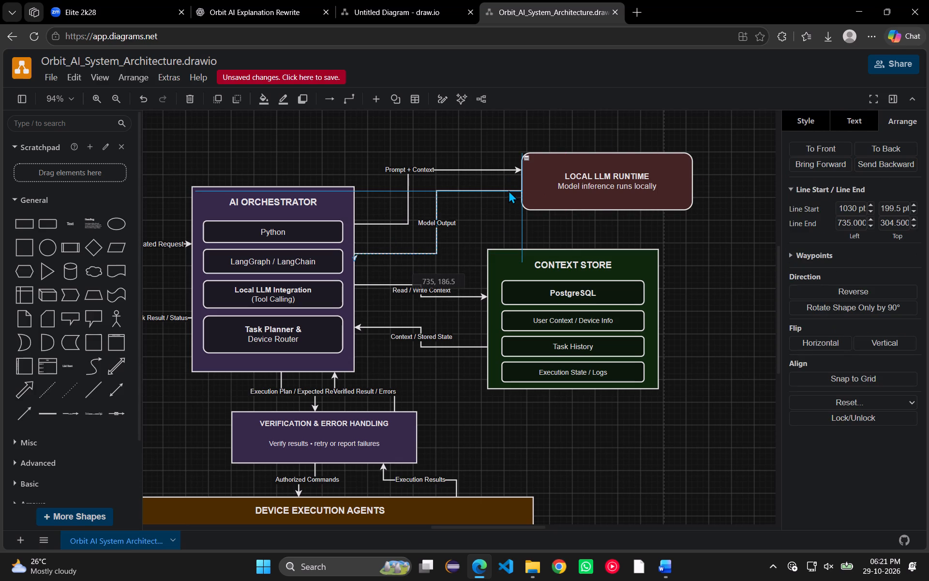
click(477, 227)
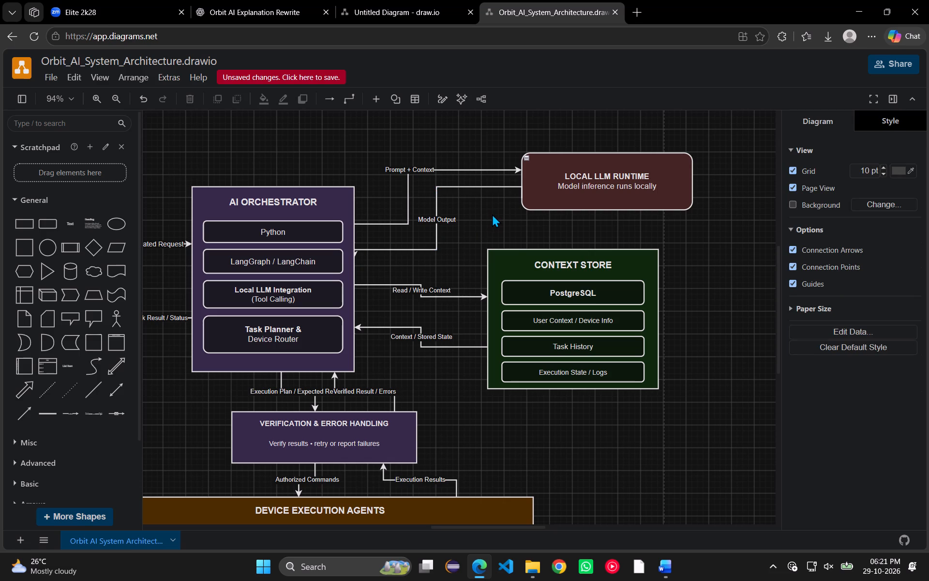
Attach the Model Output connector's arrow end to the AI Orchestrator block at about 99%, 35% and level the short bend before it.
click(358, 249)
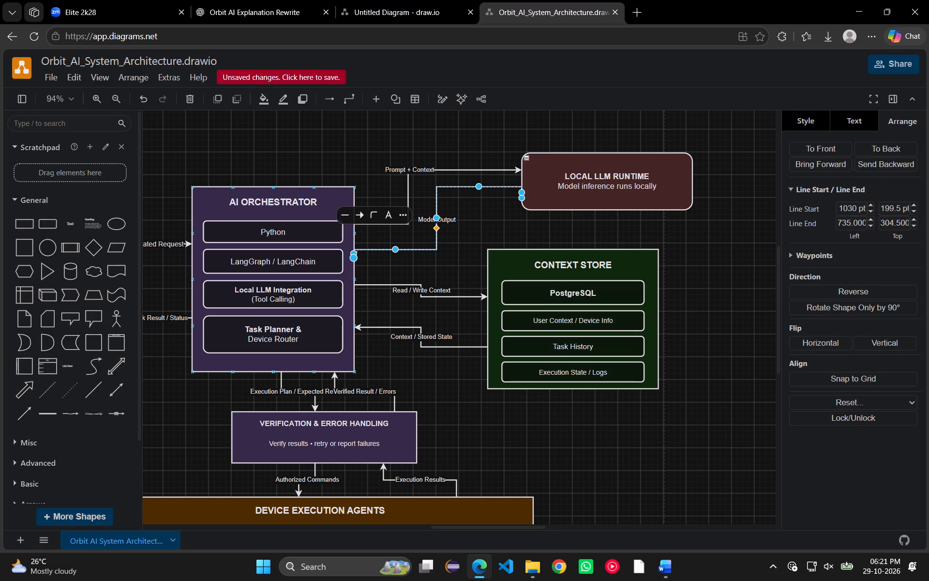
drag(355, 251, 364, 248)
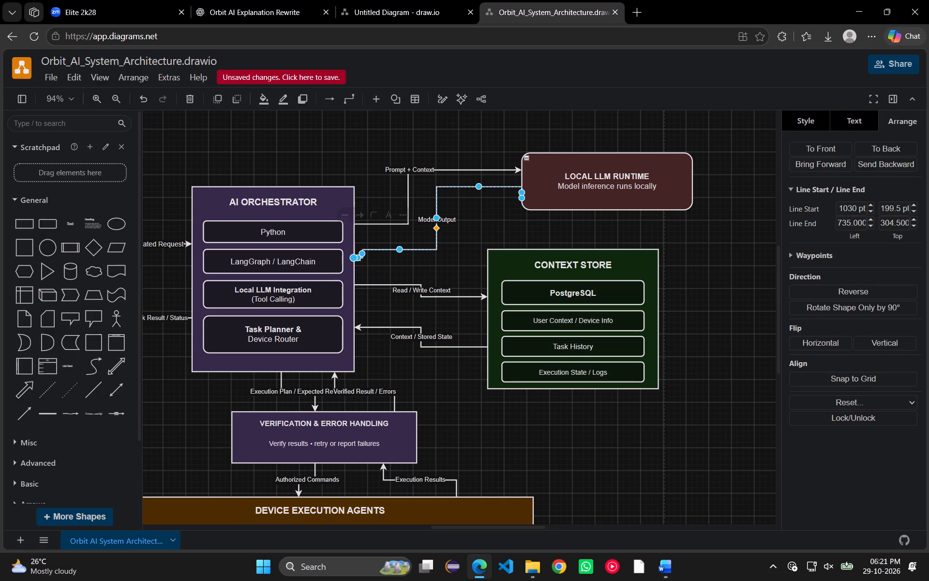
drag(354, 257, 353, 251)
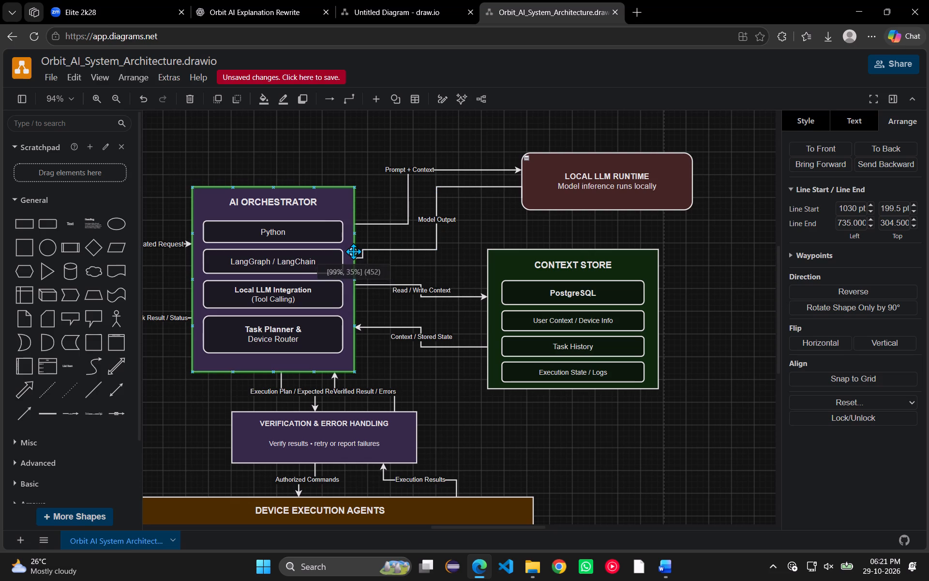
drag(353, 251, 353, 252)
click(377, 257)
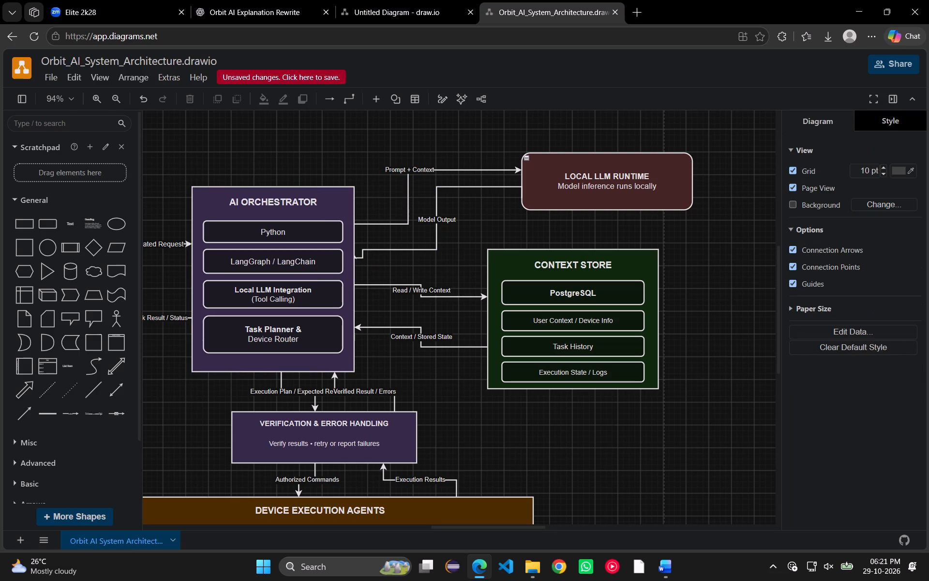
drag(362, 255, 355, 253)
click(384, 260)
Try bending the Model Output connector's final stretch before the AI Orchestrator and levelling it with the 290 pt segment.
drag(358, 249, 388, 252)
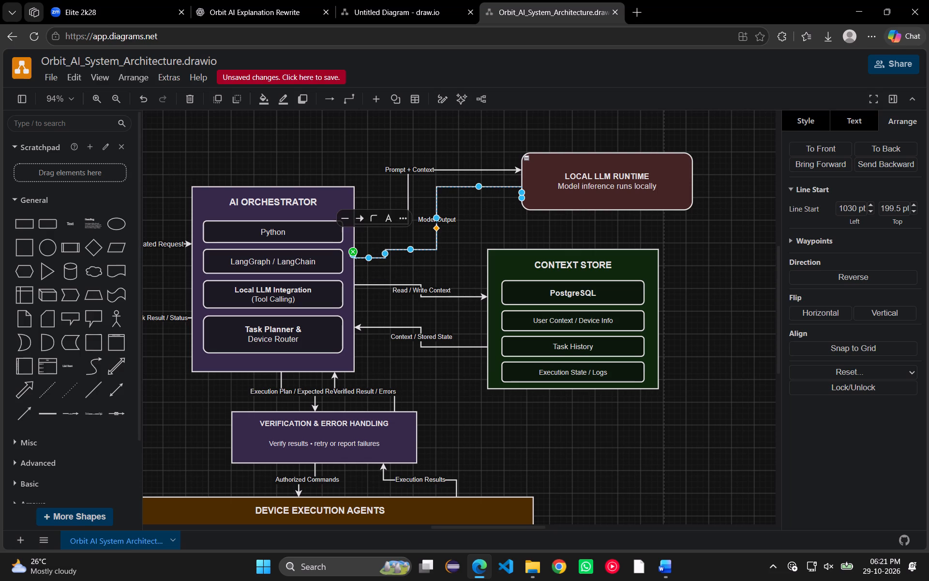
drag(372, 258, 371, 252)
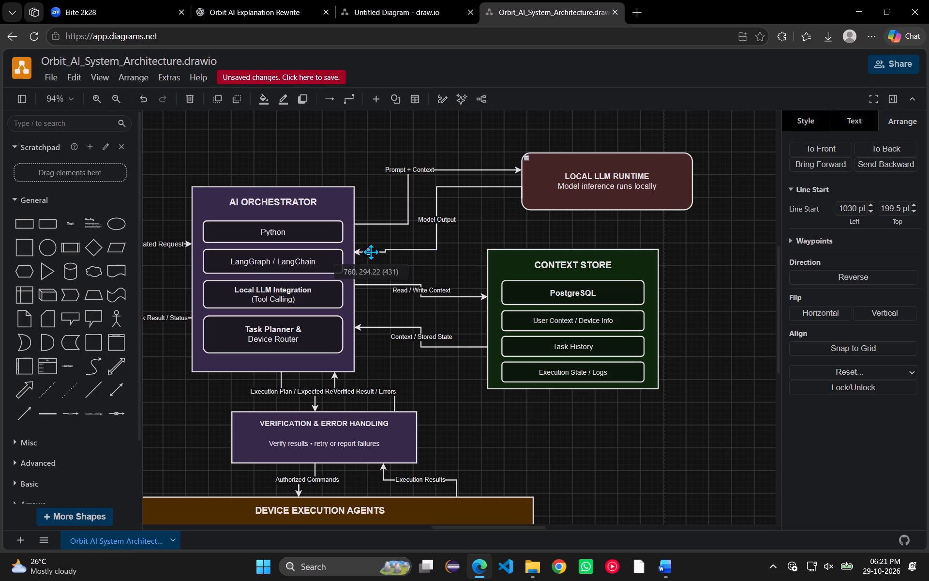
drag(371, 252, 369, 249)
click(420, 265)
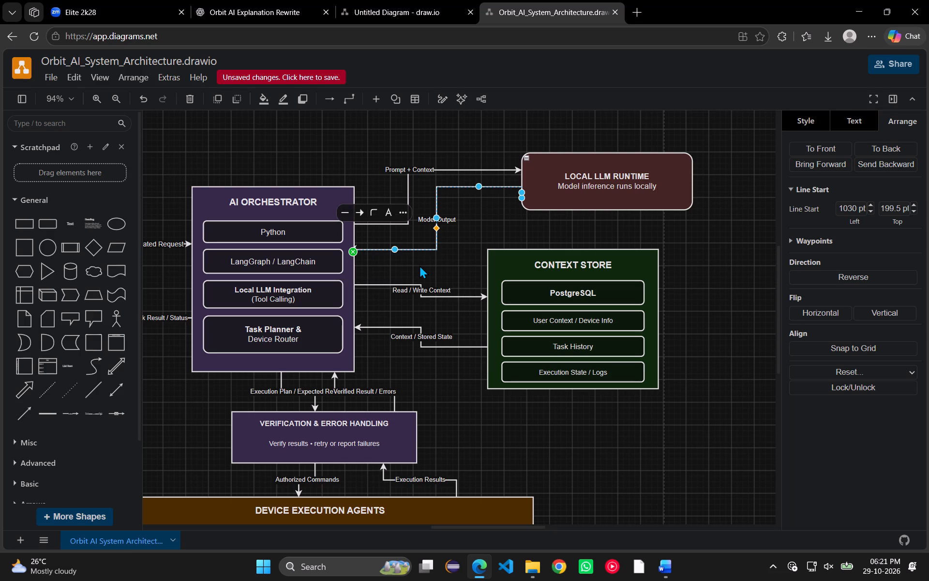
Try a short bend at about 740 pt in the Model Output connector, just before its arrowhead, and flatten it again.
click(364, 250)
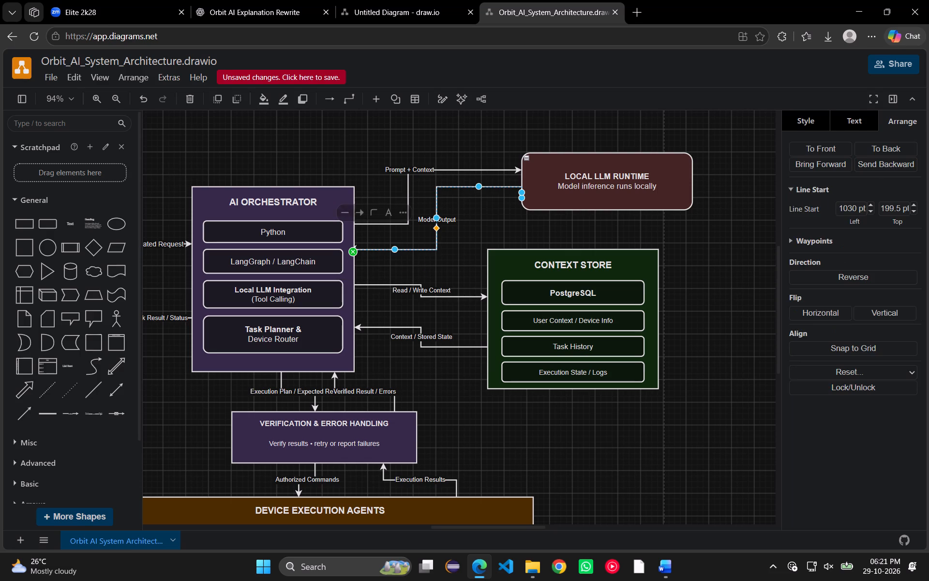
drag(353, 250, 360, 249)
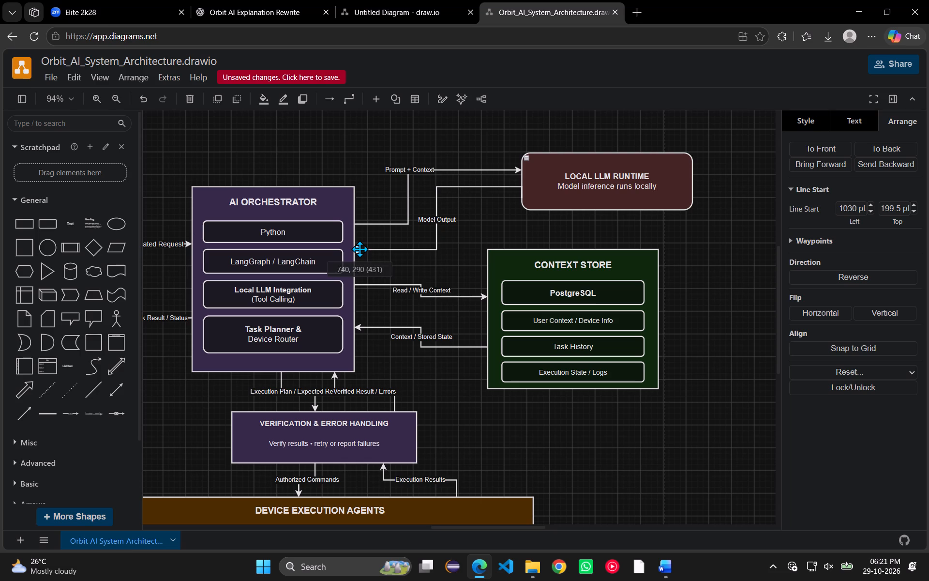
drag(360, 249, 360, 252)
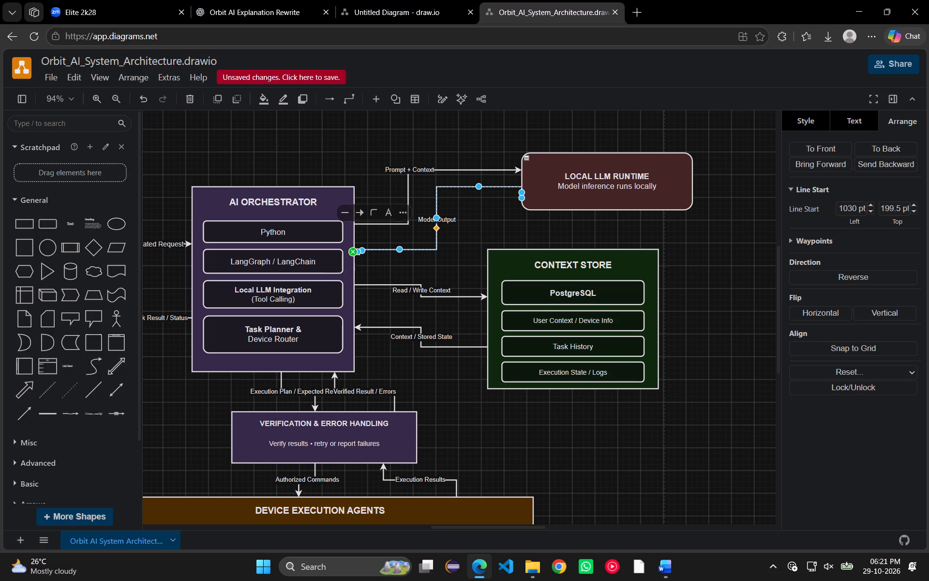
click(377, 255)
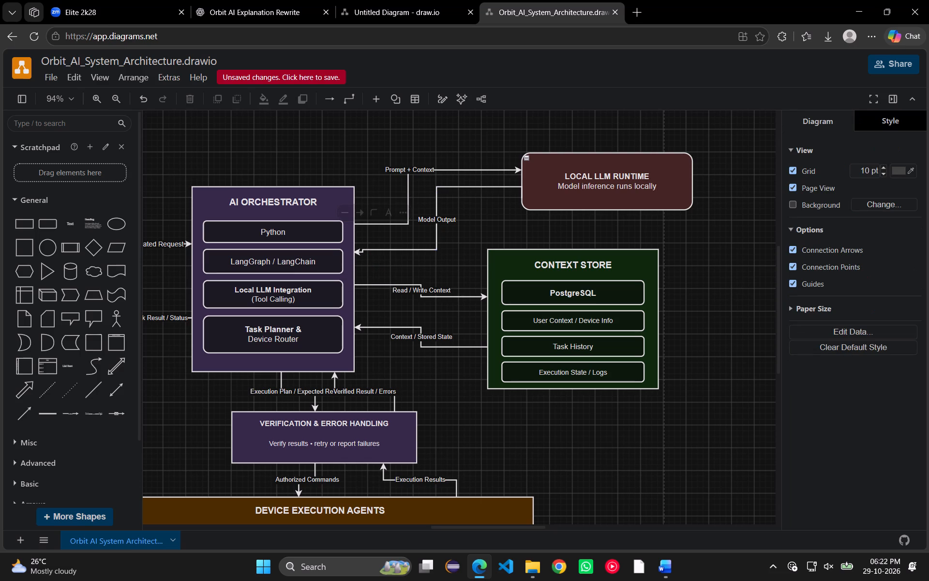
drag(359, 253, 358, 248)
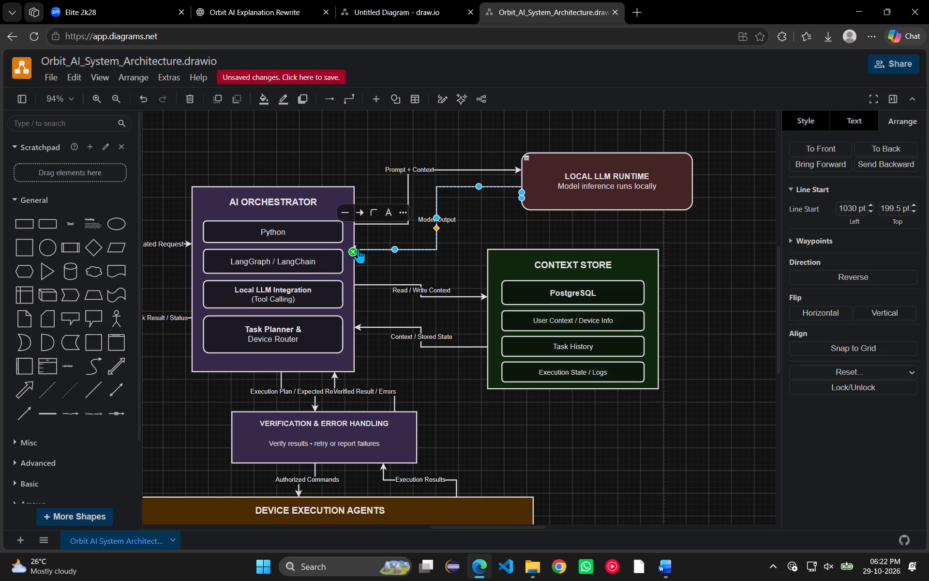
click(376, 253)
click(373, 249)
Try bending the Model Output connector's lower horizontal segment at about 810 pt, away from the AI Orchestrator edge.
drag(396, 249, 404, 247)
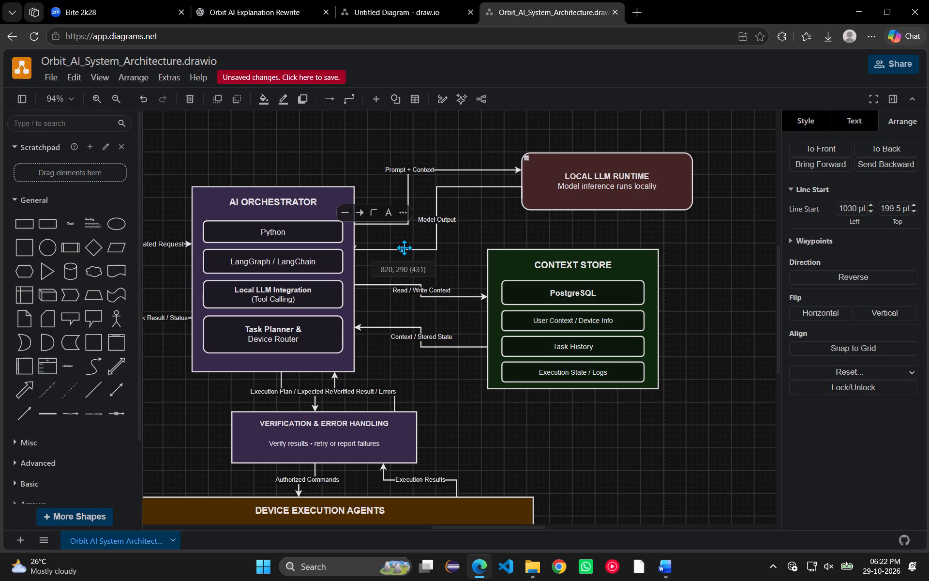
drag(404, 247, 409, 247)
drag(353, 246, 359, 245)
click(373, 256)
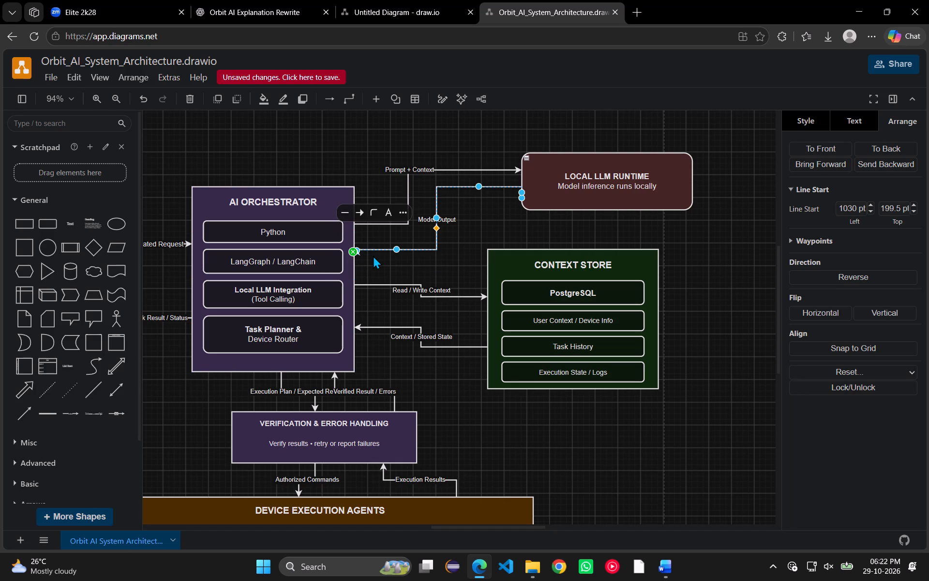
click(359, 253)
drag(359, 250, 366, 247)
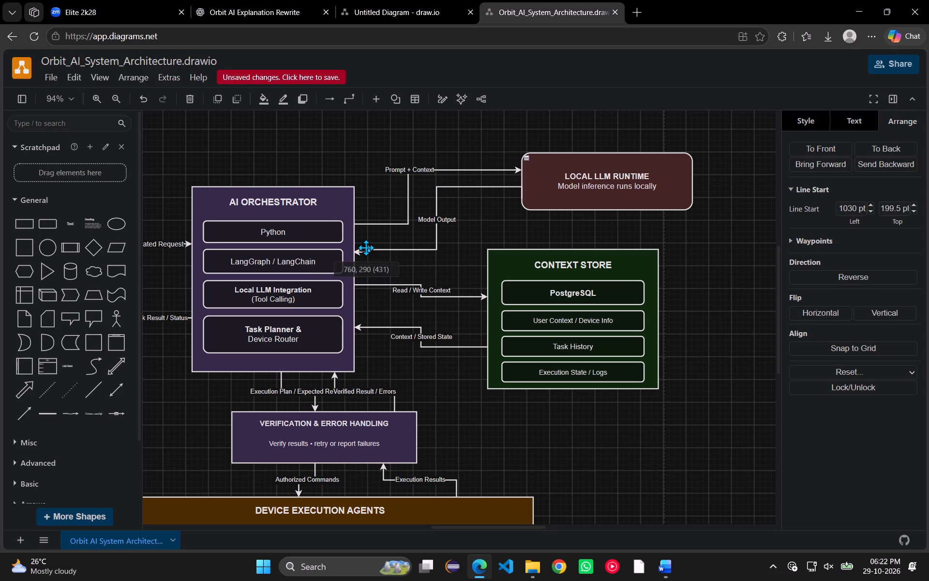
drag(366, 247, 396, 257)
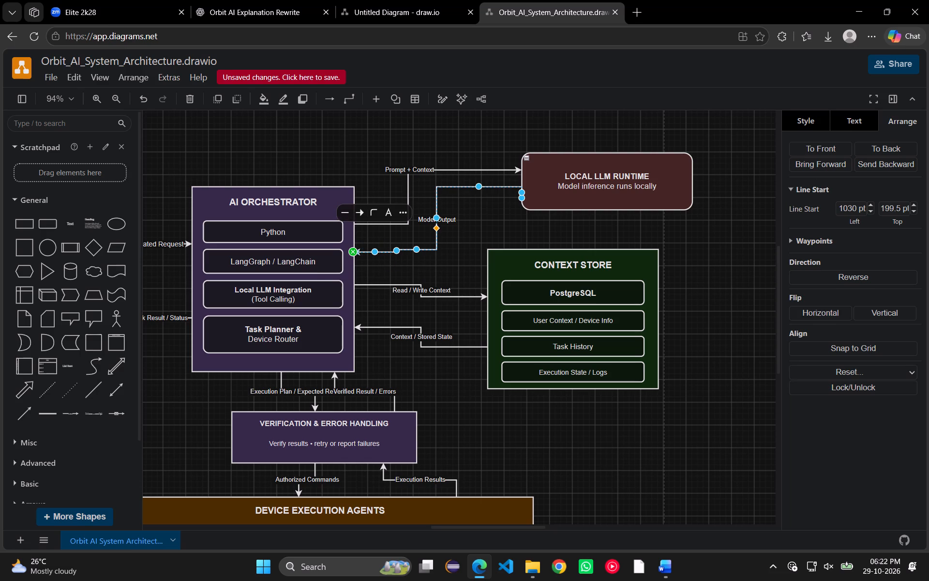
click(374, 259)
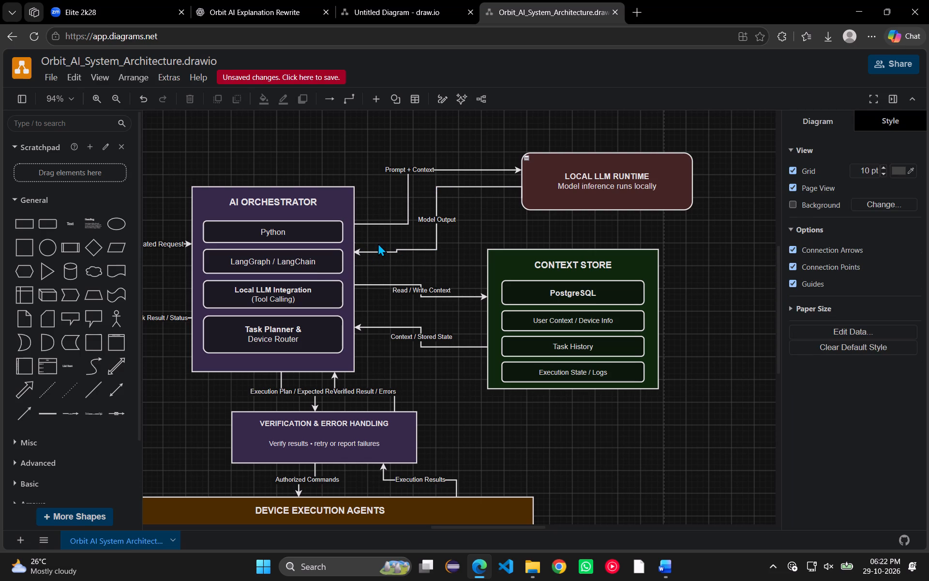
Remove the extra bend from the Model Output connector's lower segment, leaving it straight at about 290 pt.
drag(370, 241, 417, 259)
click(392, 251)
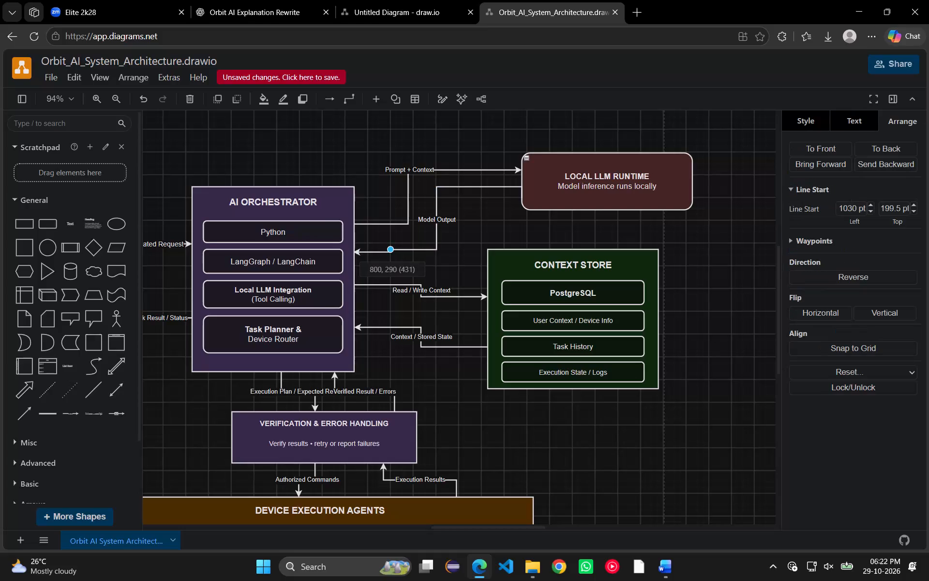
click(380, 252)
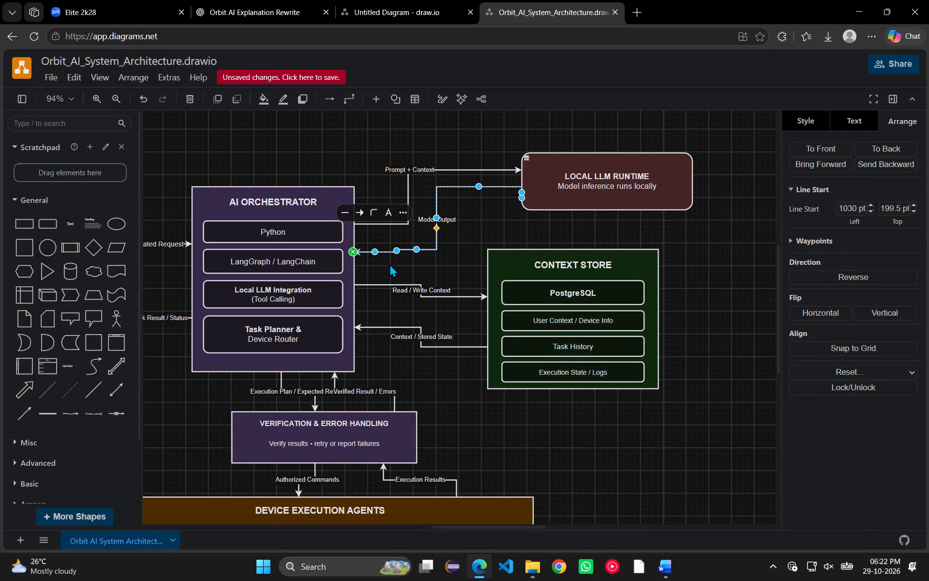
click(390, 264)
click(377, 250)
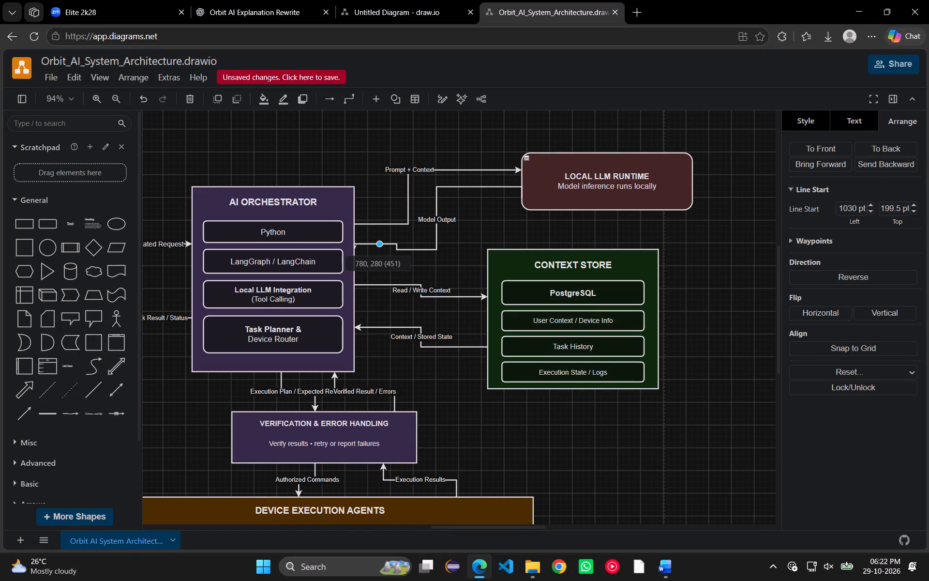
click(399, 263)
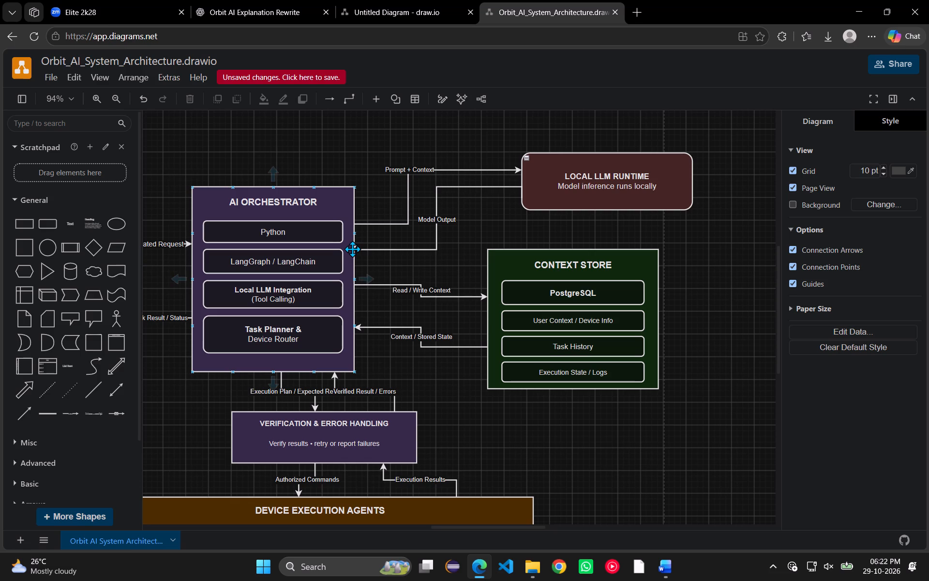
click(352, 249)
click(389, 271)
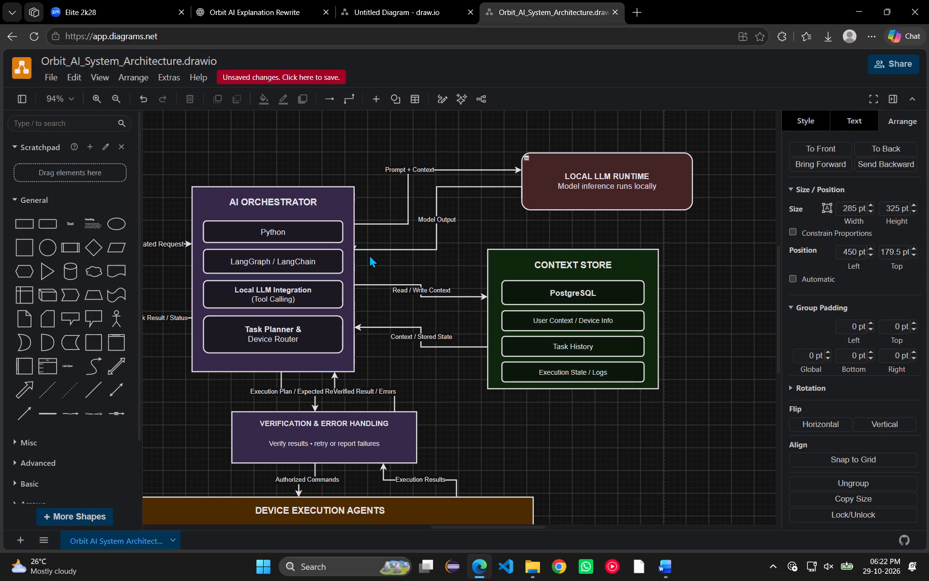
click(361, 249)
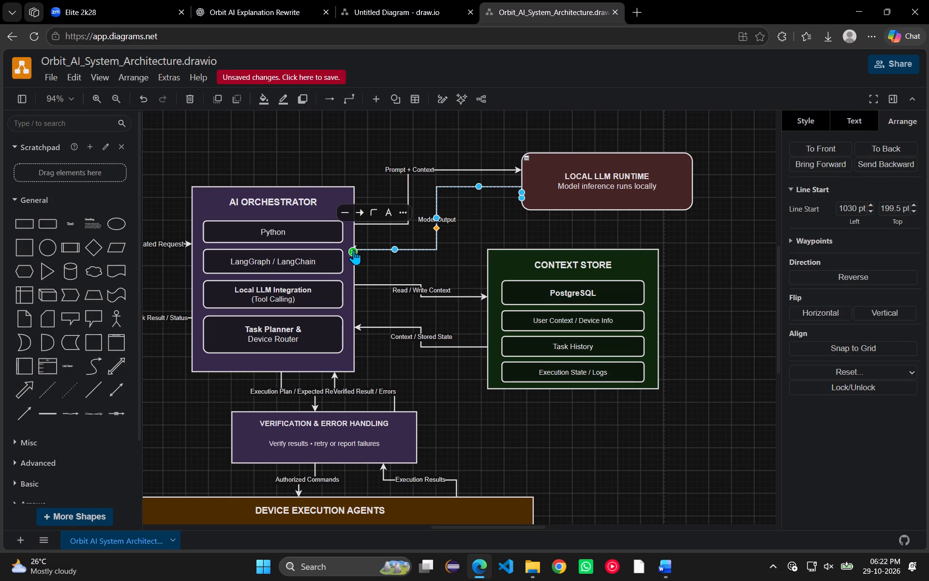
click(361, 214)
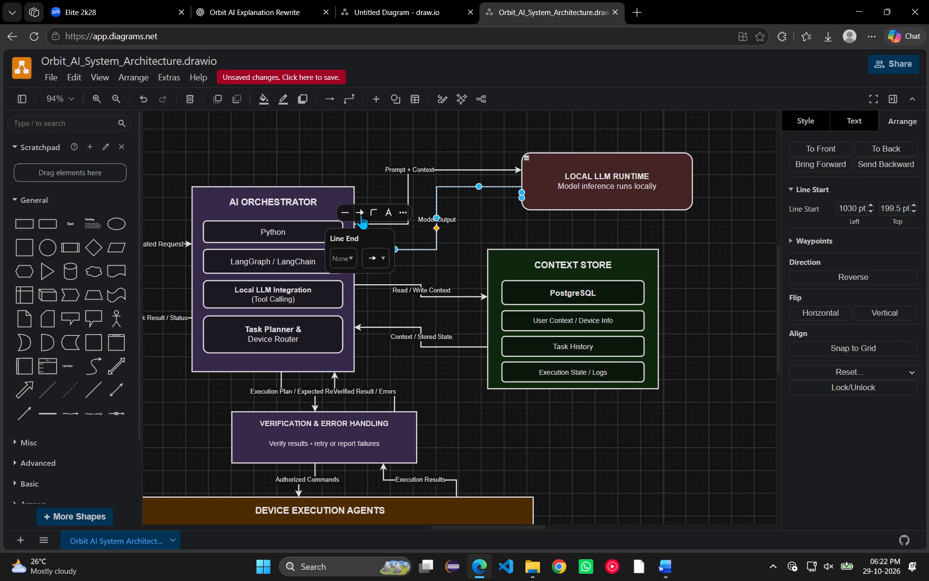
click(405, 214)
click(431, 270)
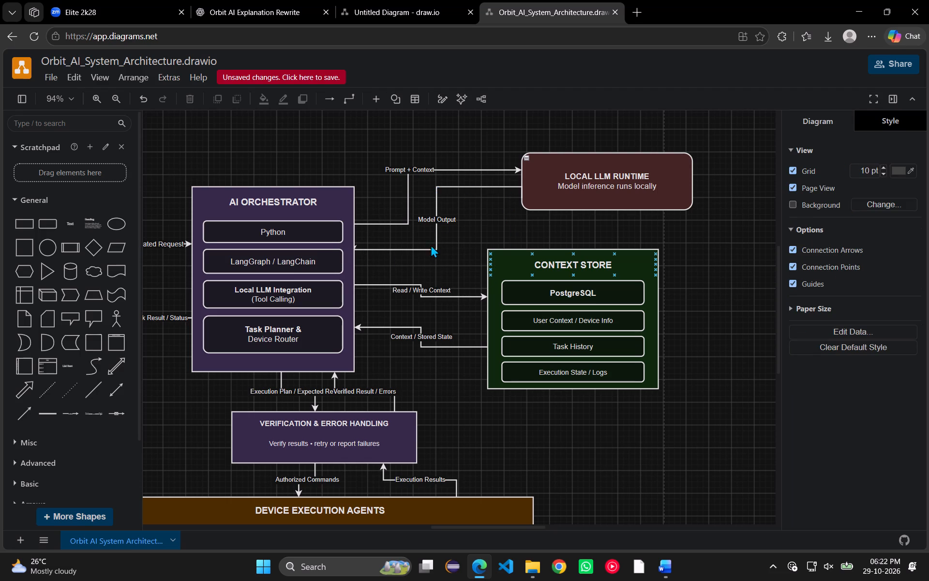
Lower the Model Output connector's lower horizontal segment slightly so it runs level with its arrowhead at the AI Orchestrator.
drag(408, 249, 411, 254)
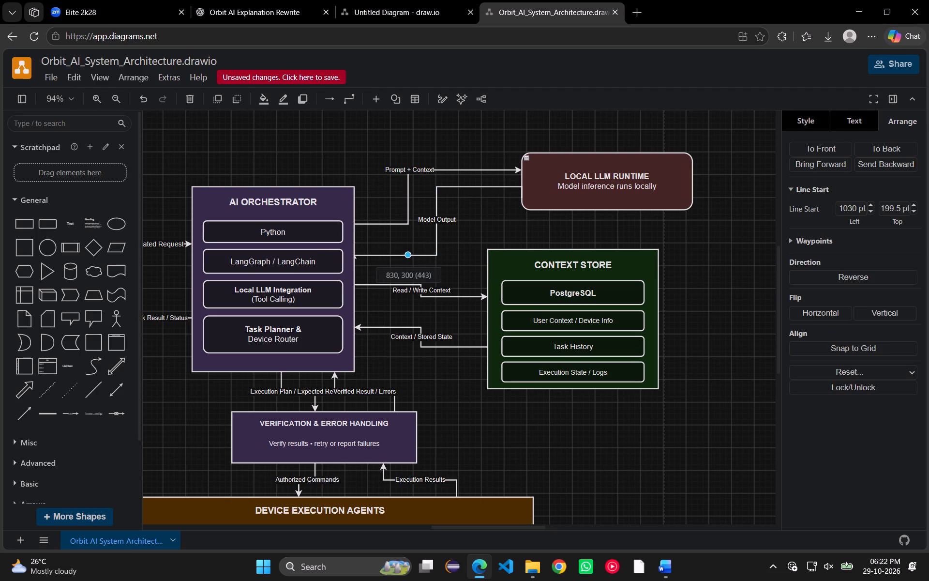
drag(411, 254, 428, 252)
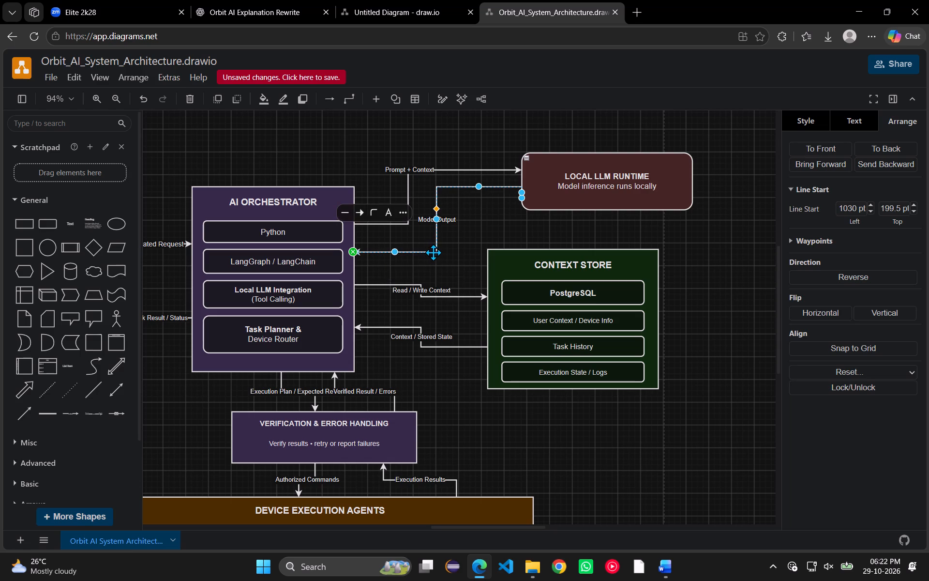
click(464, 237)
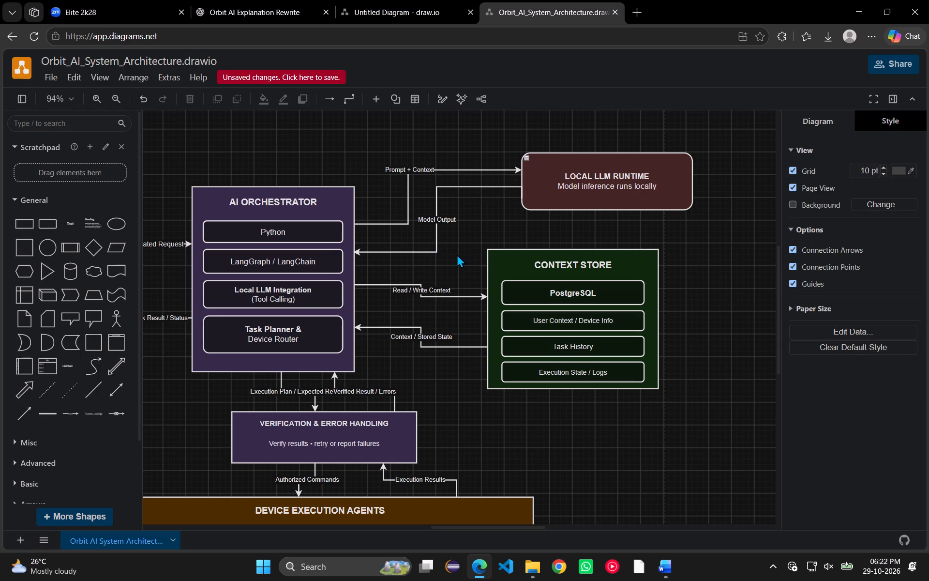
Lower the Model Output connector's upper horizontal segment, beside the Local LLM Runtime block, to about 190 pt.
drag(487, 186, 487, 191)
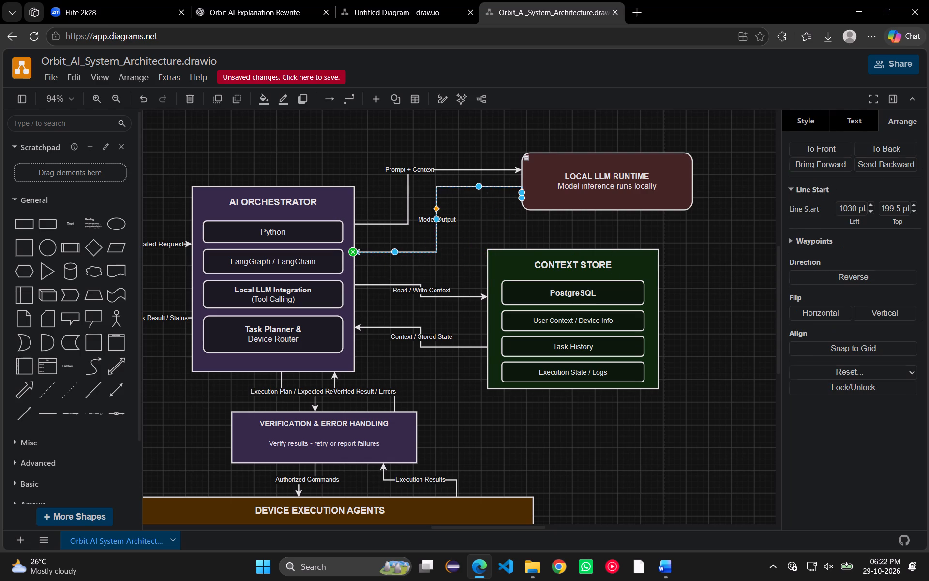
drag(487, 191, 487, 194)
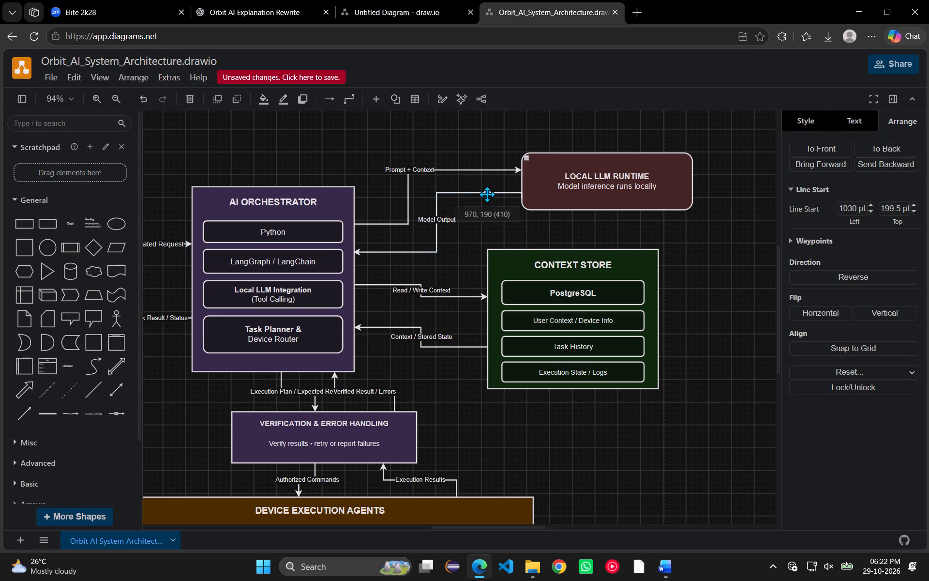
click(484, 225)
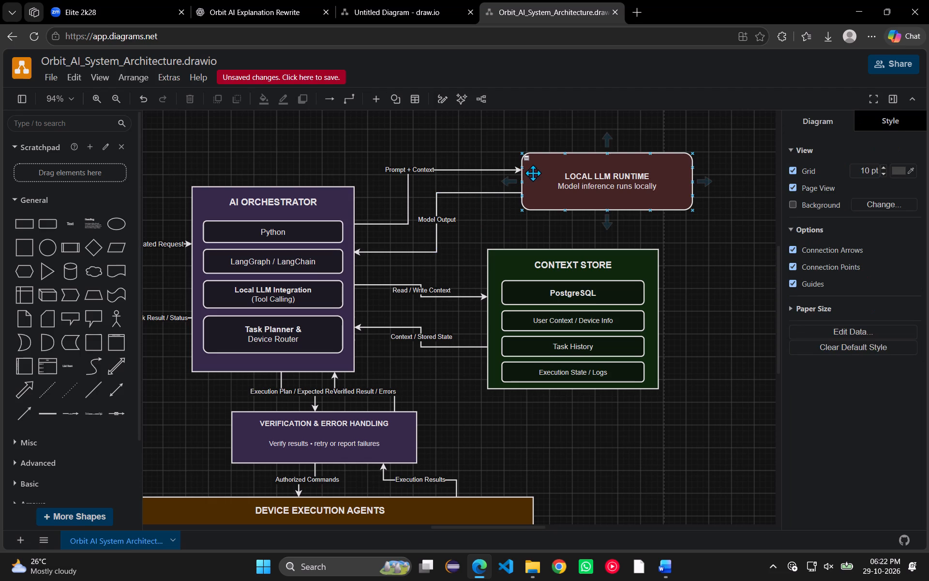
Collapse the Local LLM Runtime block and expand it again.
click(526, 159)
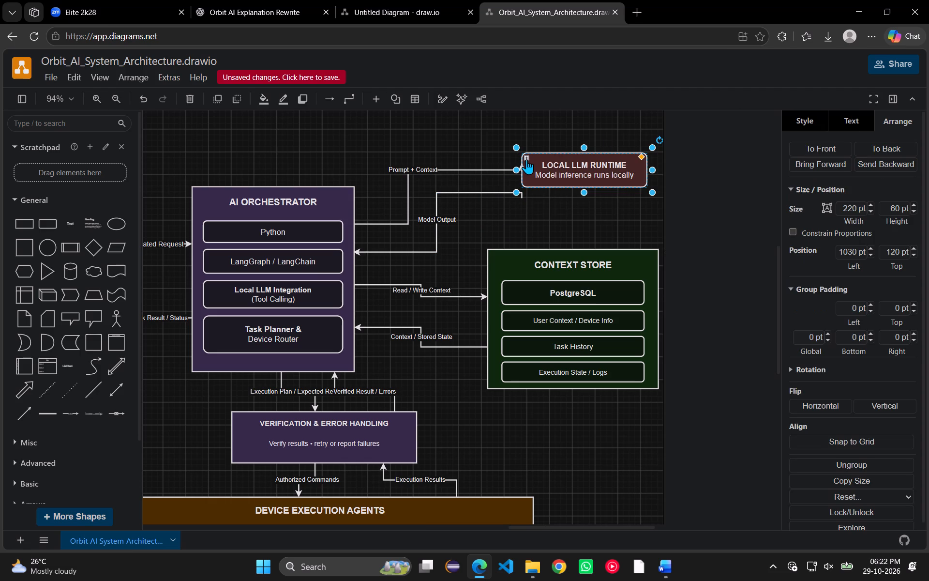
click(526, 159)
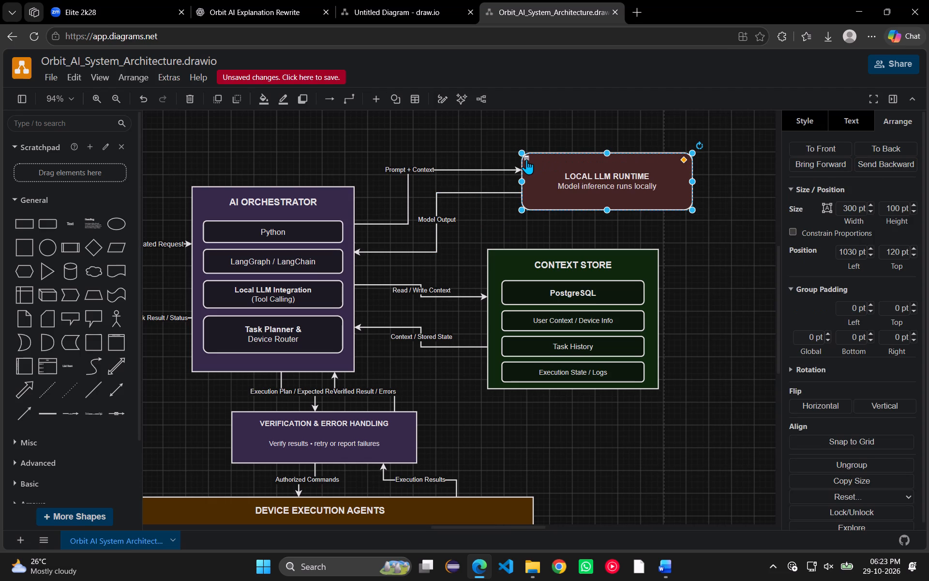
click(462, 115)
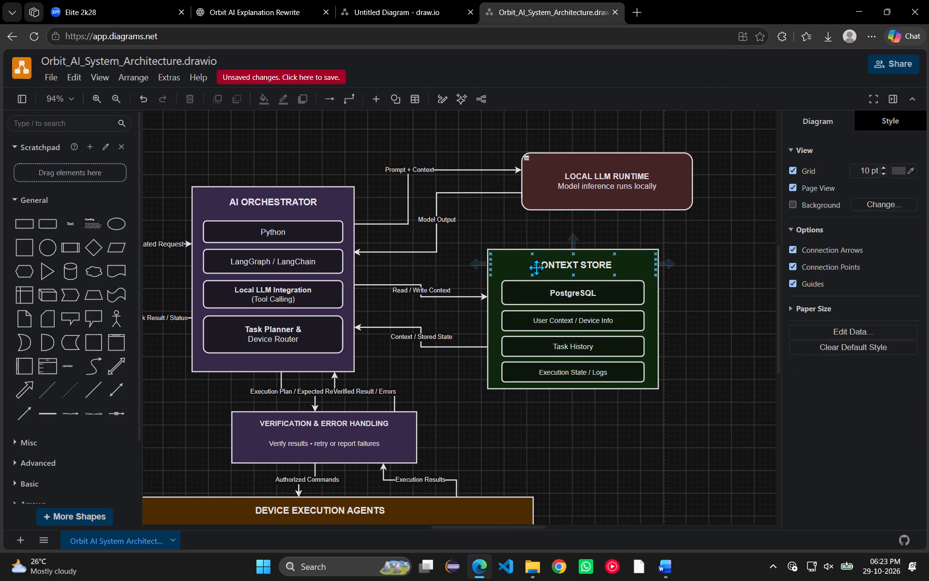
Group the Context Store block with its title and its four inner boxes.
drag(479, 230, 664, 441)
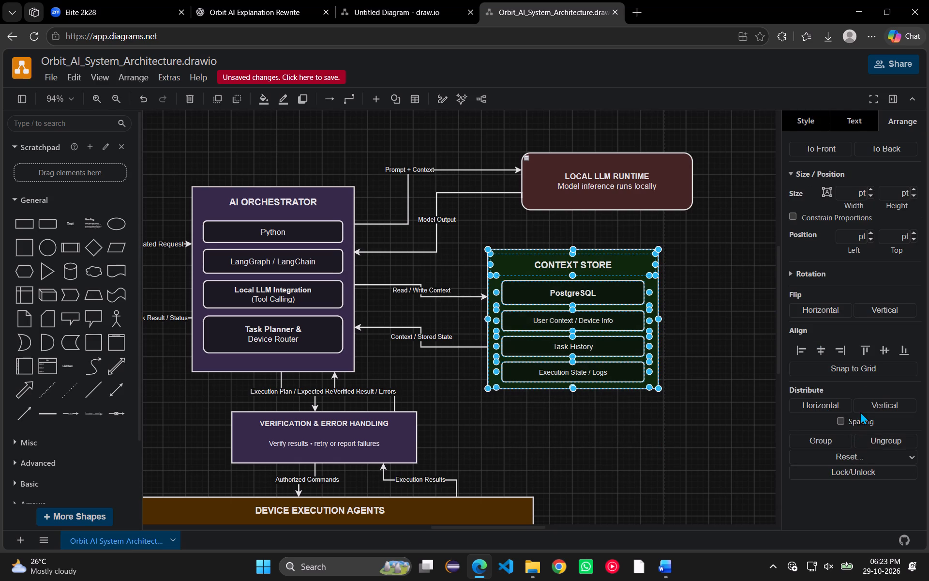
click(801, 438)
click(644, 429)
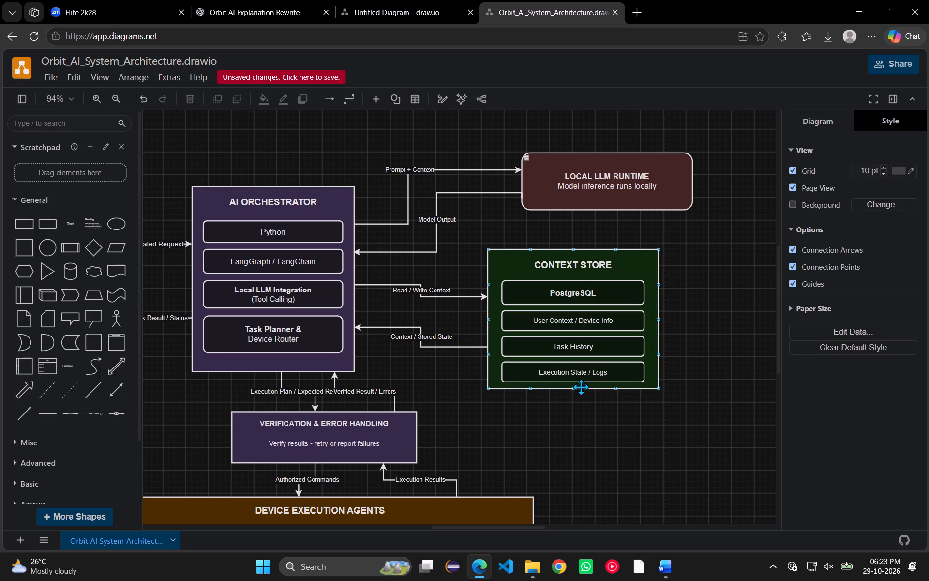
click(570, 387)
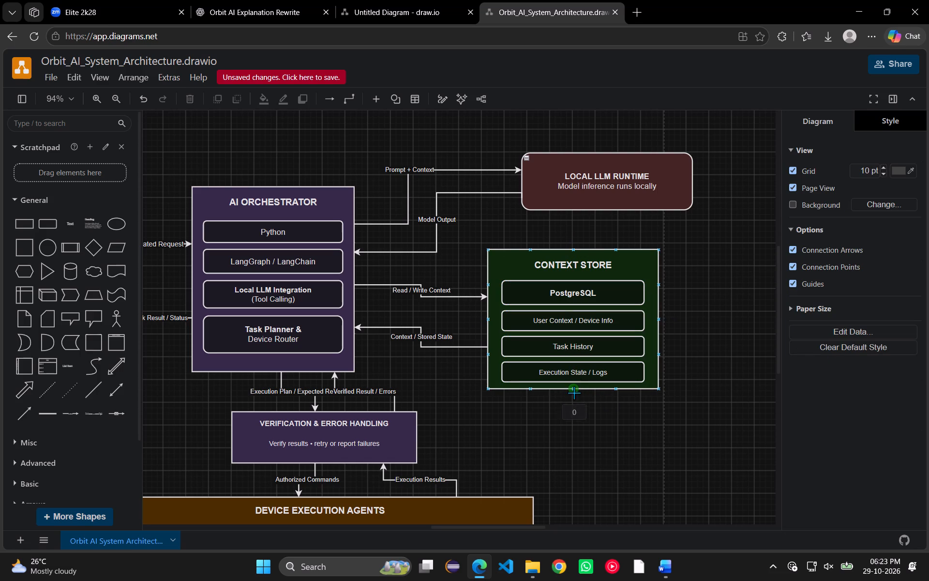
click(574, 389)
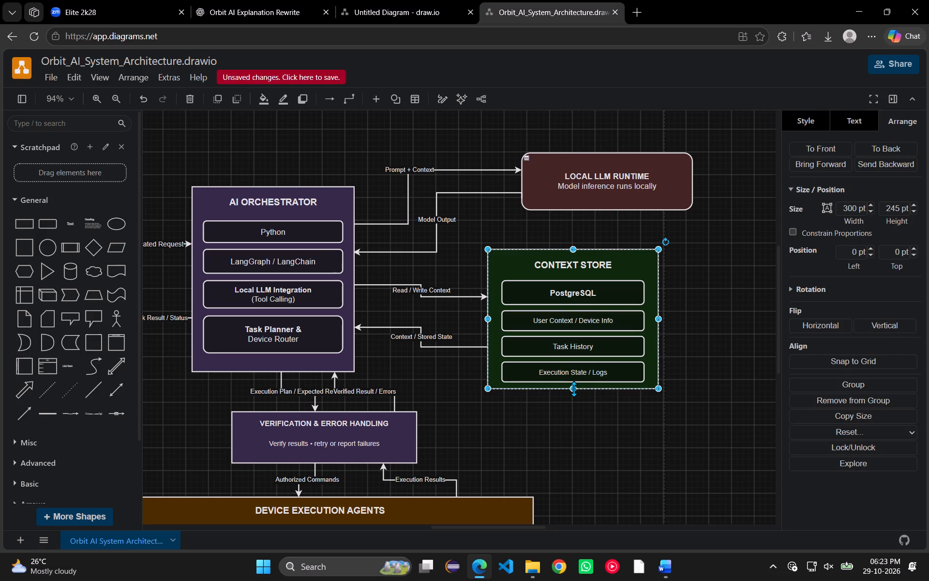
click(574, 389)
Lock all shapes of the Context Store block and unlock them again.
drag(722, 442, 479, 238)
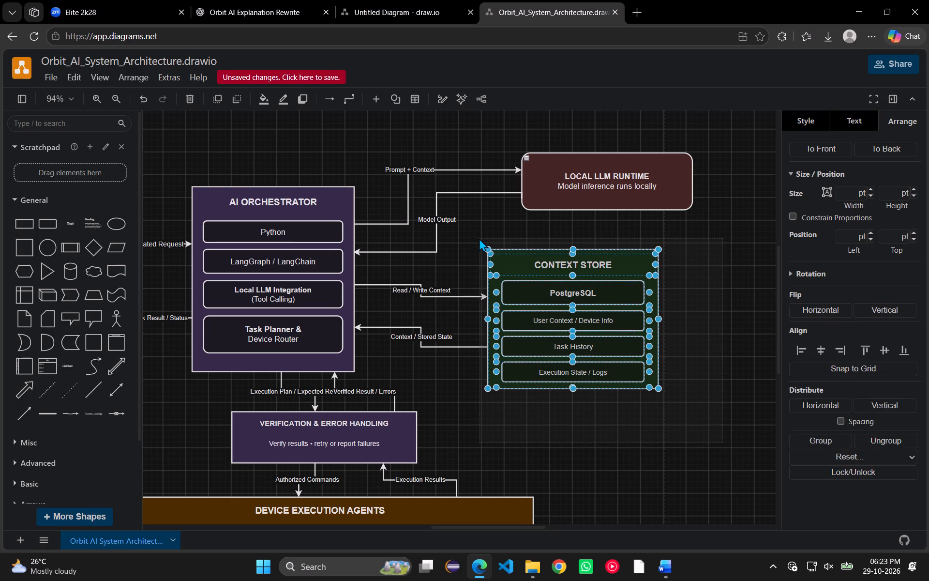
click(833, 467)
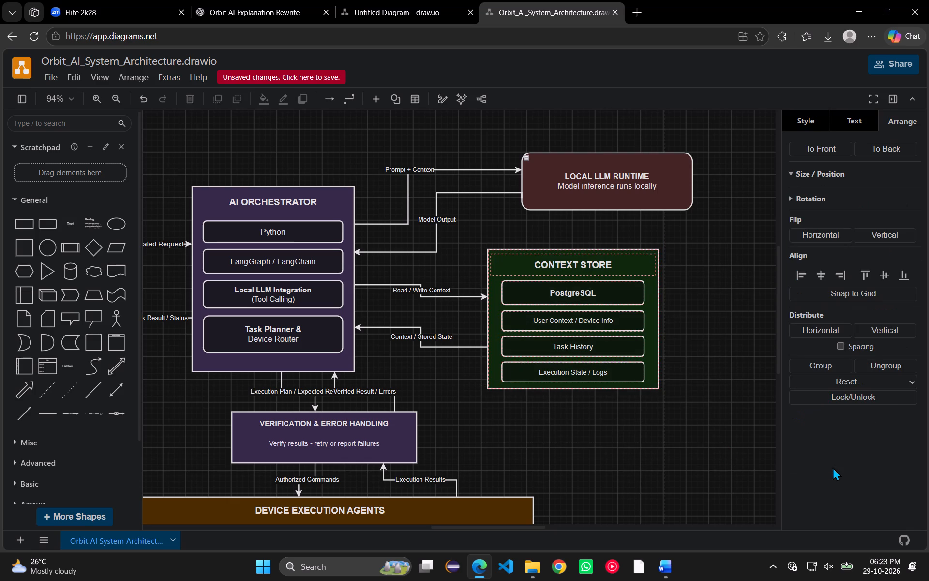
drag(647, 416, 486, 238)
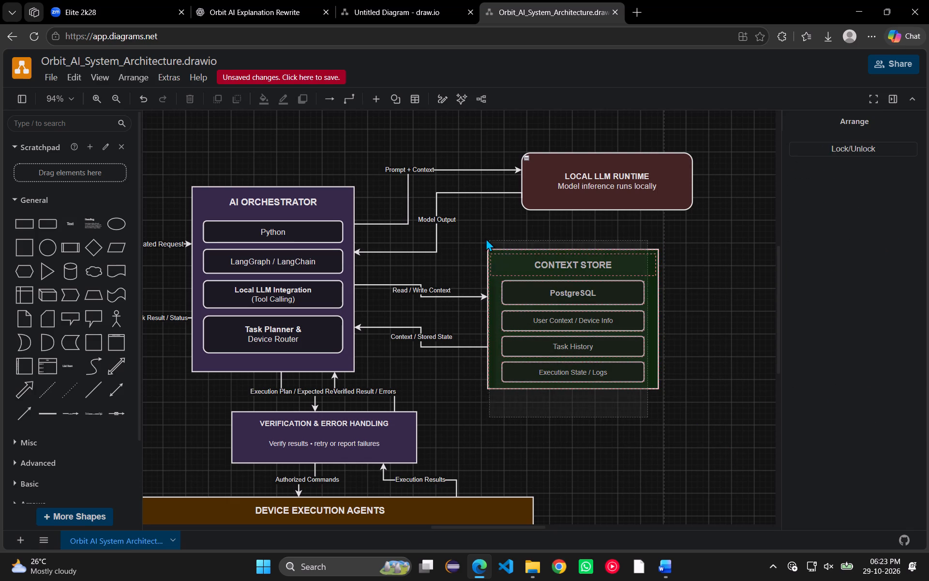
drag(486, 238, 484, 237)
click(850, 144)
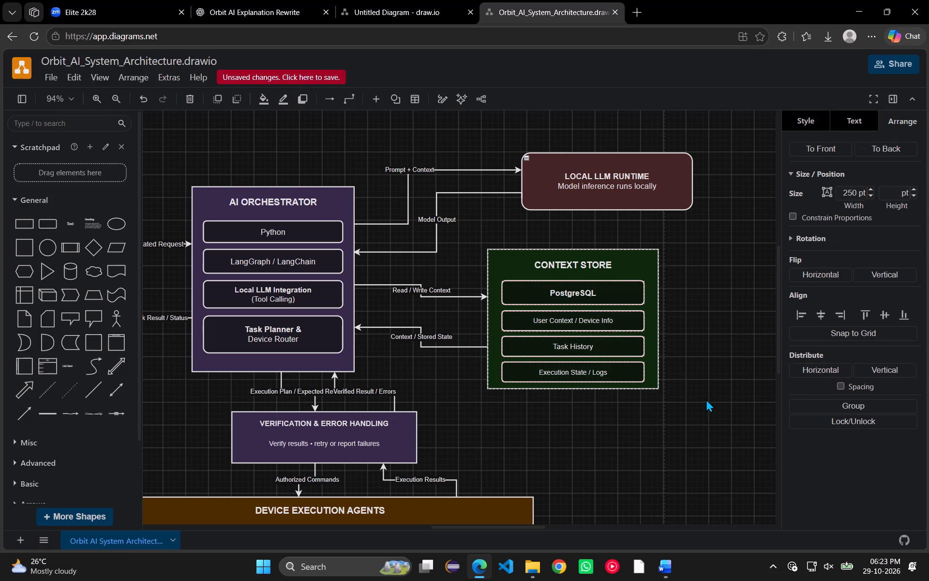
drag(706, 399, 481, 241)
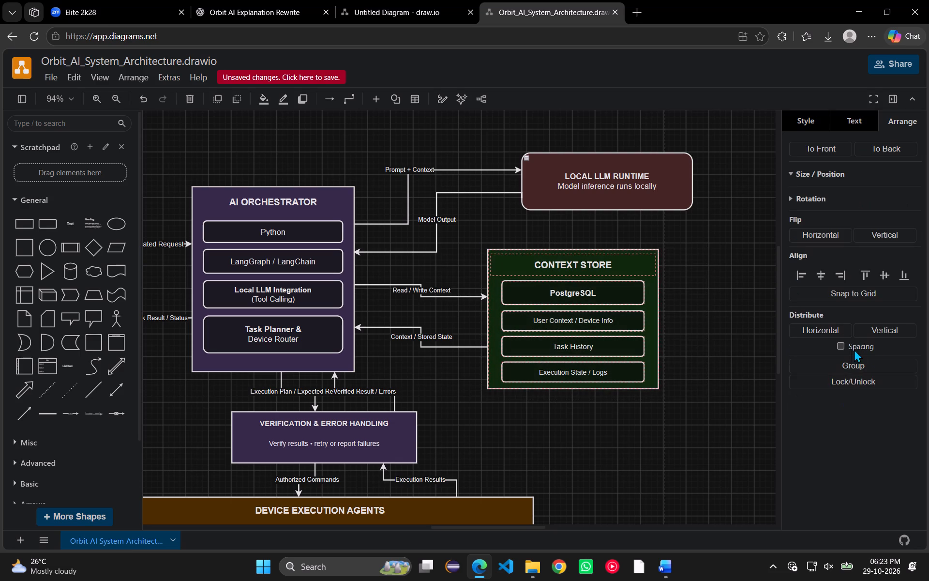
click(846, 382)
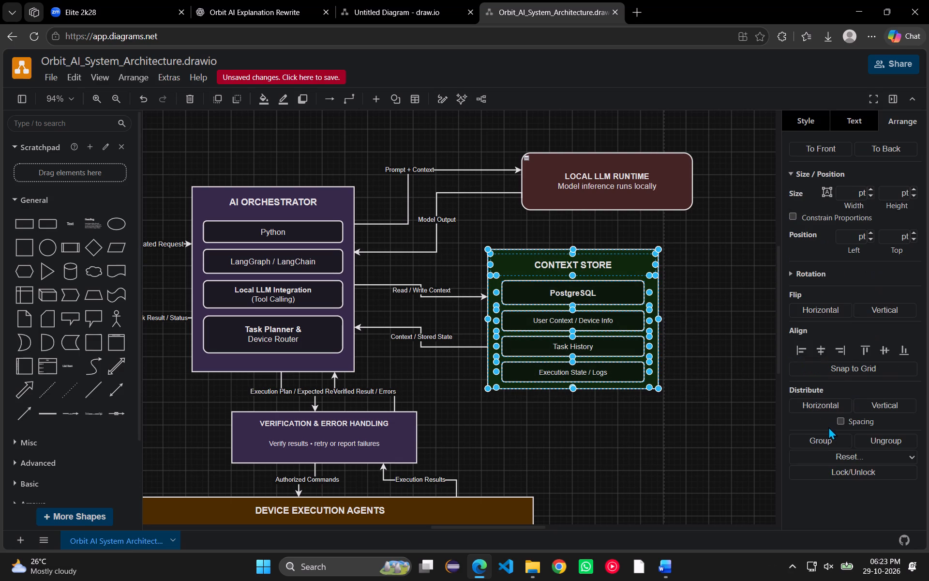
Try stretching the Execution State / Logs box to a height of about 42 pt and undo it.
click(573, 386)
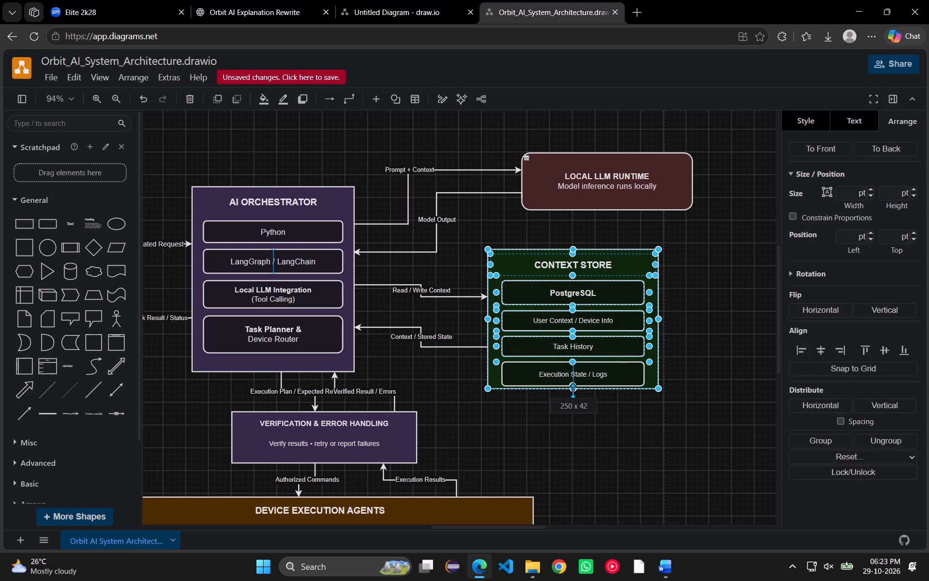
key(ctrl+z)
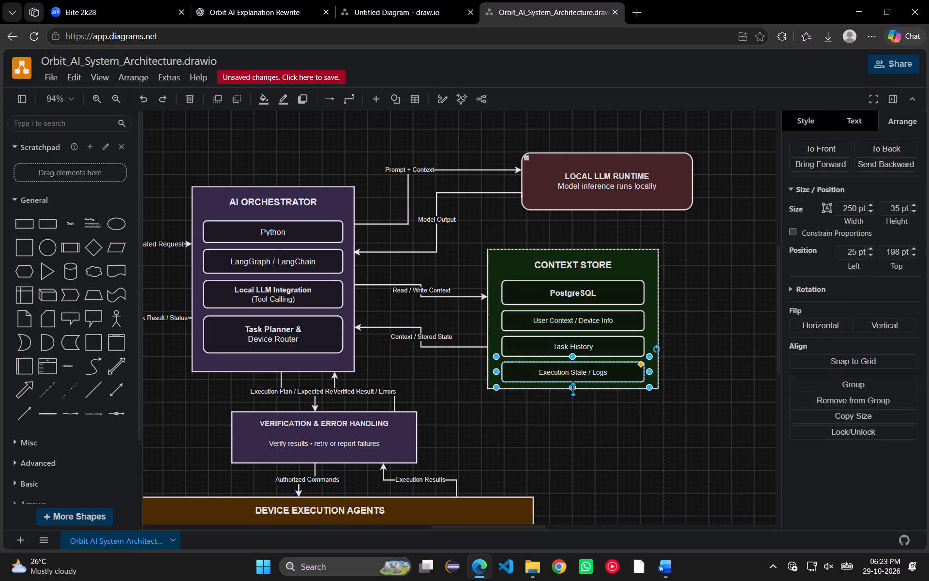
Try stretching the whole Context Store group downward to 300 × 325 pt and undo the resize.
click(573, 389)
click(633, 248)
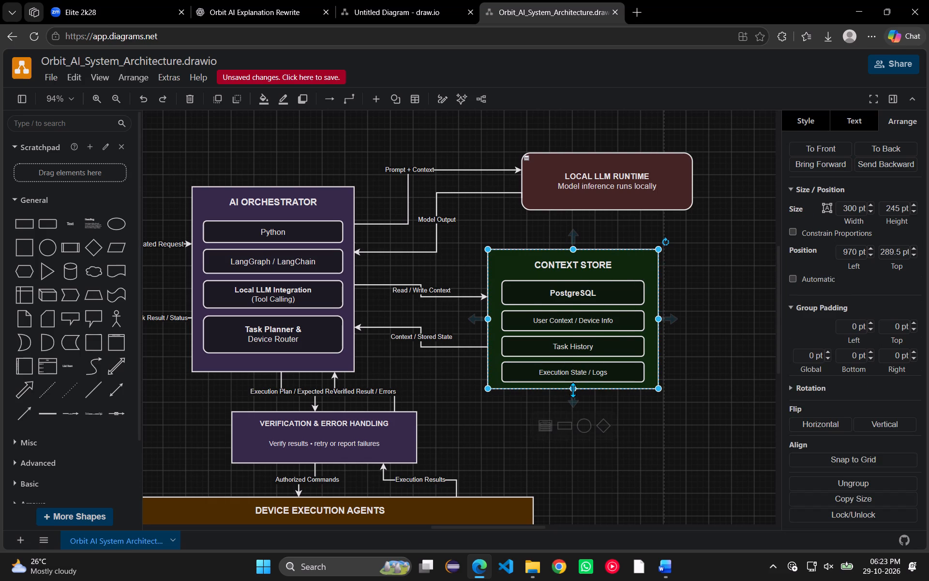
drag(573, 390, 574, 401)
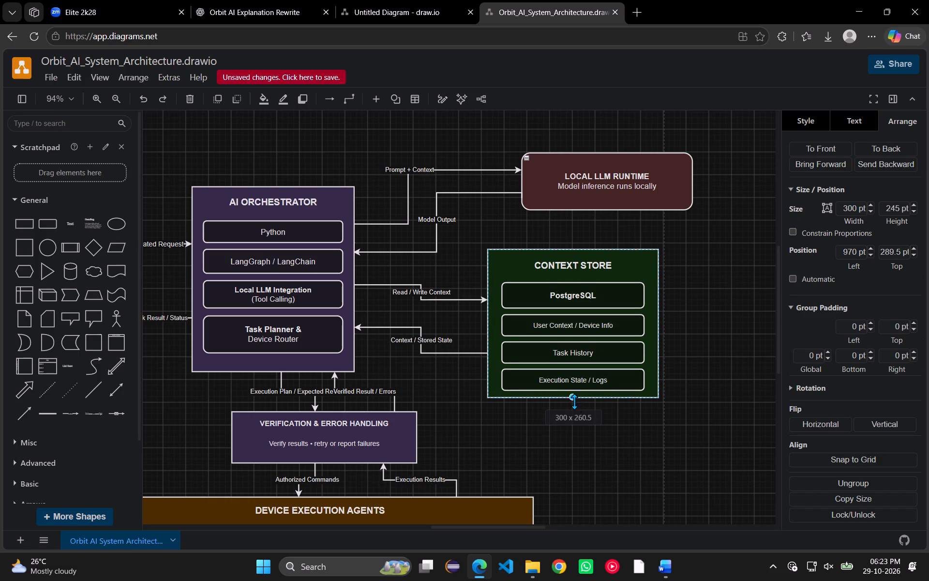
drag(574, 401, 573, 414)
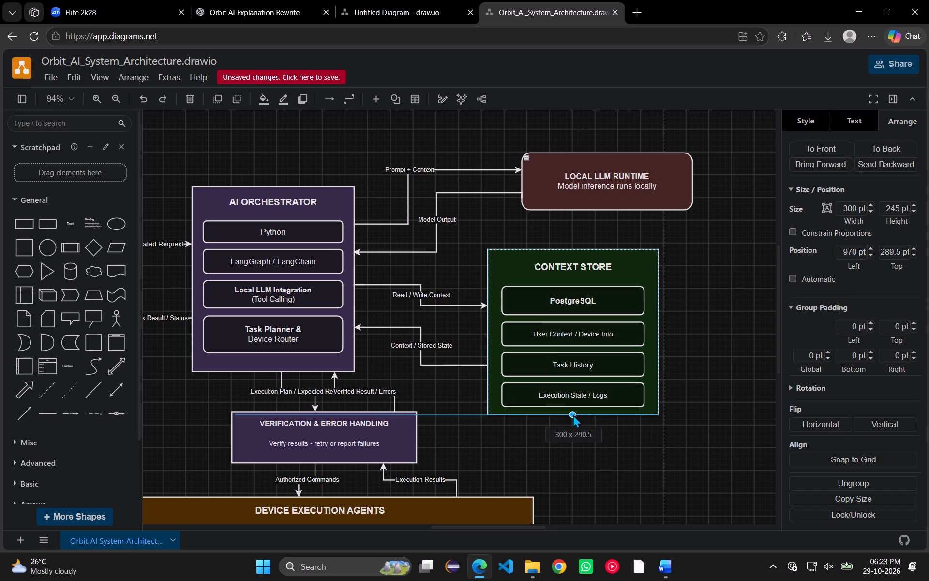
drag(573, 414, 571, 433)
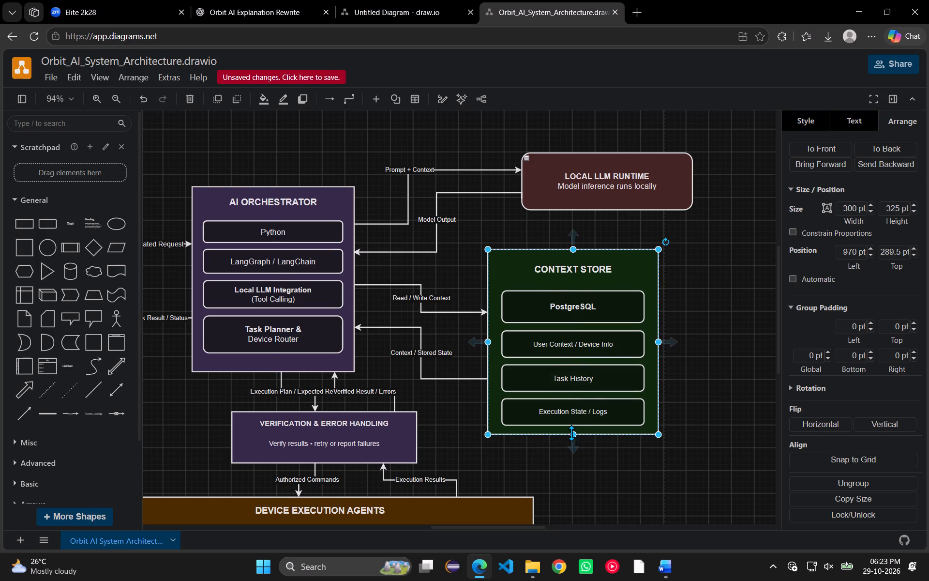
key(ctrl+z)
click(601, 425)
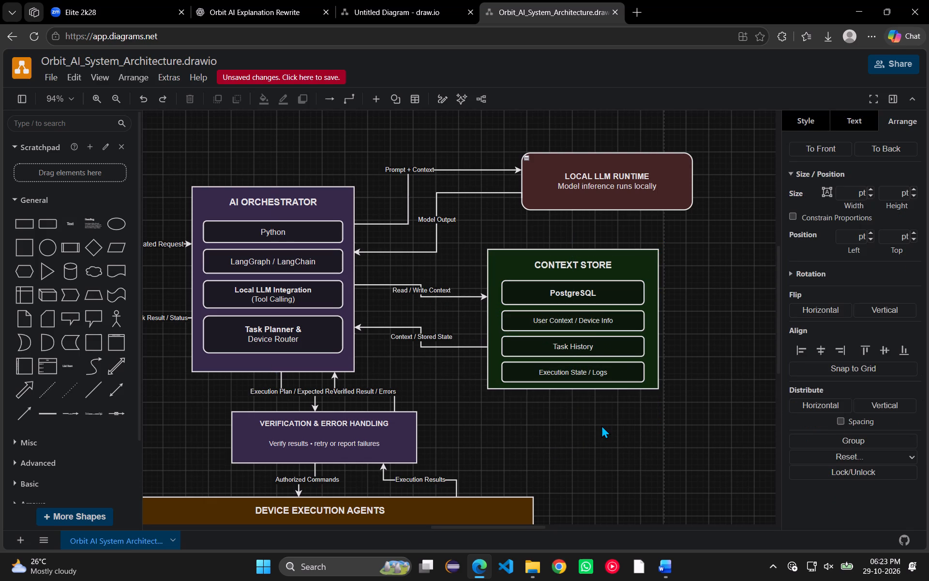
Select the complete Context Store block with its title and four inner boxes and group it.
drag(509, 233, 650, 351)
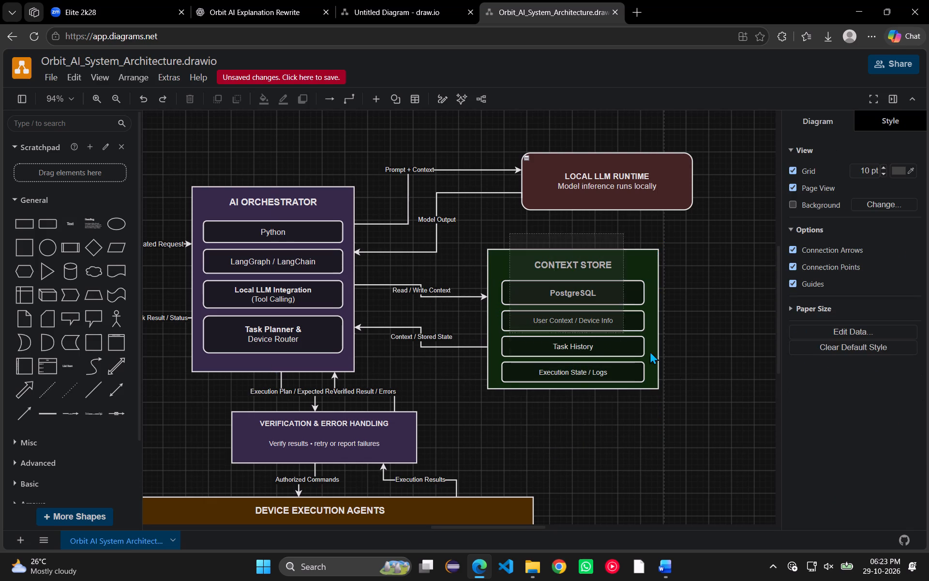
drag(650, 351, 697, 398)
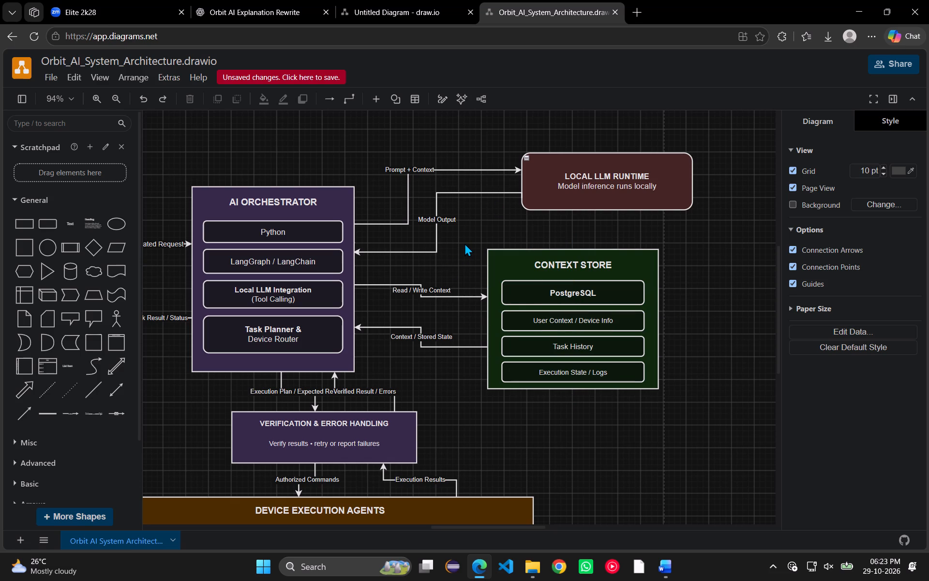
drag(464, 243, 703, 434)
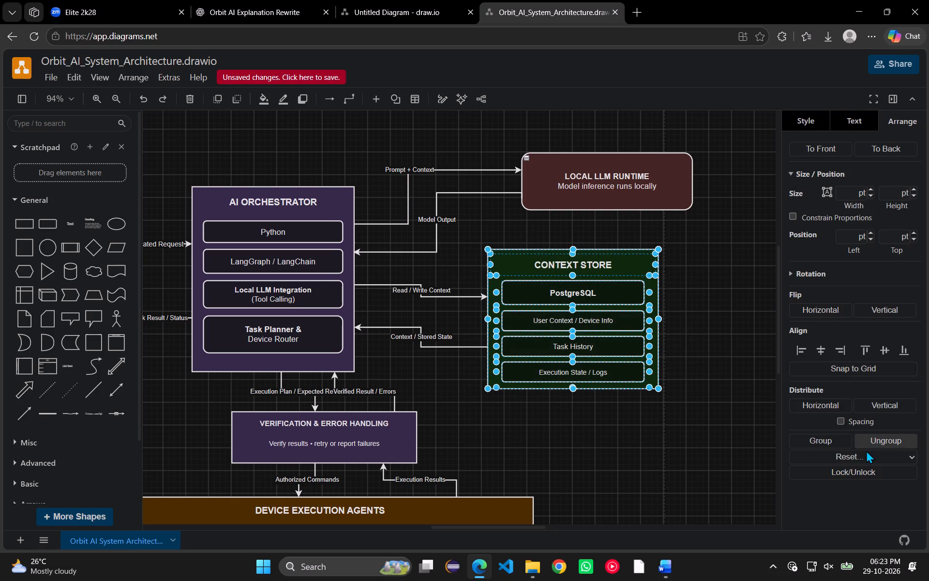
click(830, 439)
click(816, 440)
click(650, 400)
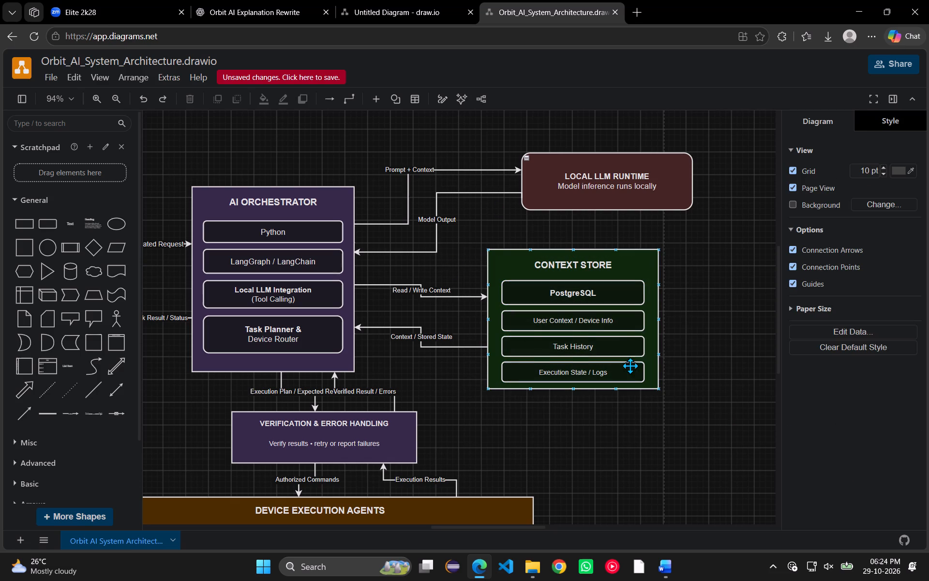
Move the Context Store group up to about left 970 pt, top 270 pt, straightening the Read / Write Context connector.
drag(568, 305, 618, 297)
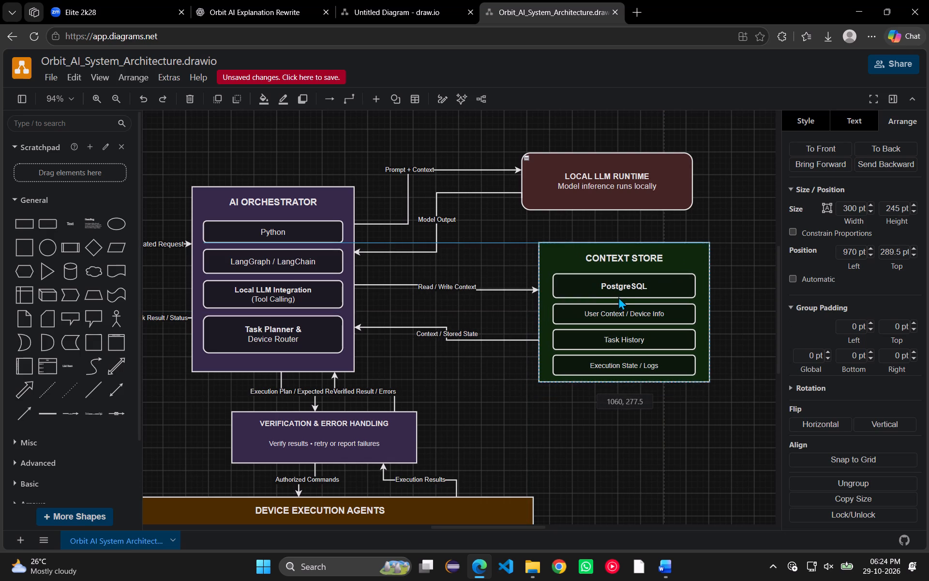
drag(618, 297, 610, 289)
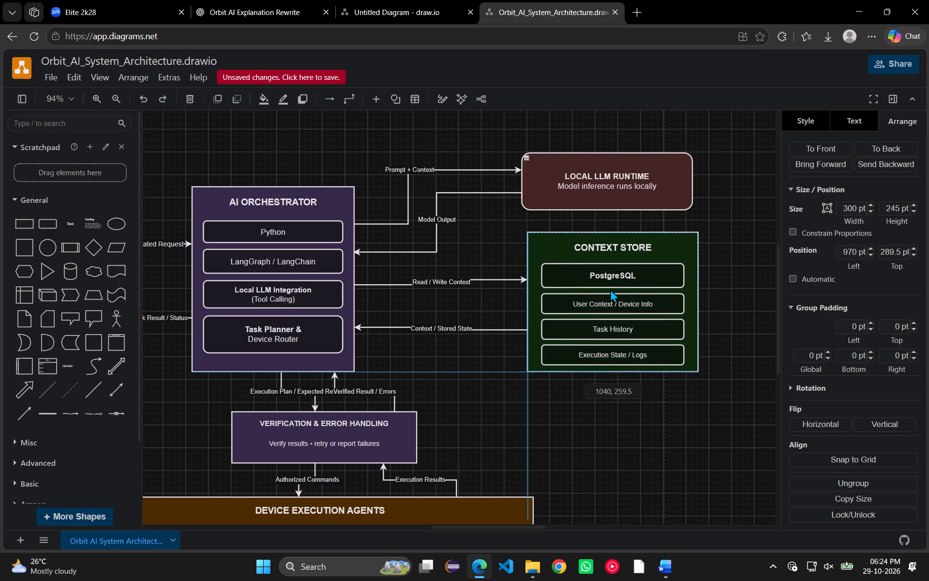
drag(610, 289, 597, 289)
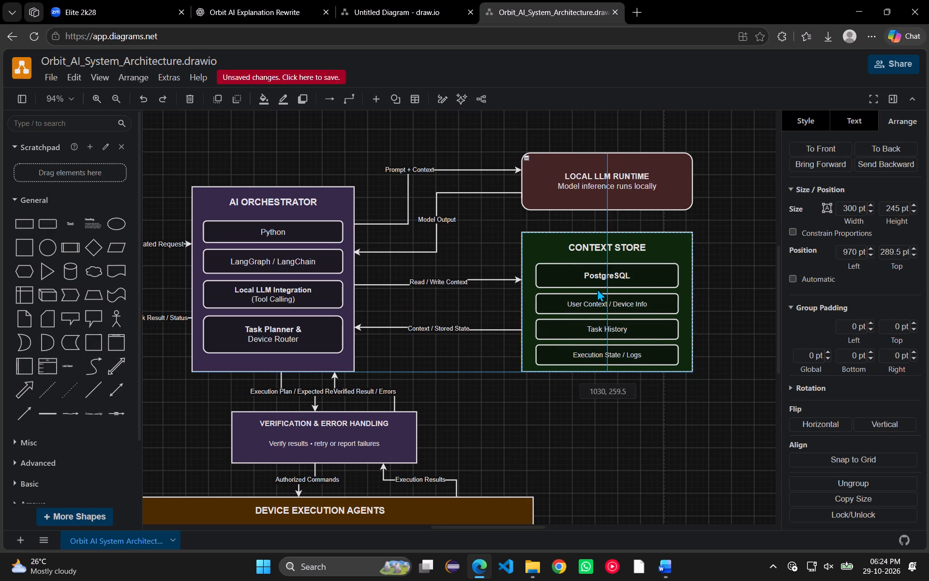
drag(597, 289, 579, 291)
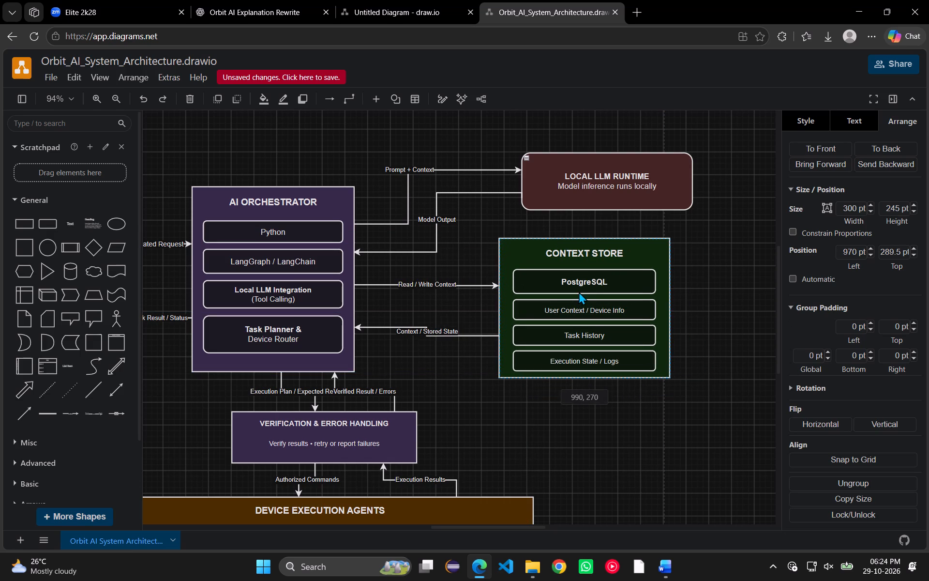
drag(579, 291, 569, 291)
Move the LOCAL LLM RUNTIME block closer to the AI Orchestrator, to left 990 pt and top 120 pt.
drag(607, 197, 599, 197)
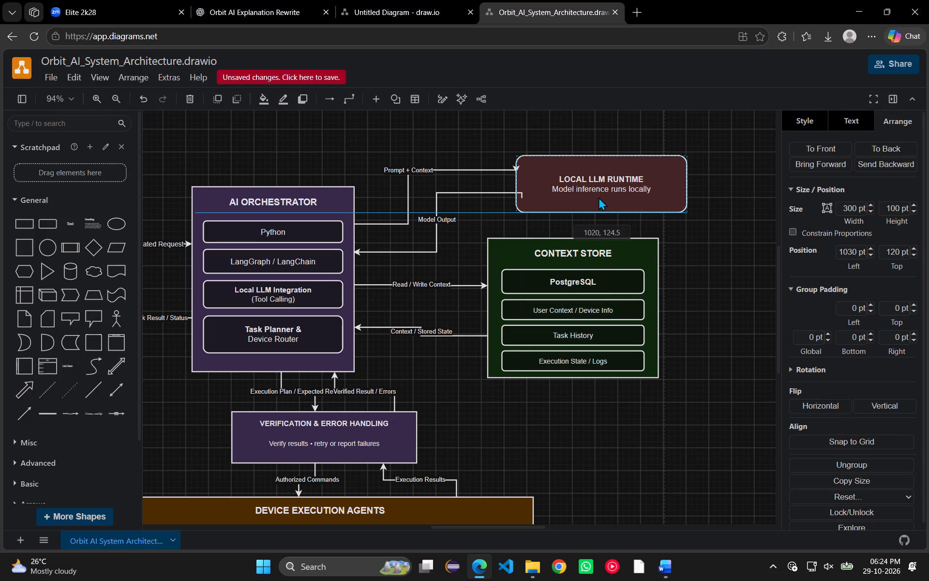
drag(599, 197, 584, 196)
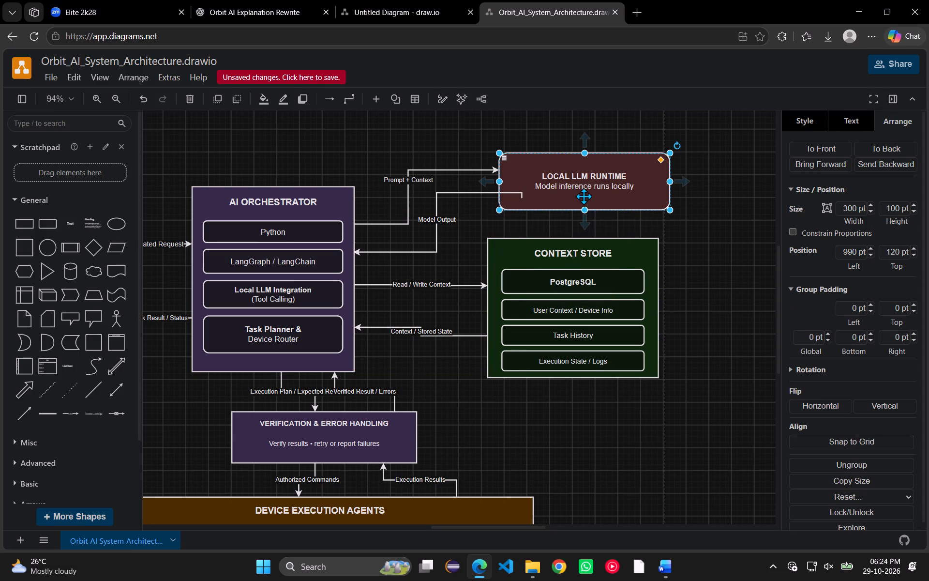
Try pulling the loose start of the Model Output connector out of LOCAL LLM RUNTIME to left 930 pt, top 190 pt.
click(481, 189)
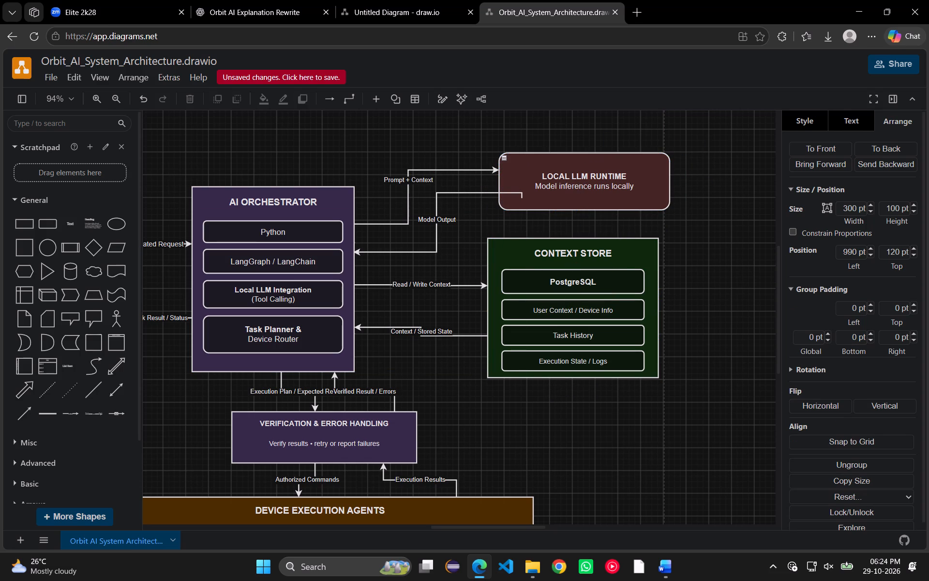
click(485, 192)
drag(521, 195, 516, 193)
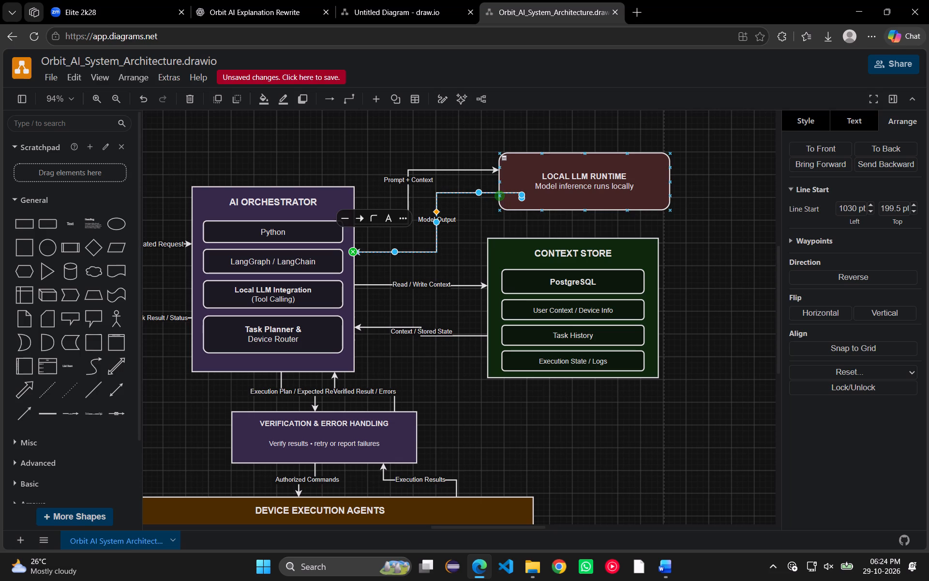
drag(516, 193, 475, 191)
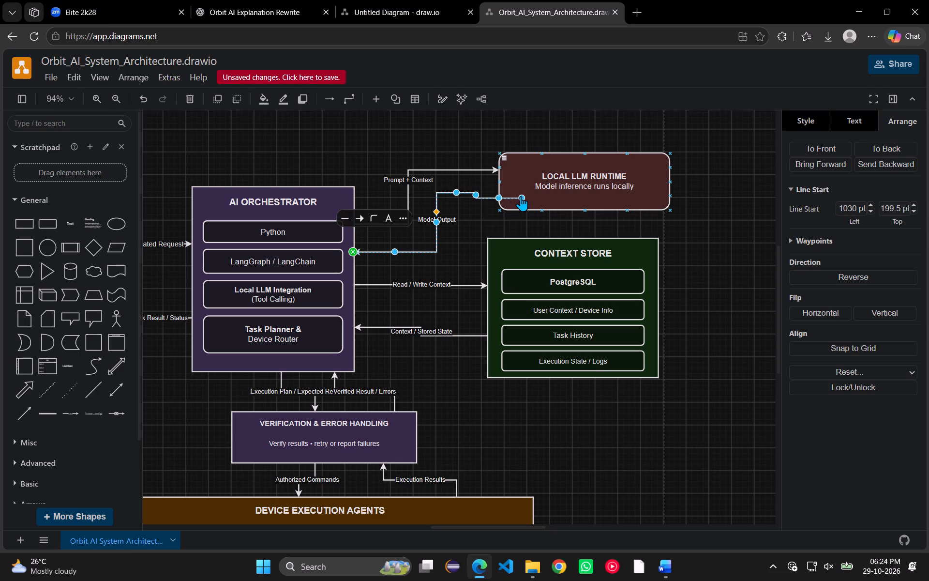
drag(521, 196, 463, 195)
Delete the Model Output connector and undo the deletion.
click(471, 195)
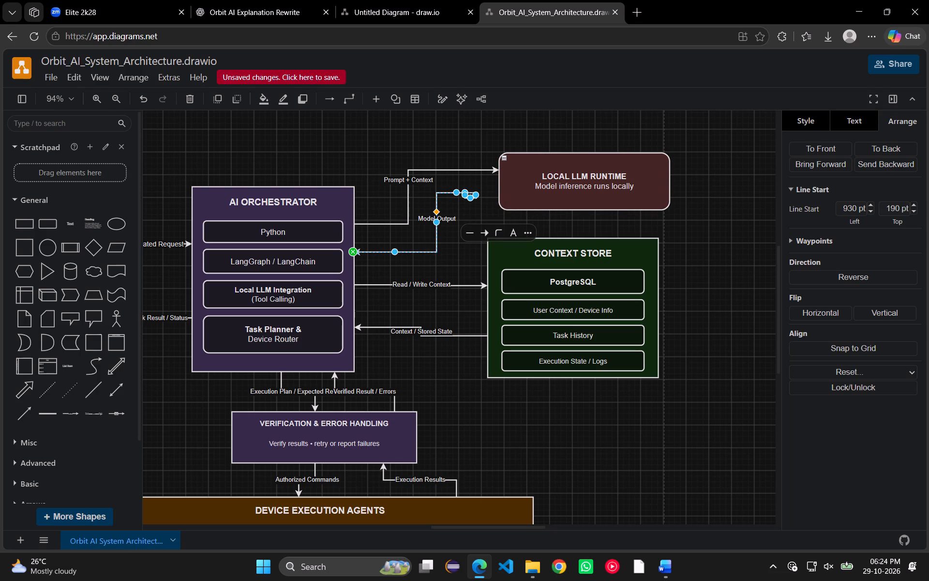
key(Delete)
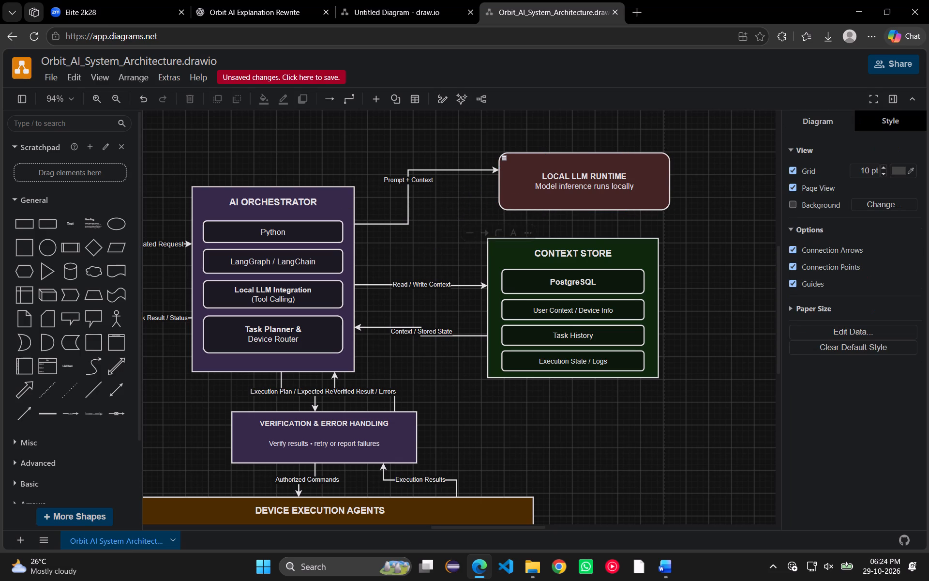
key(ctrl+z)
Add a label reading "Text" near the upper bend of the Model Output connector.
click(453, 204)
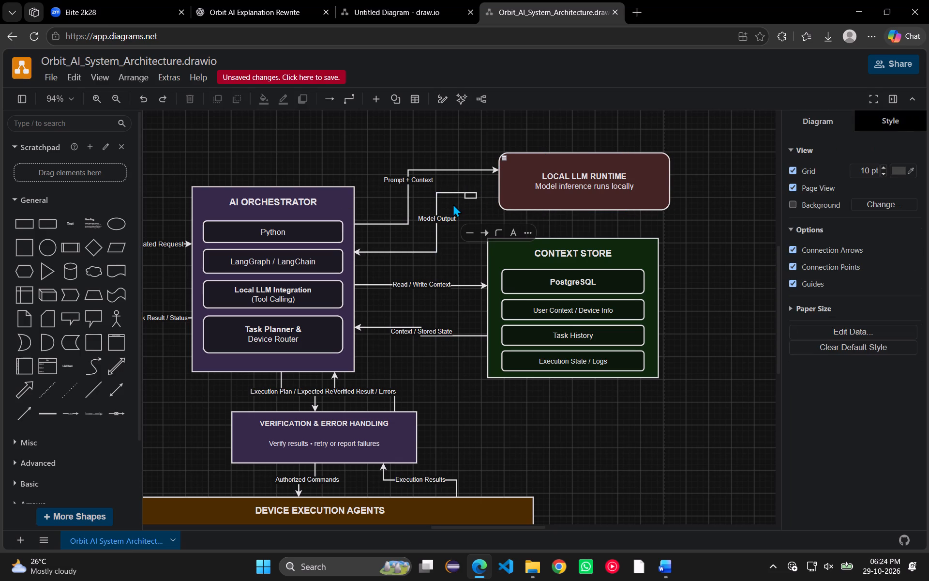
click(436, 211)
click(436, 211)
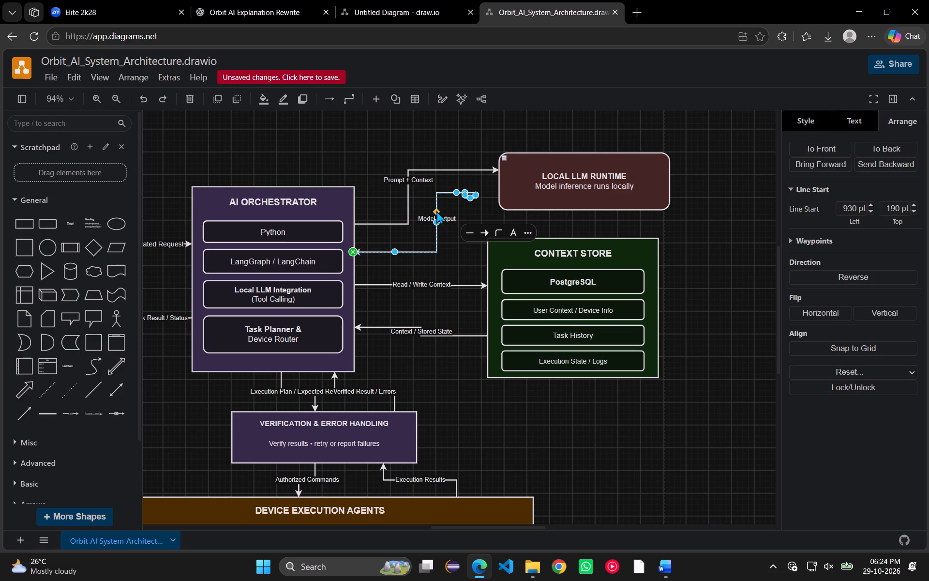
double_click(442, 194)
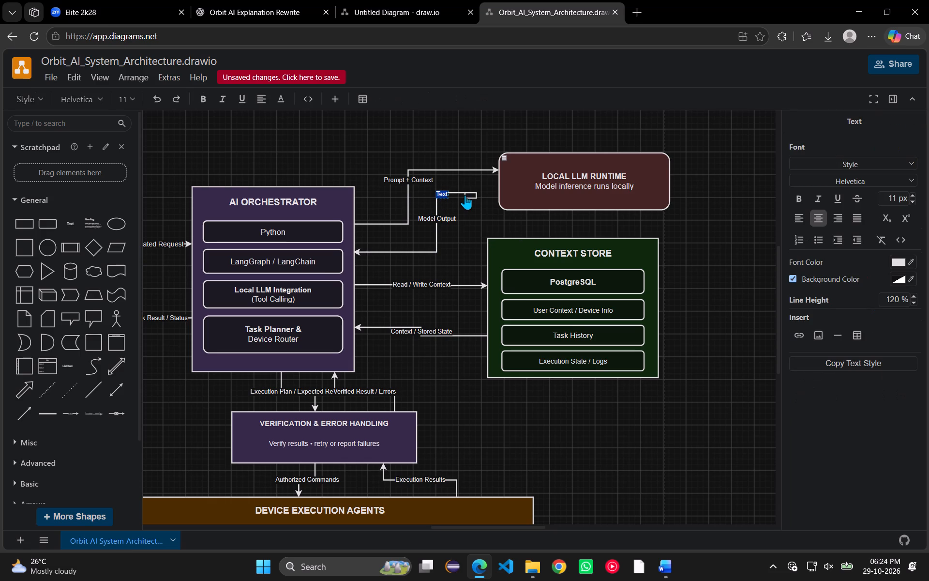
click(467, 194)
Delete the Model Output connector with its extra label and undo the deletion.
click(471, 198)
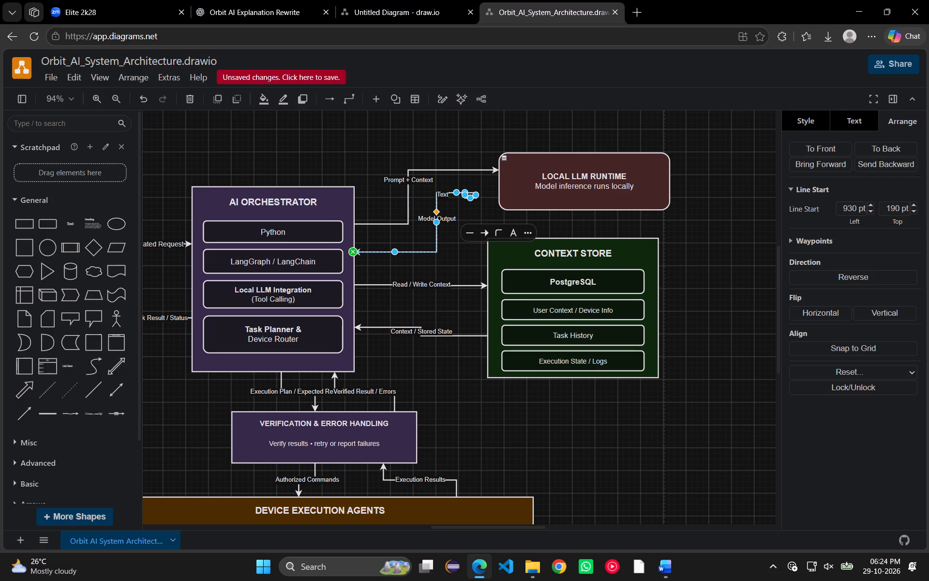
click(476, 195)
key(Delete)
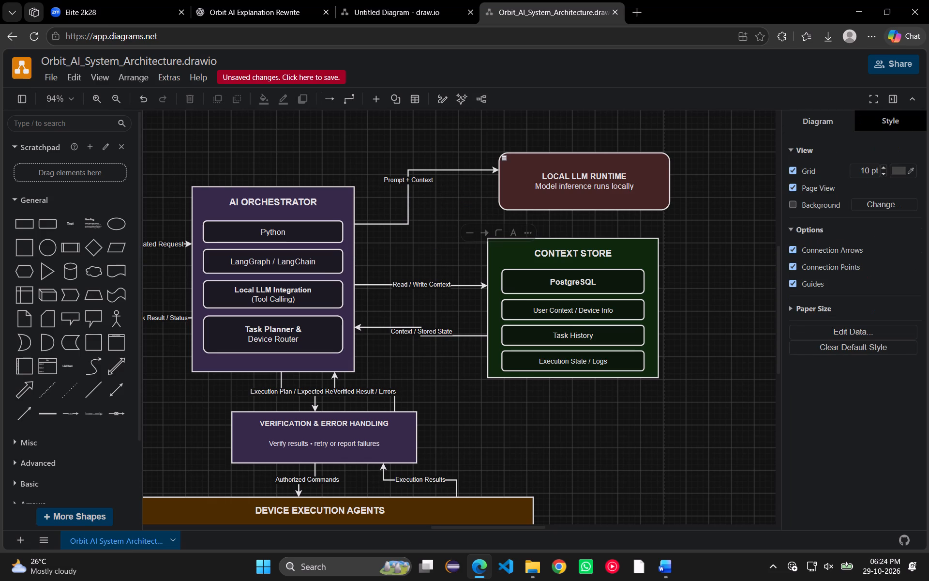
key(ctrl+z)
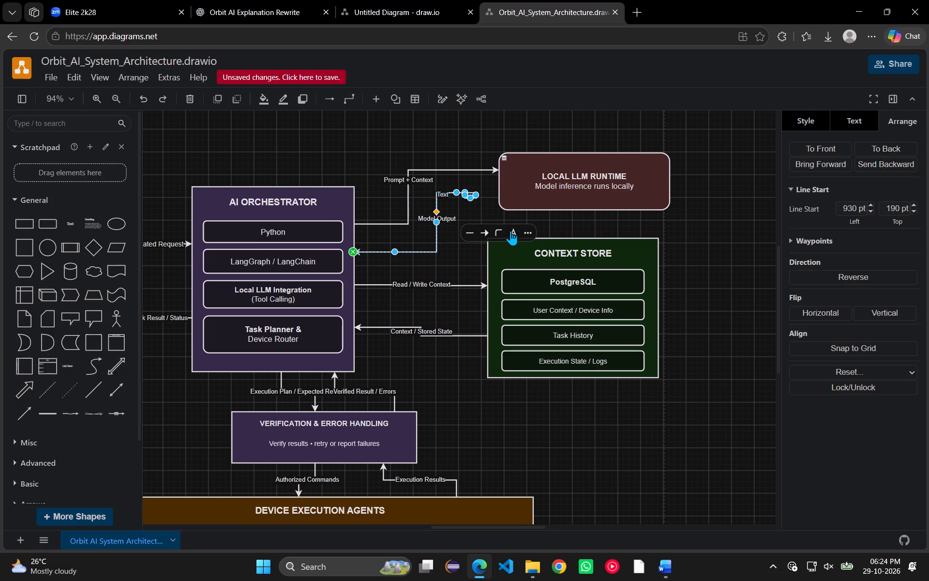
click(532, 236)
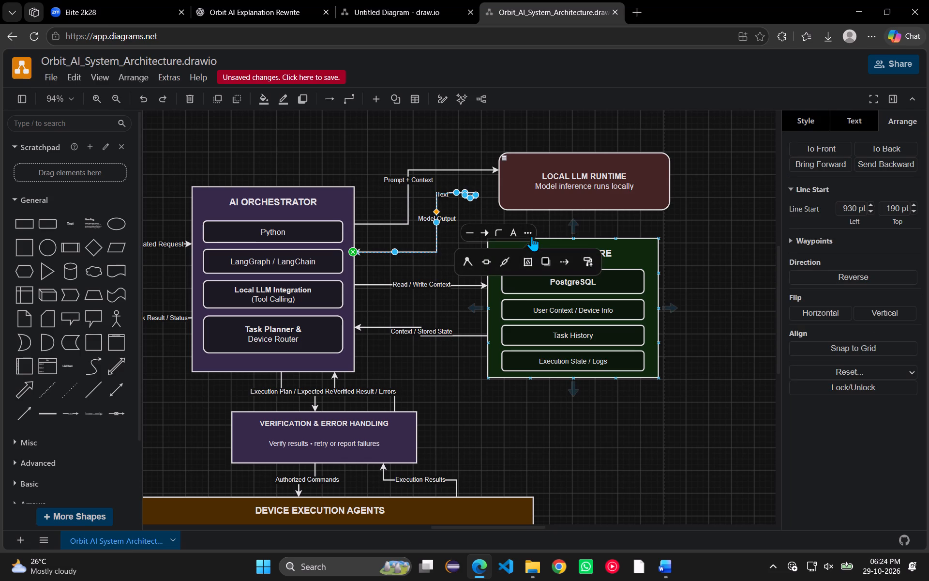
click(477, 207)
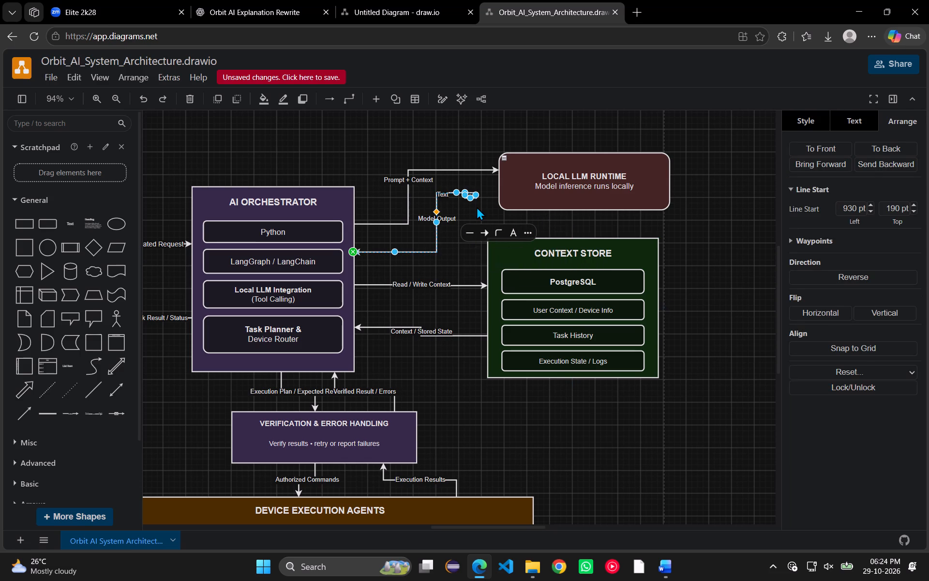
Attach the Model Output connector's start to the near edge of LOCAL LLM RUNTIME and straighten its upper segment.
drag(465, 192, 474, 205)
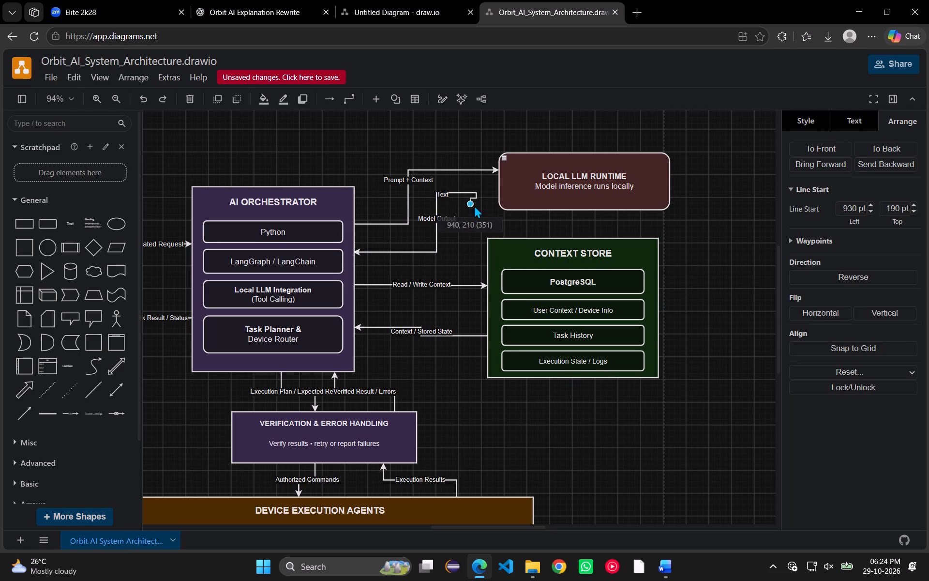
drag(474, 205, 497, 190)
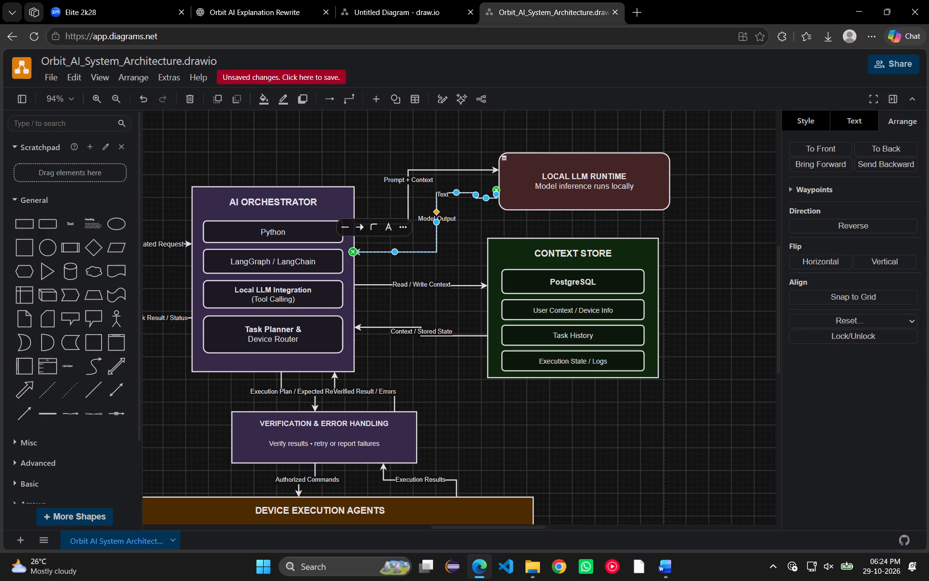
click(476, 217)
drag(477, 199, 478, 193)
click(473, 221)
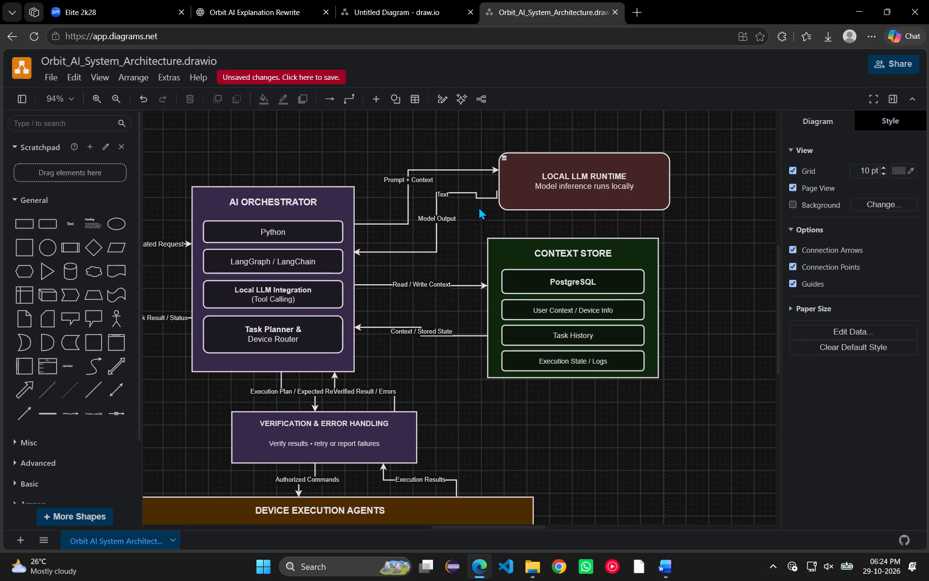
drag(487, 199, 491, 192)
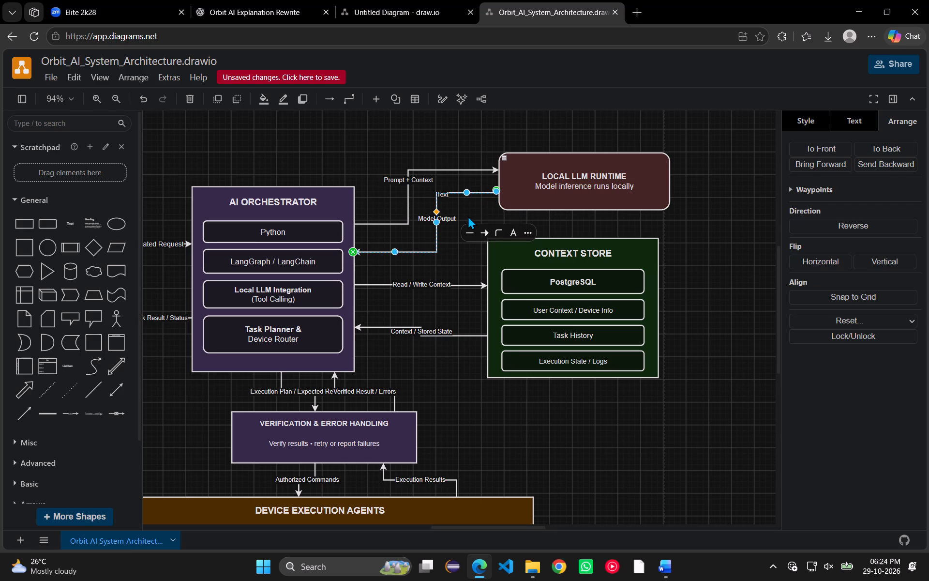
click(468, 216)
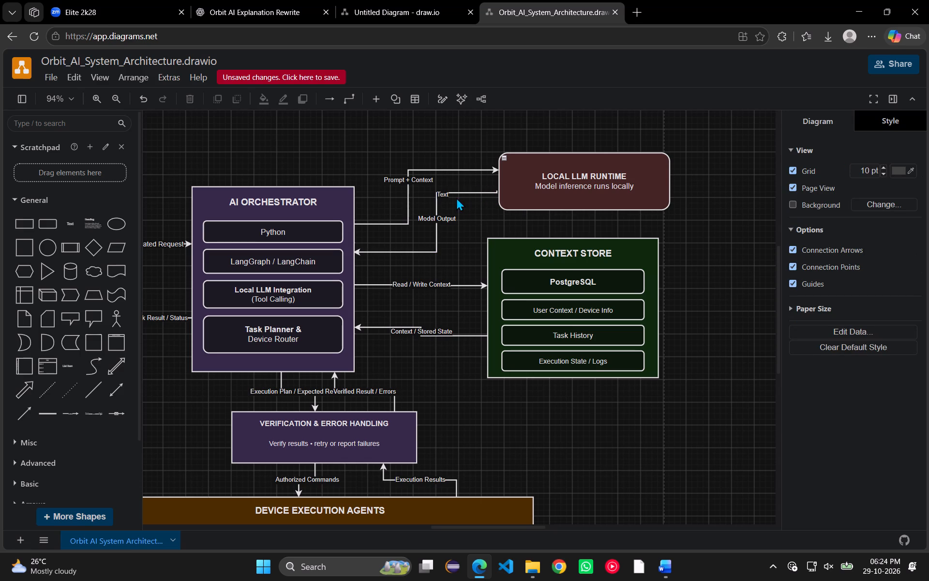
Move the "Text" label directly beneath the Model Output label, to about left 880 pt, top 250 pt.
drag(443, 194, 453, 194)
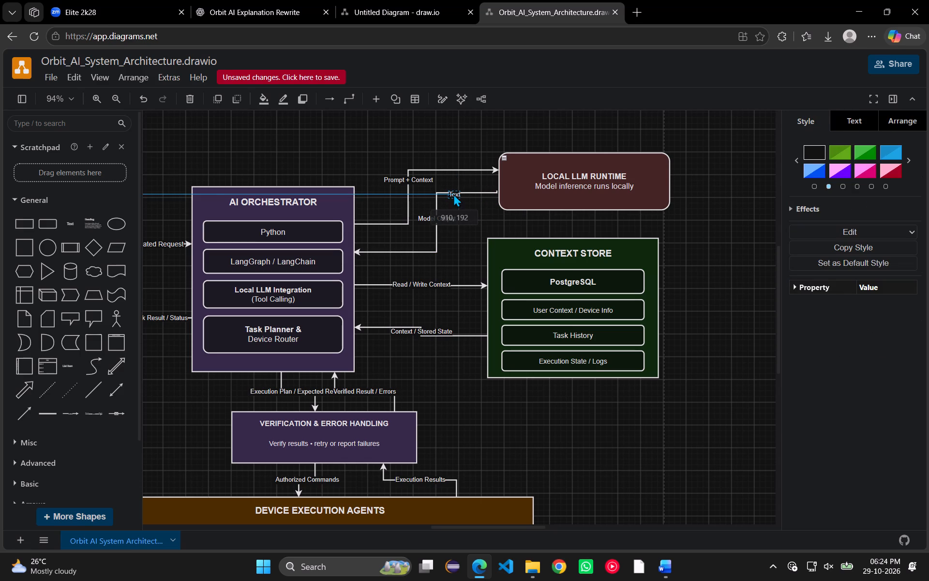
drag(453, 194, 459, 192)
click(461, 206)
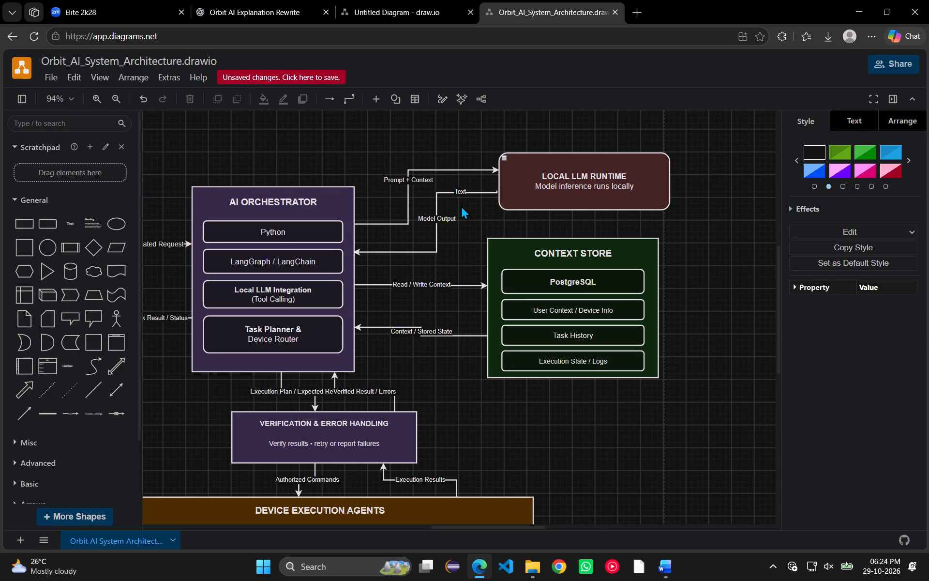
drag(460, 191, 467, 223)
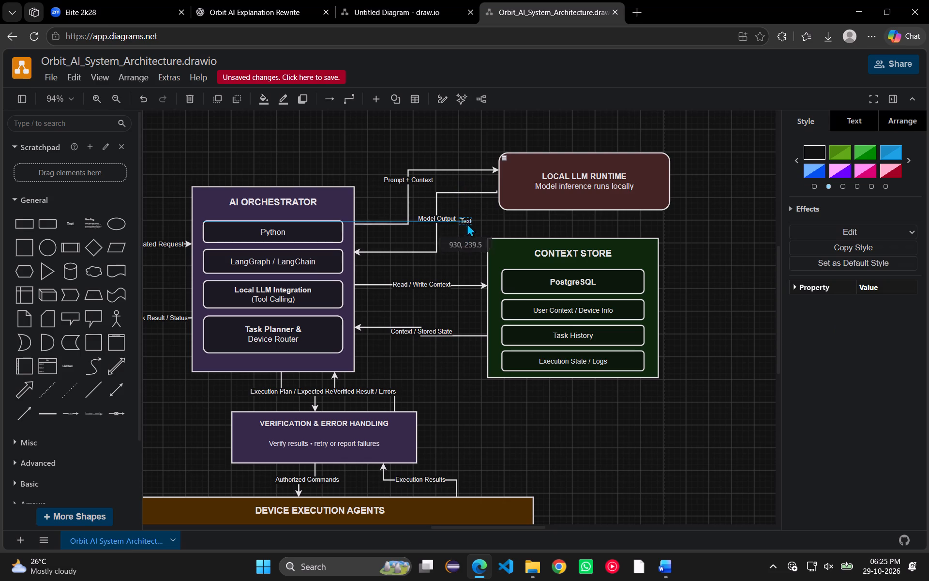
drag(467, 223, 437, 225)
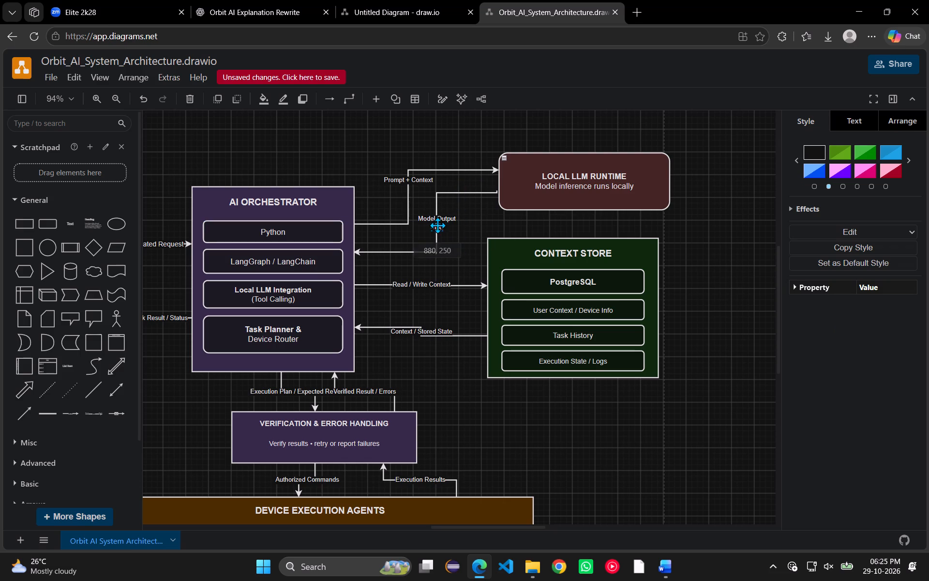
click(461, 237)
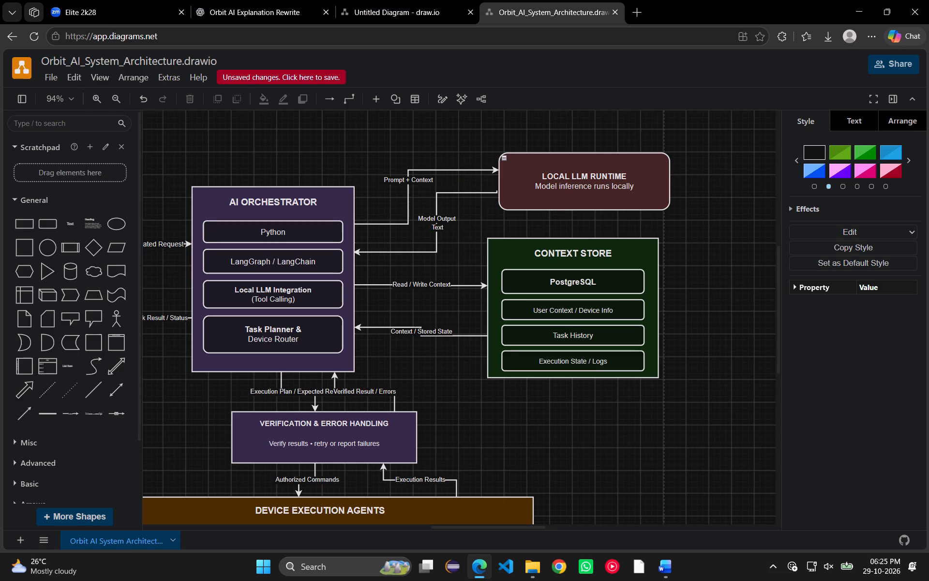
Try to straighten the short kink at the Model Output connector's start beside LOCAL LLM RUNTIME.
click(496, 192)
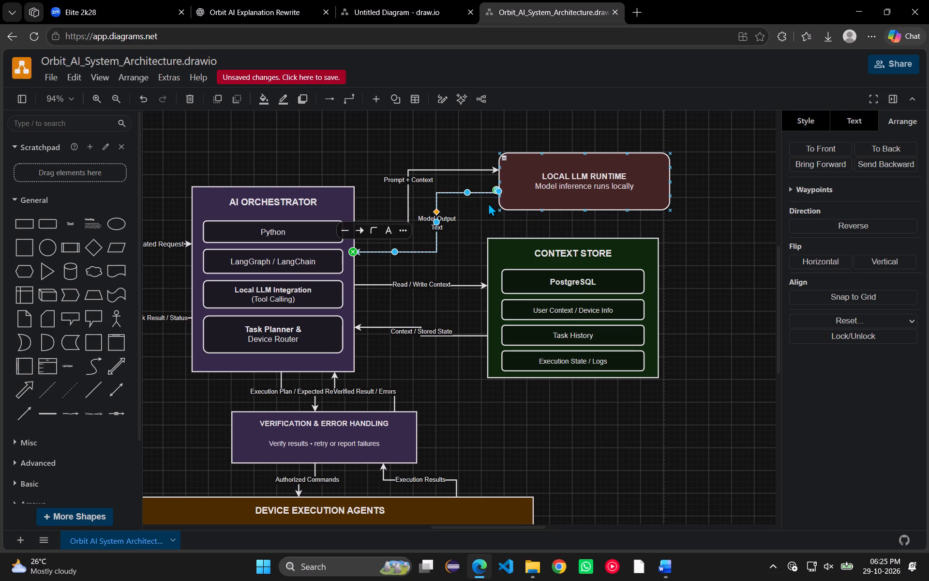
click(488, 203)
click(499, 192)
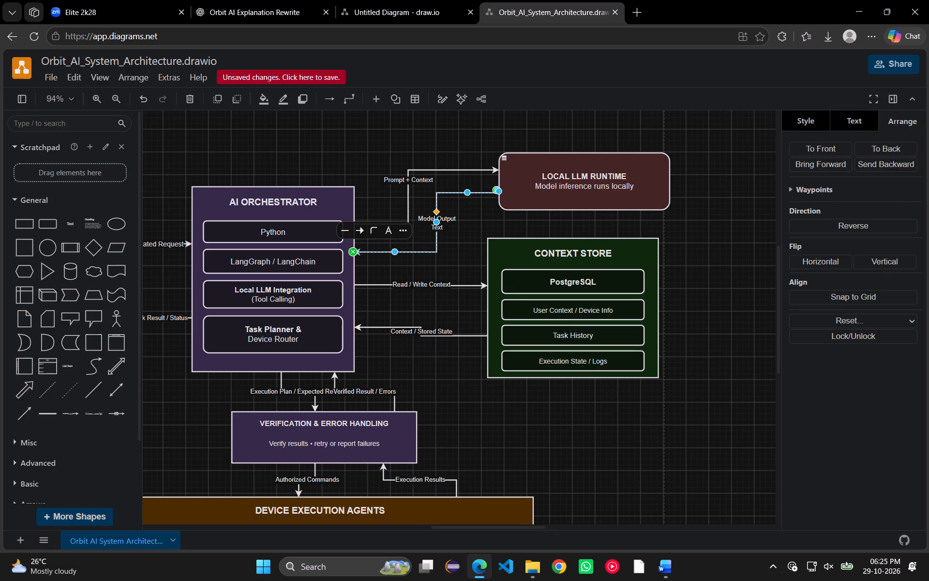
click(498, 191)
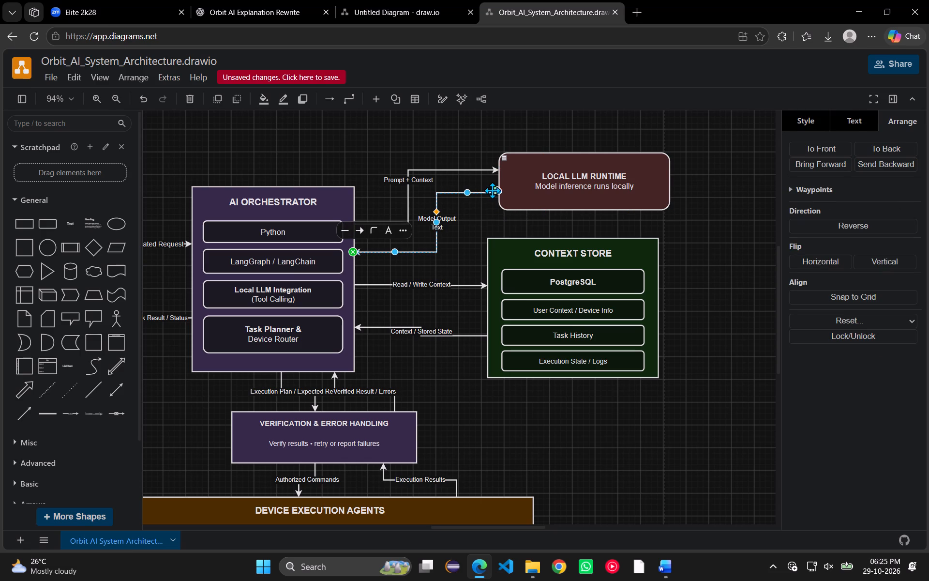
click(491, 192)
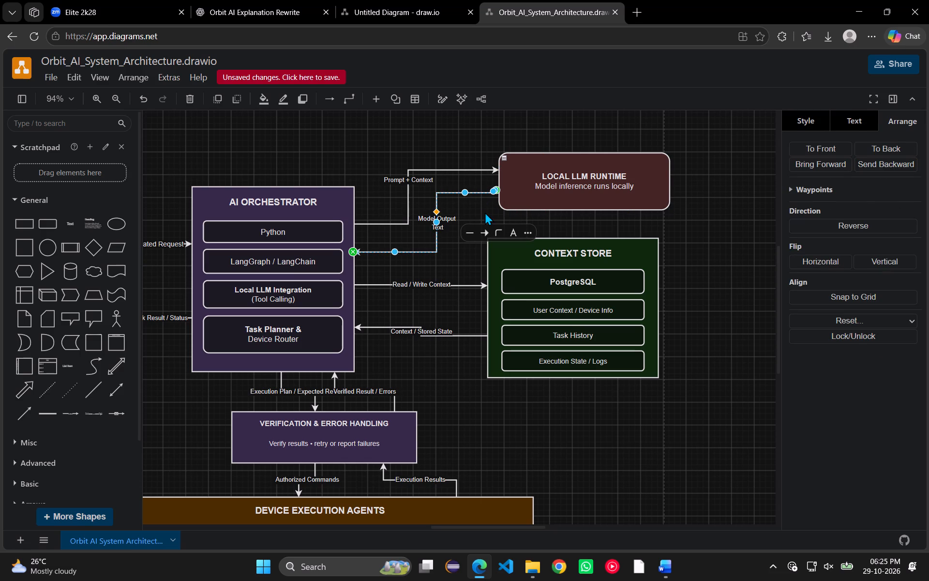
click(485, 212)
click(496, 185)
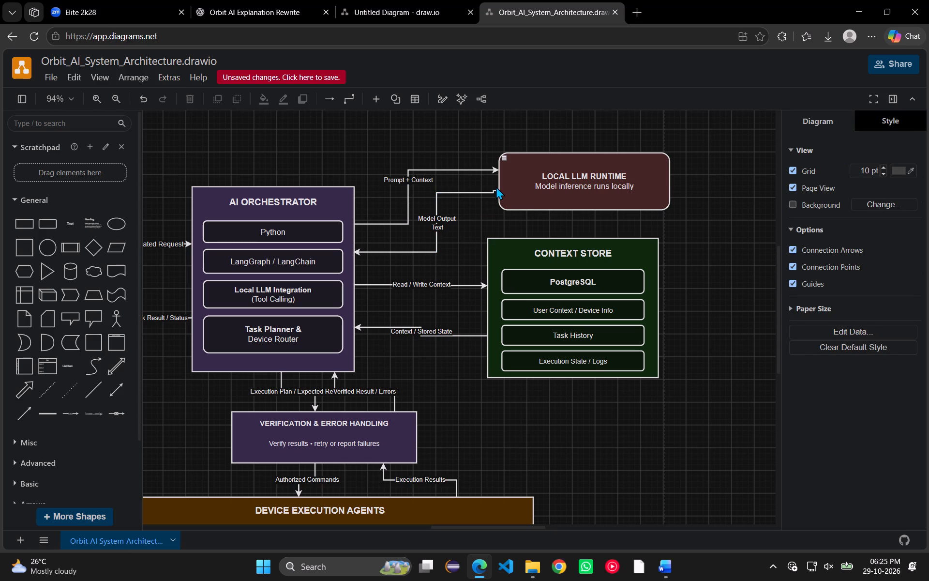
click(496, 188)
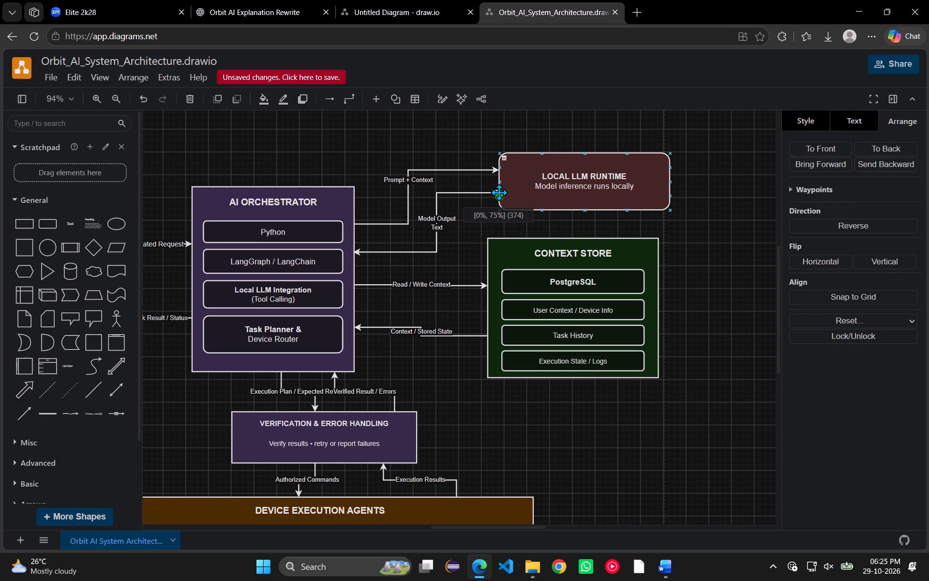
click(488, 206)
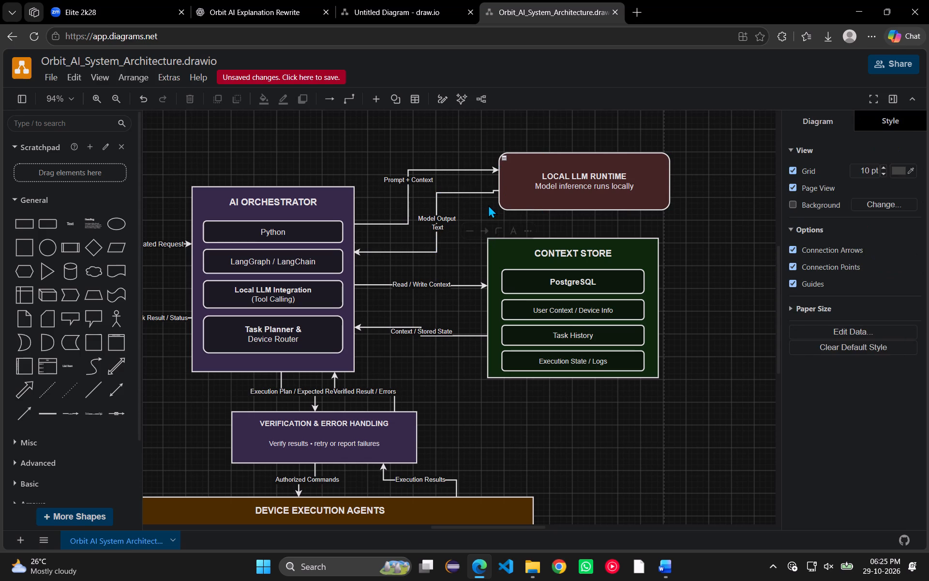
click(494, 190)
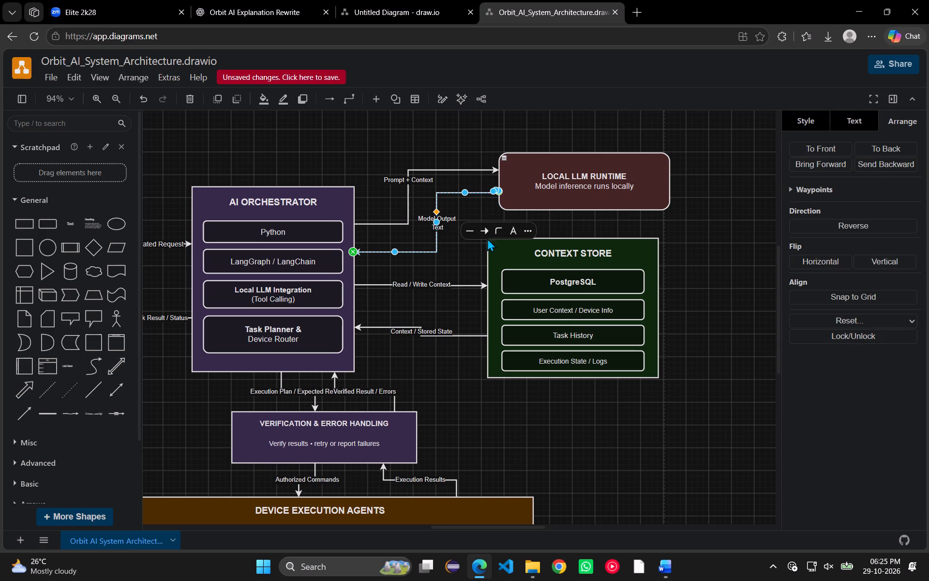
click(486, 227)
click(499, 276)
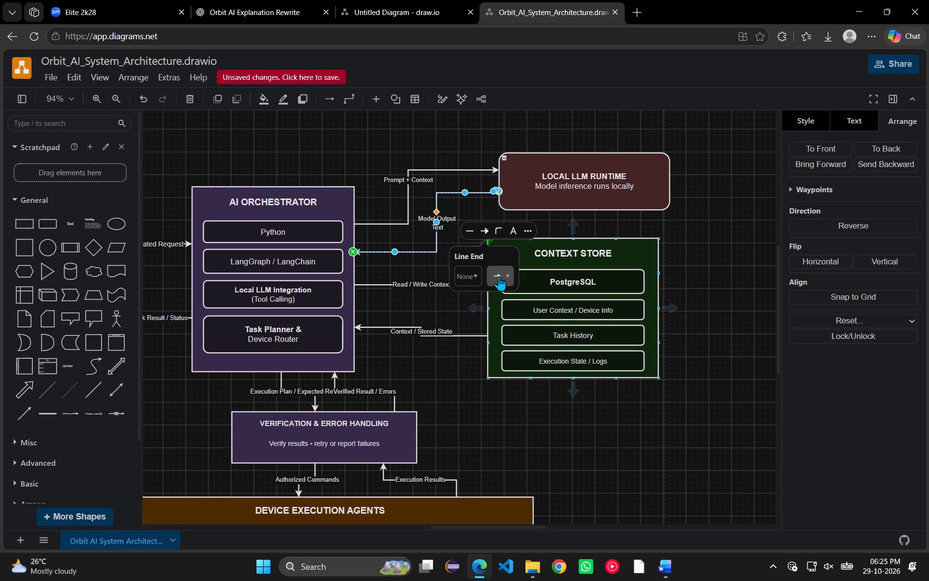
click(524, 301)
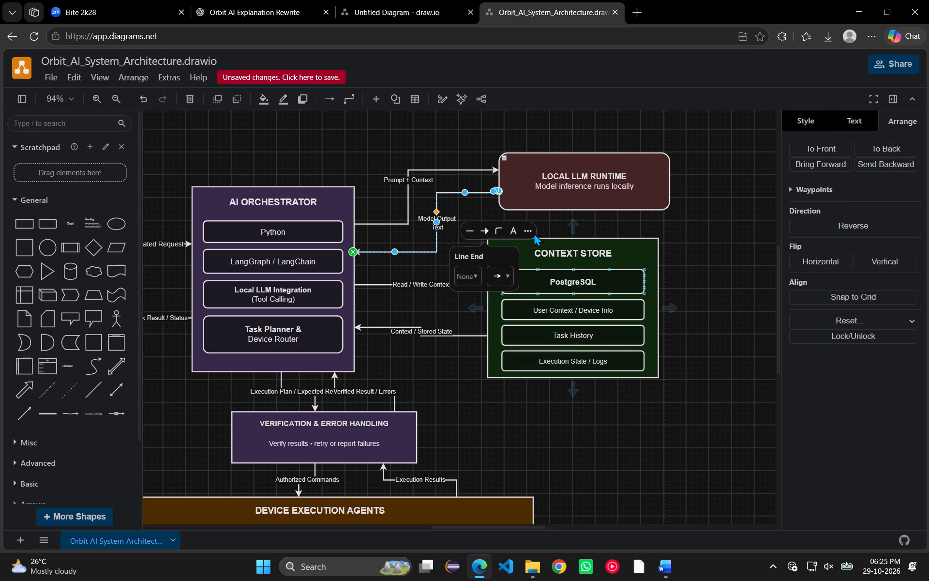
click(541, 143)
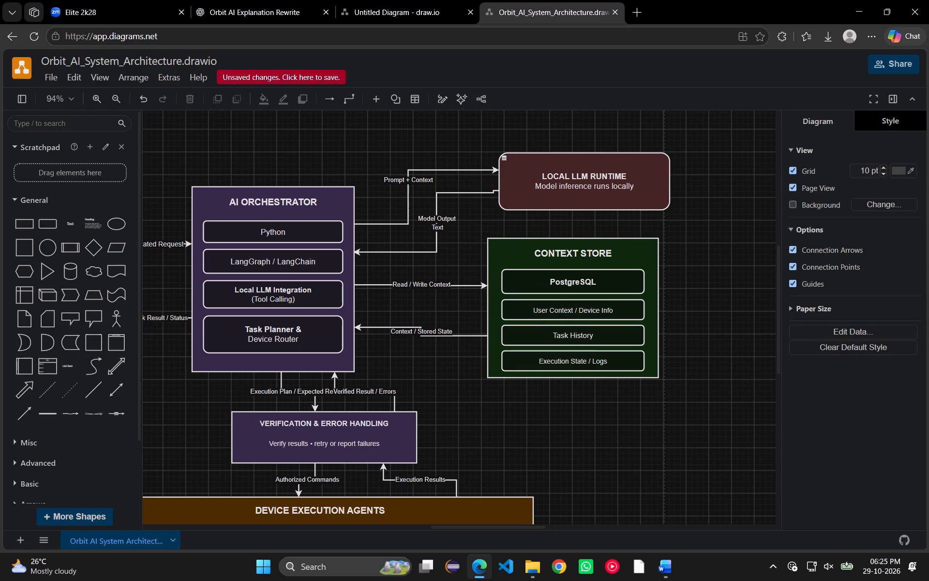
Straighten the Model Output connector's upper segment so it runs level with its attachment point on LOCAL LLM RUNTIME.
drag(485, 191, 446, 192)
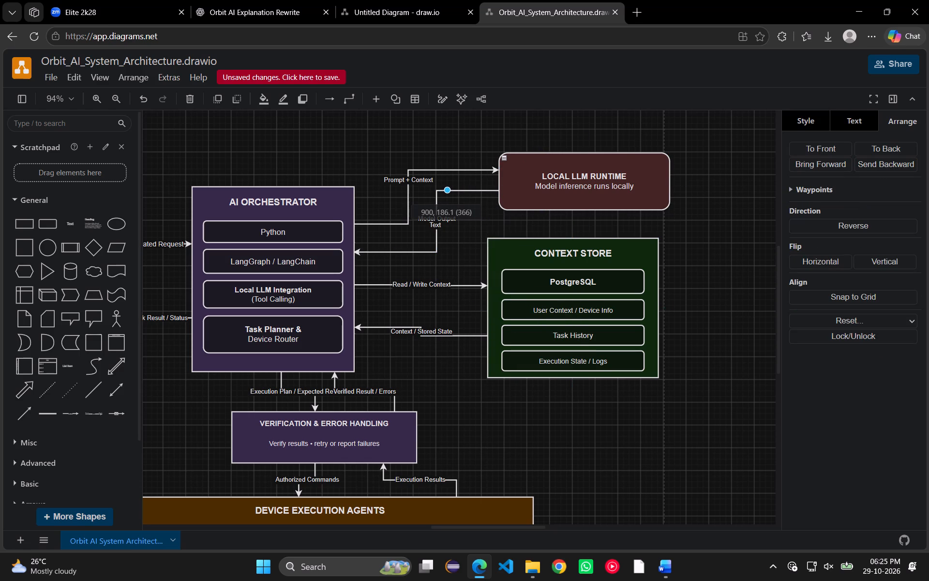
drag(446, 192, 440, 193)
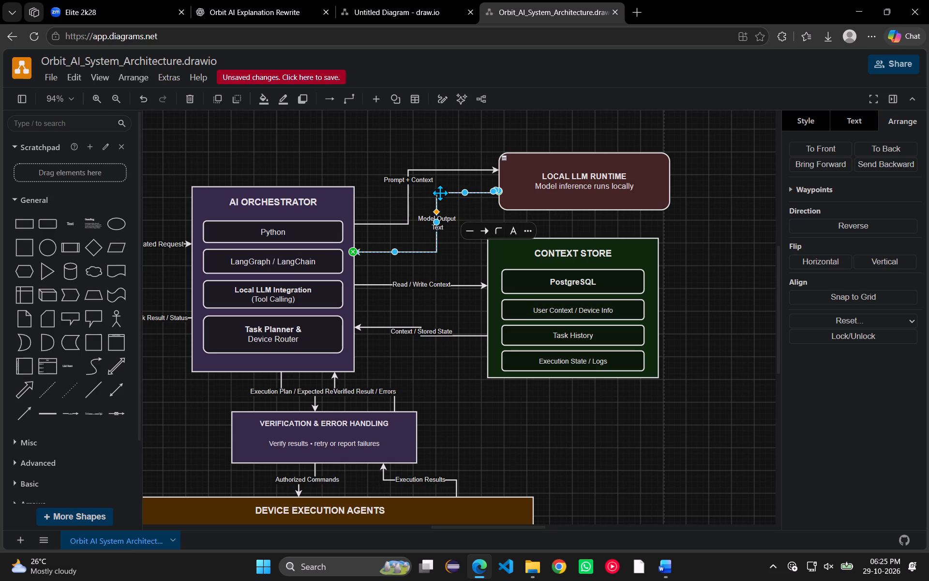
key(ctrl+z)
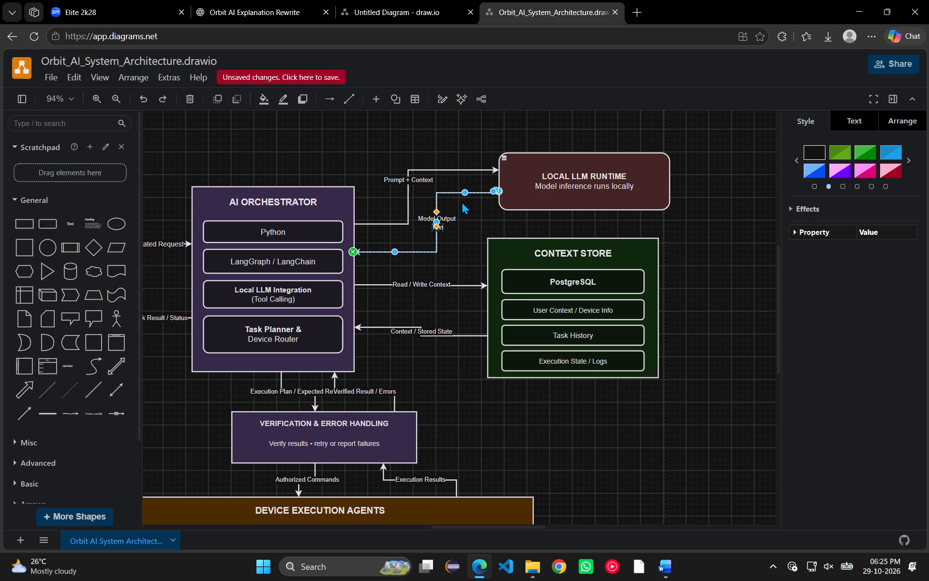
click(462, 201)
drag(466, 193, 437, 191)
click(452, 200)
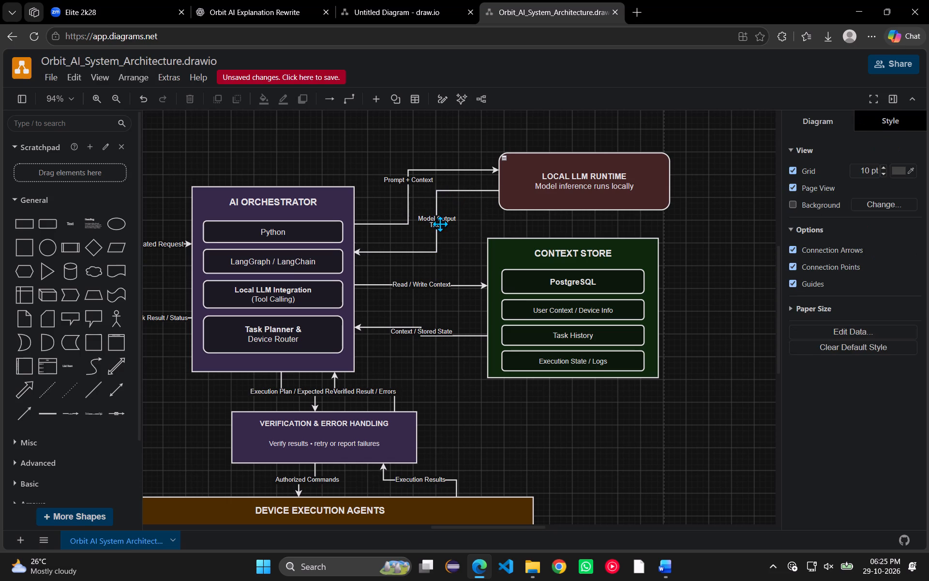
Move the LOCAL LLM RUNTIME block farther from AI ORCHESTRATOR, to about left 1025 pt, top 120 pt.
drag(521, 185, 540, 182)
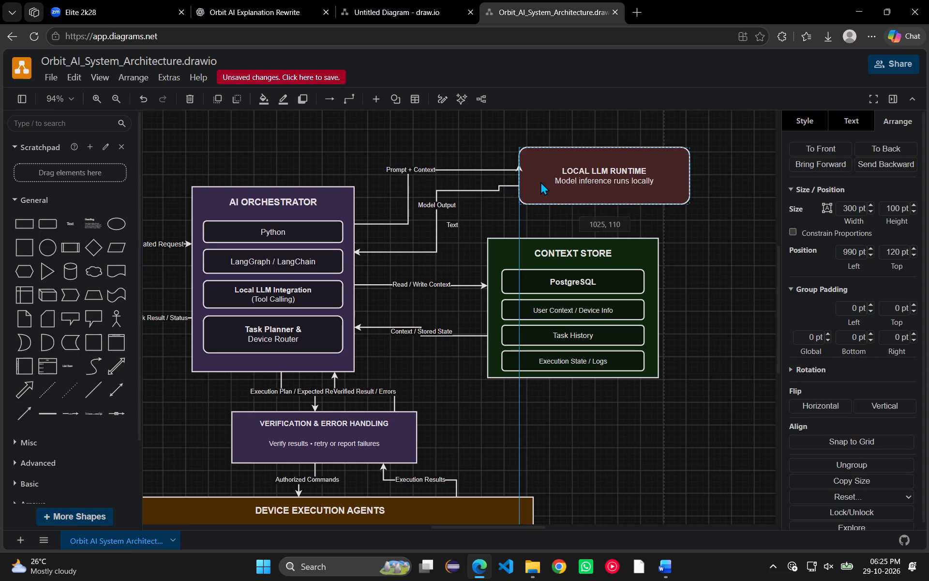
drag(540, 182, 607, 181)
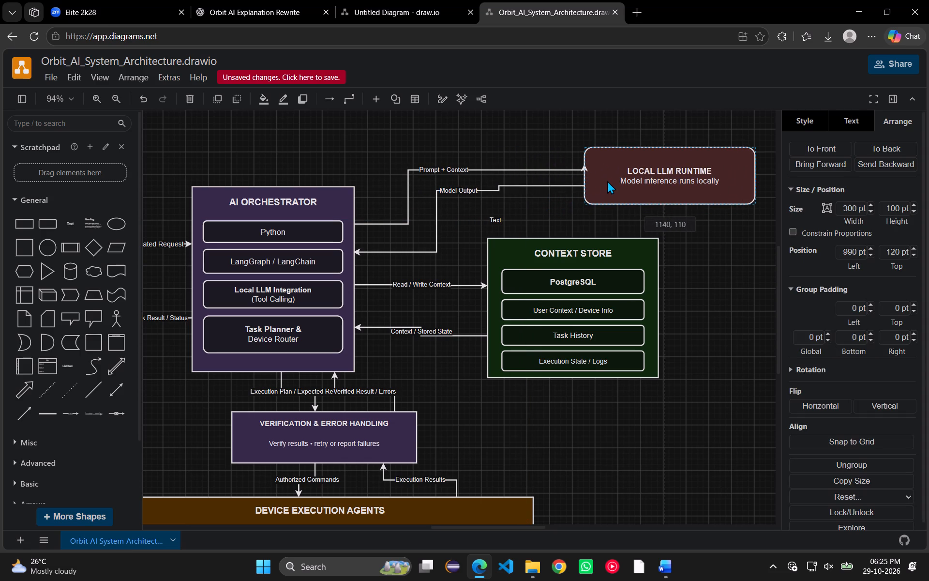
drag(607, 181, 532, 188)
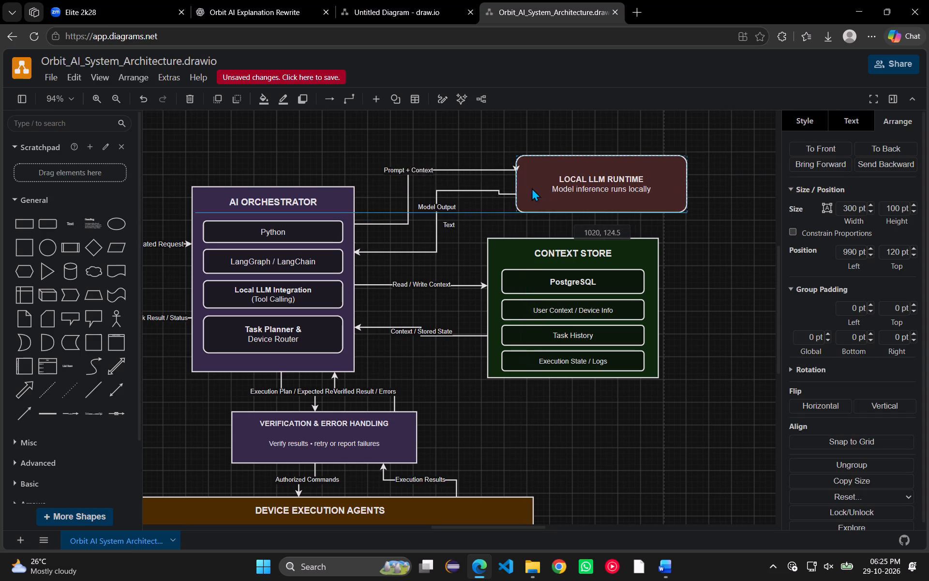
drag(532, 188, 526, 185)
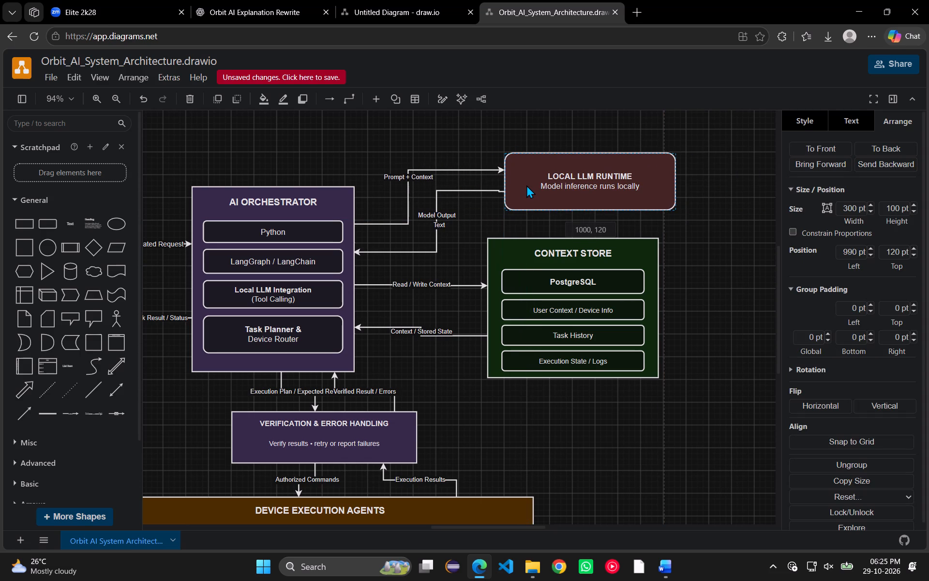
drag(526, 185, 530, 183)
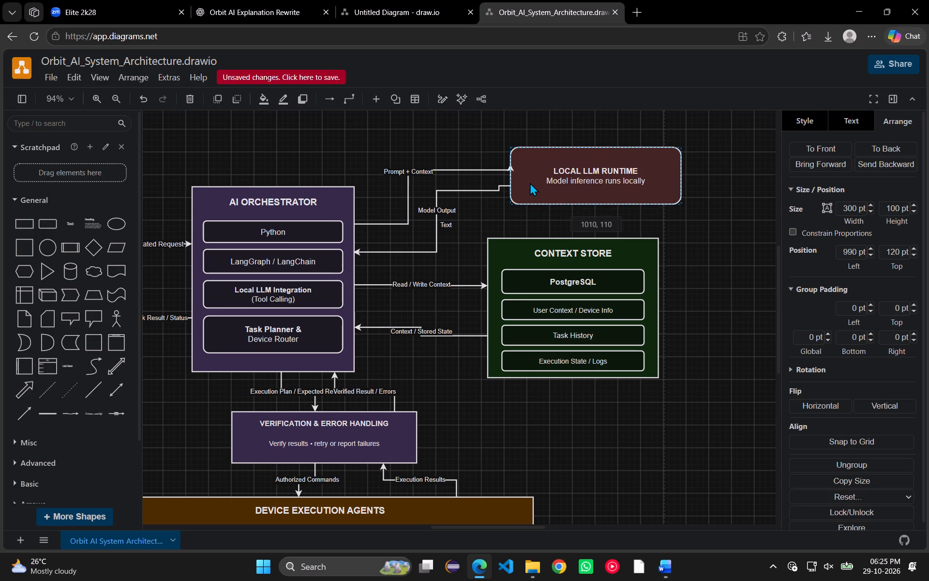
drag(530, 183, 539, 184)
Move the "Text" label directly beneath the Model Output label, to about left 880 pt, top 225 pt.
drag(450, 220, 438, 215)
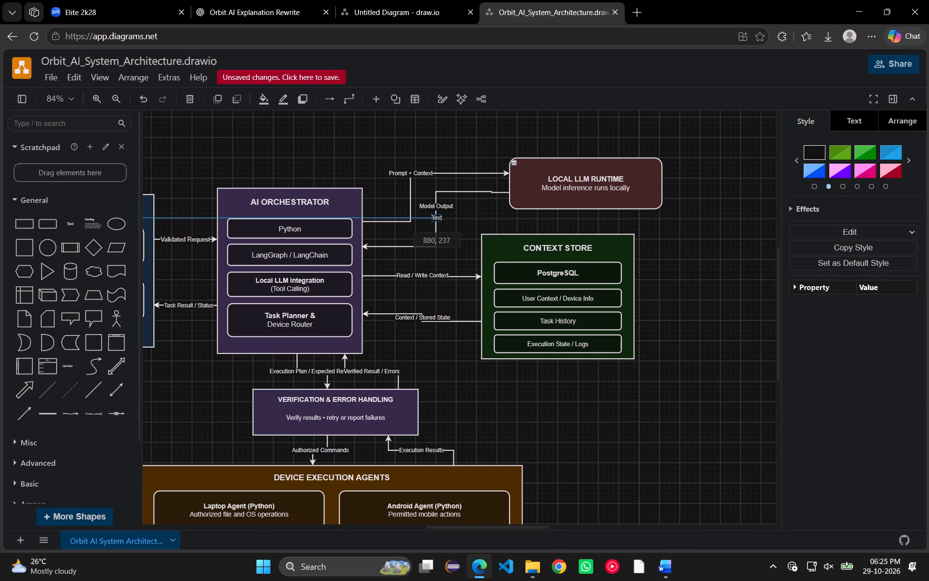
drag(438, 215, 439, 215)
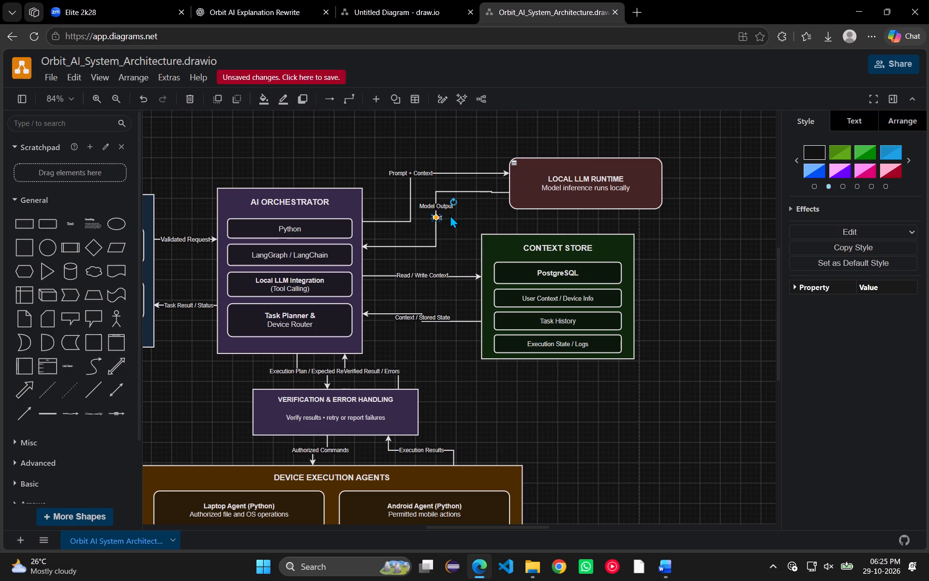
click(450, 215)
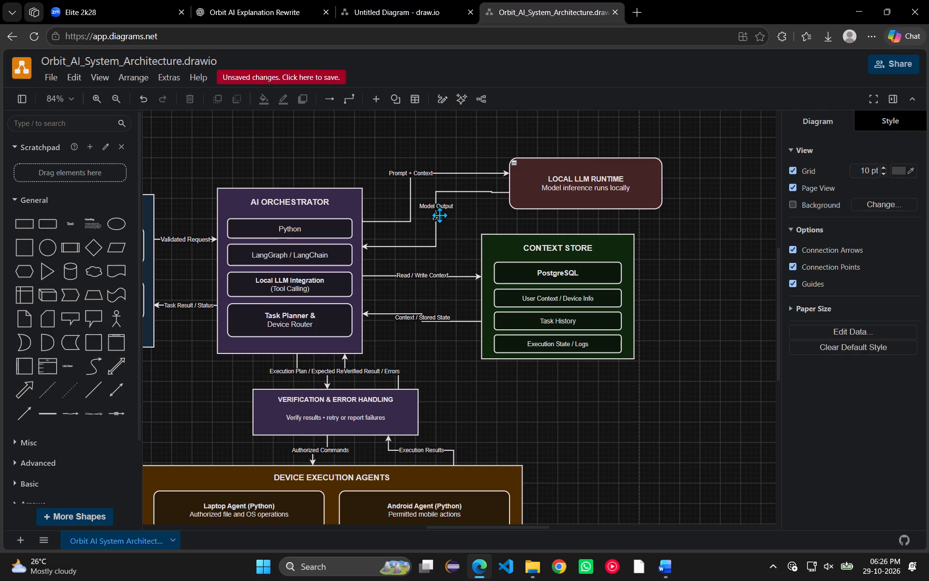
click(439, 215)
drag(439, 219, 439, 211)
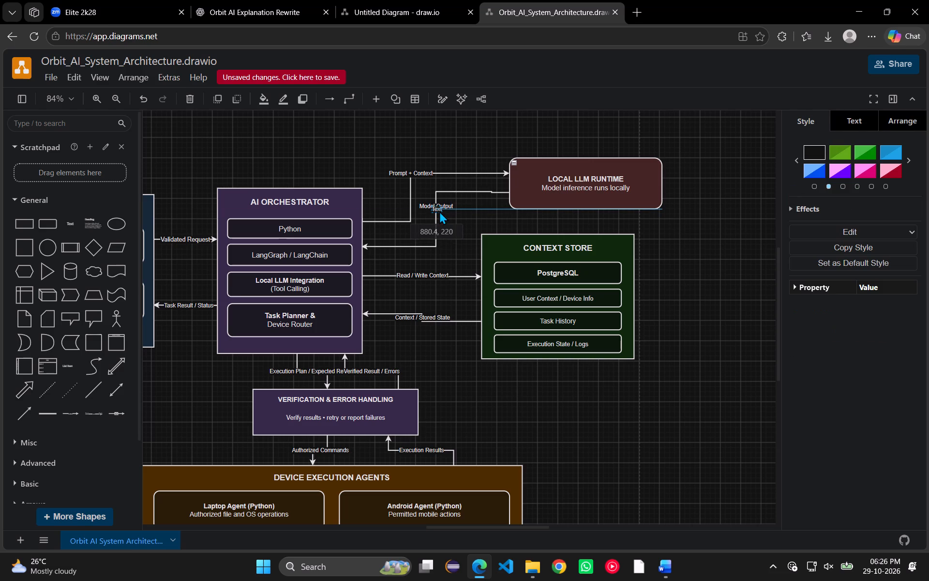
drag(439, 211, 437, 214)
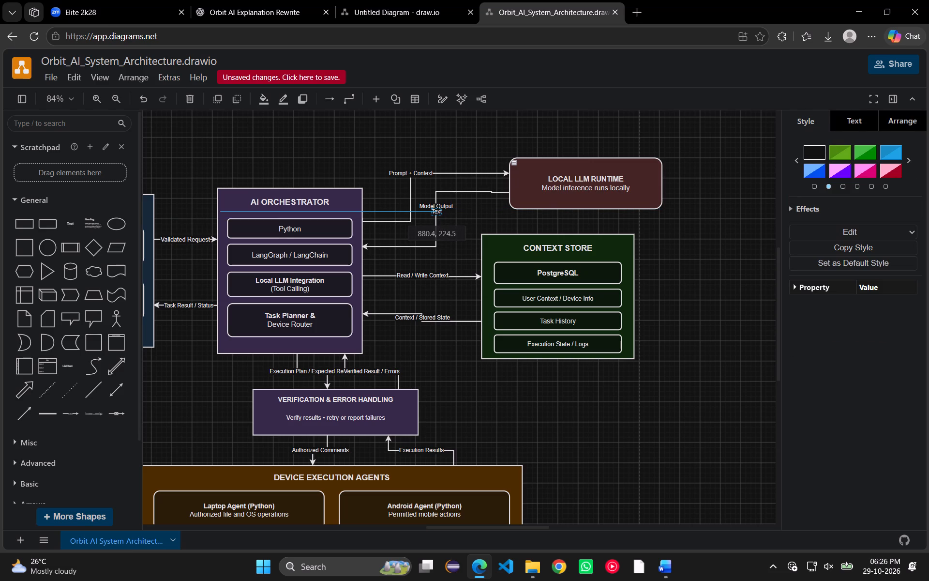
drag(437, 214, 438, 214)
click(460, 221)
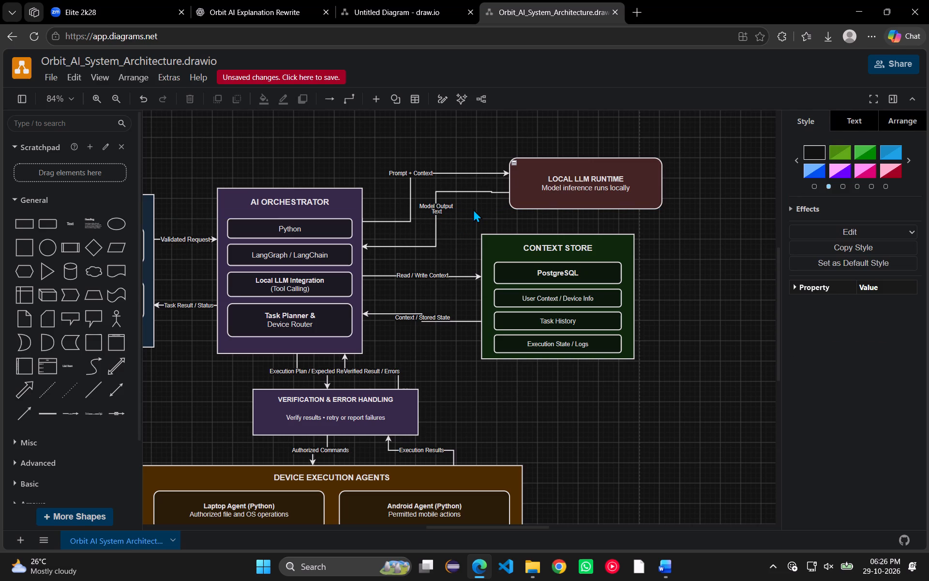
Detach the Model Output connector's start from LOCAL LLM RUNTIME and place it just outside the block at left 1010 pt, top 186.1 pt.
click(499, 192)
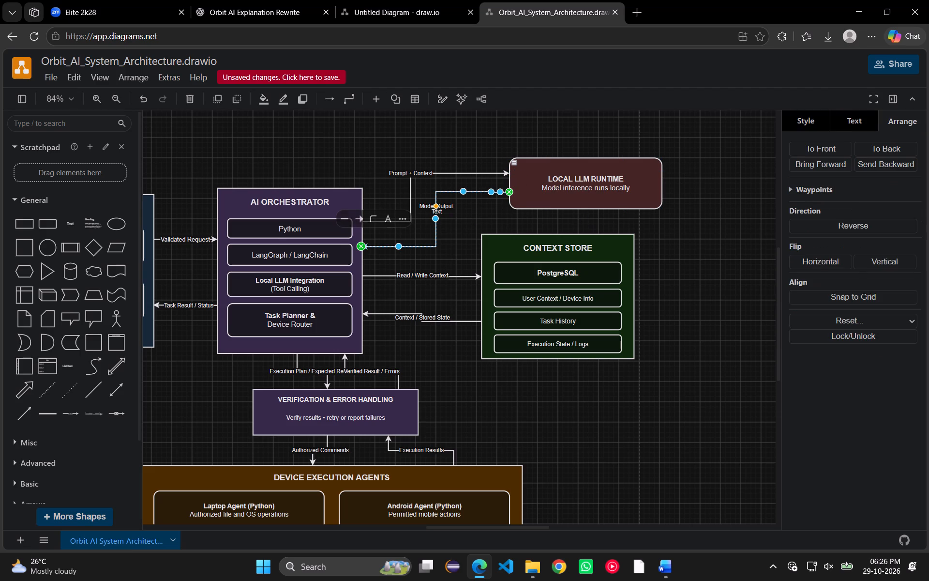
drag(509, 191, 501, 191)
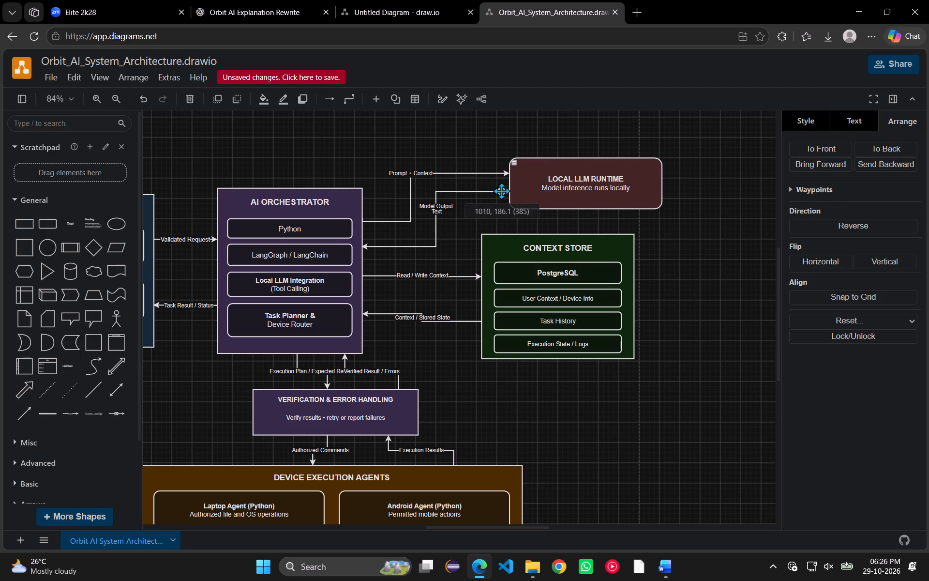
drag(501, 191, 502, 191)
click(487, 206)
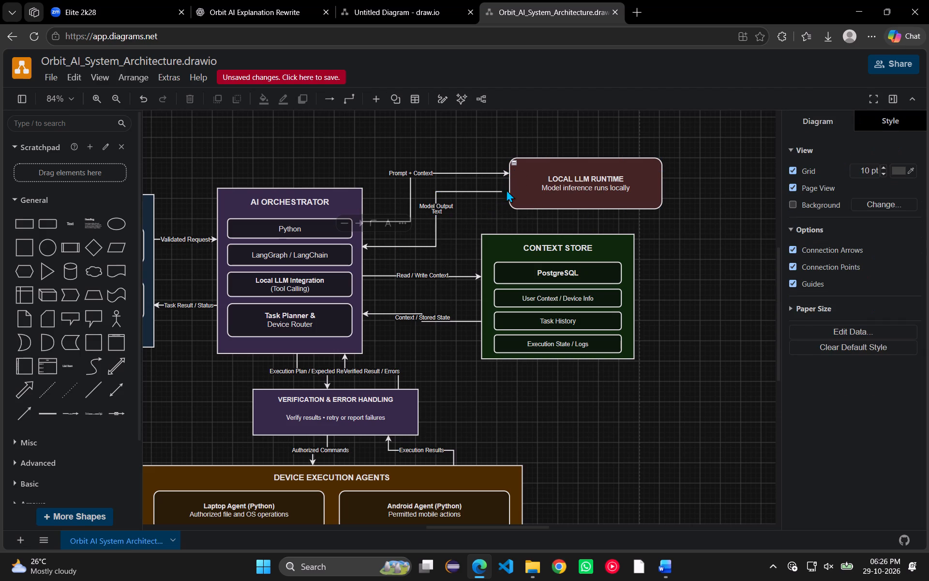
Add an arrowhead to the line start of the Model Output connector.
click(500, 190)
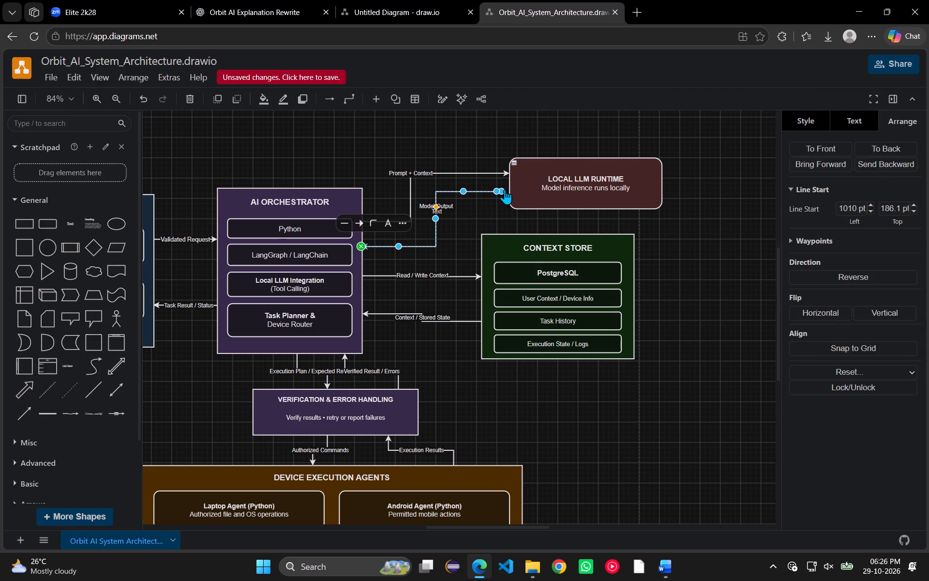
click(504, 188)
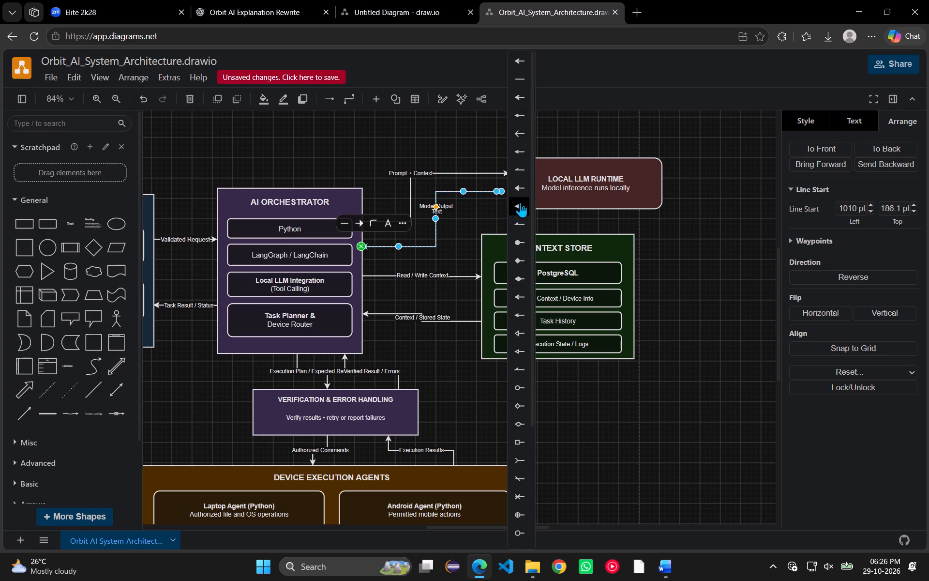
scroll(526, 269, down, 5)
scroll(523, 297, up, 3)
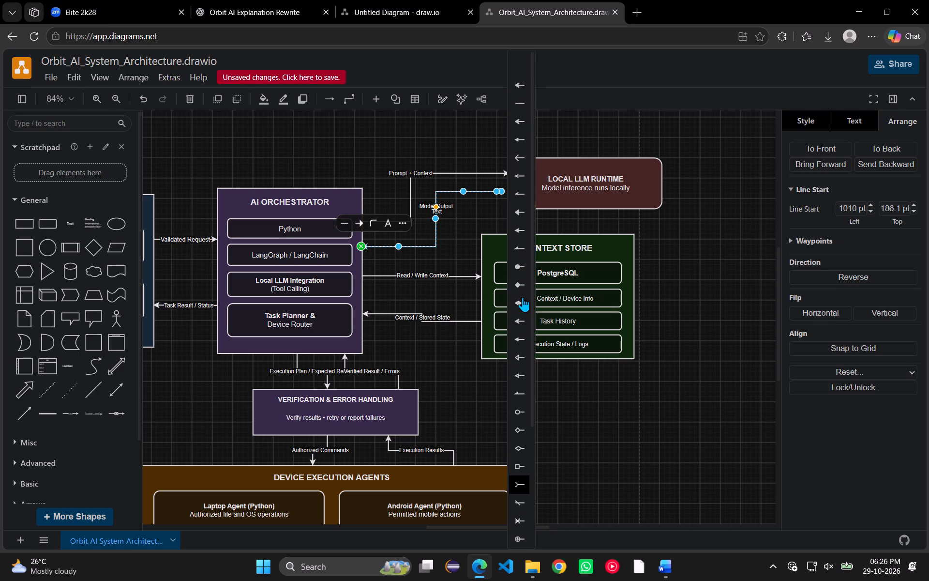
click(522, 203)
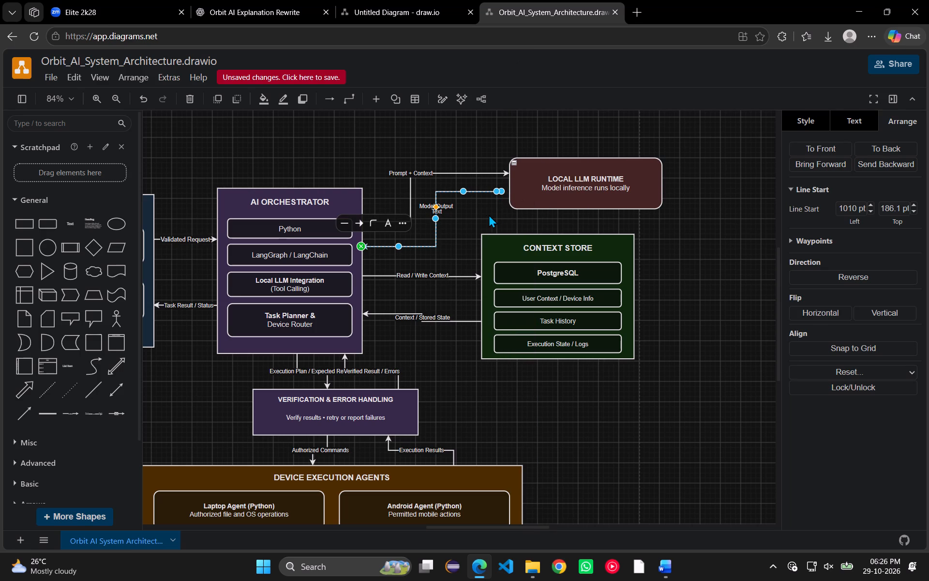
click(484, 213)
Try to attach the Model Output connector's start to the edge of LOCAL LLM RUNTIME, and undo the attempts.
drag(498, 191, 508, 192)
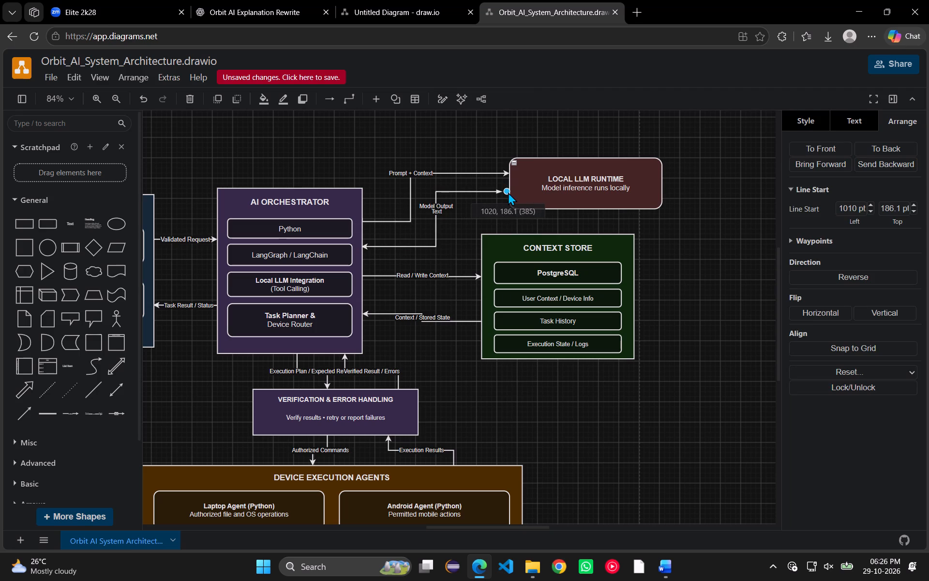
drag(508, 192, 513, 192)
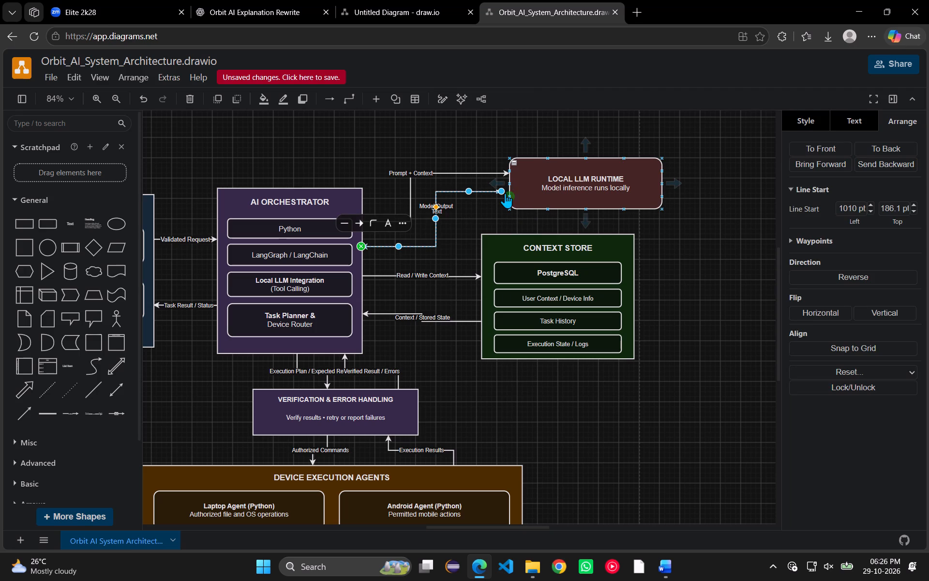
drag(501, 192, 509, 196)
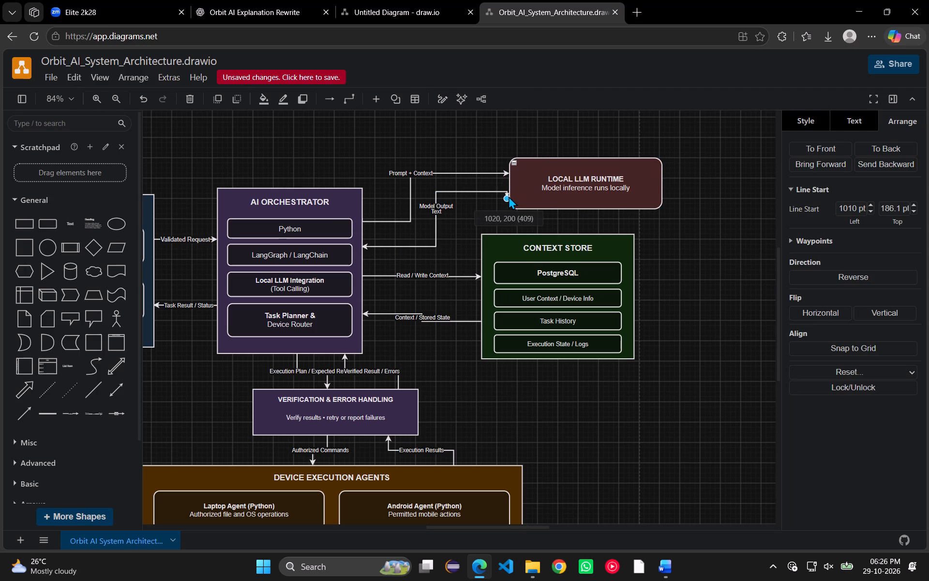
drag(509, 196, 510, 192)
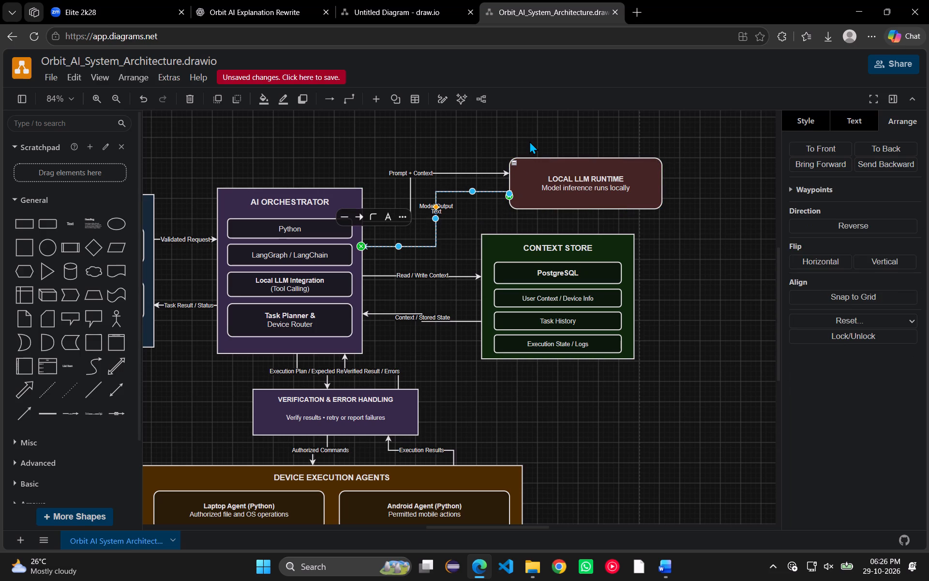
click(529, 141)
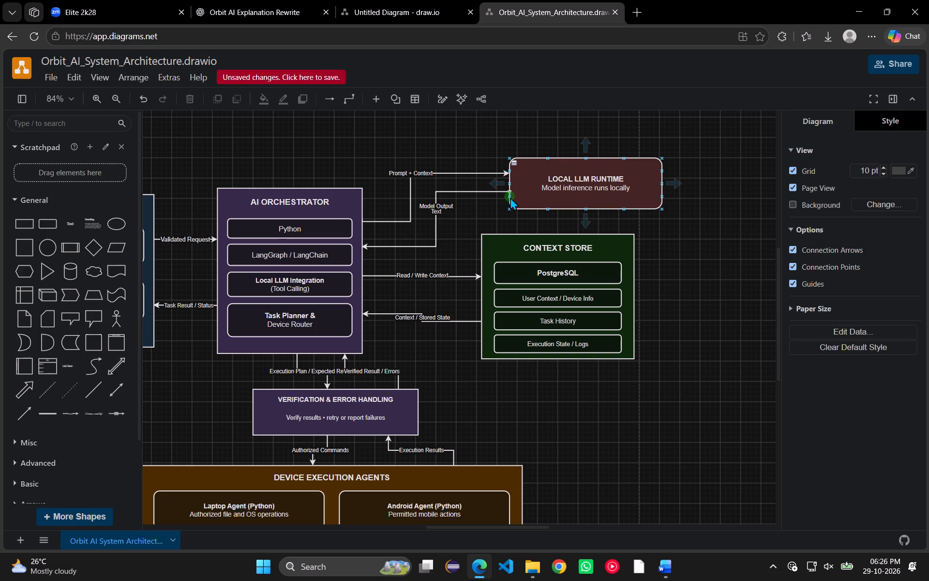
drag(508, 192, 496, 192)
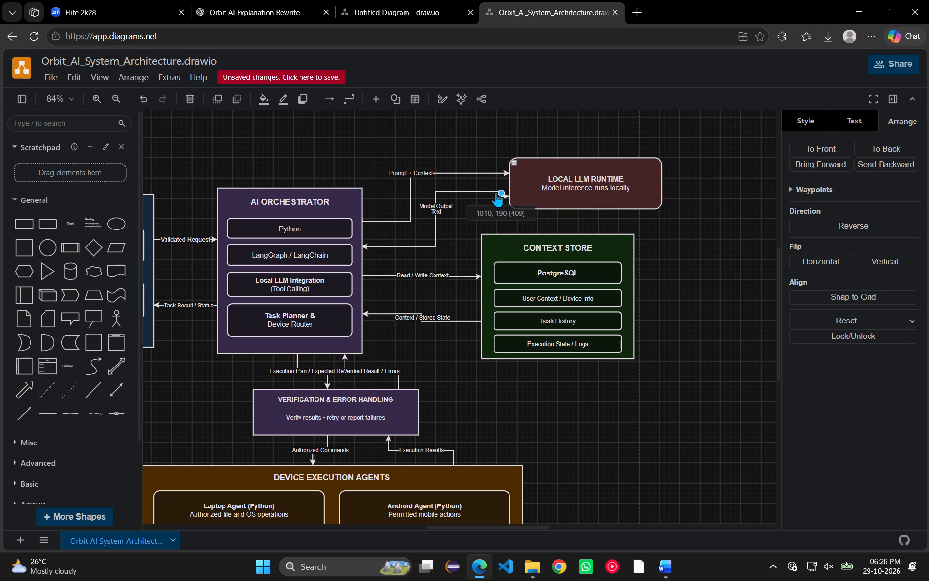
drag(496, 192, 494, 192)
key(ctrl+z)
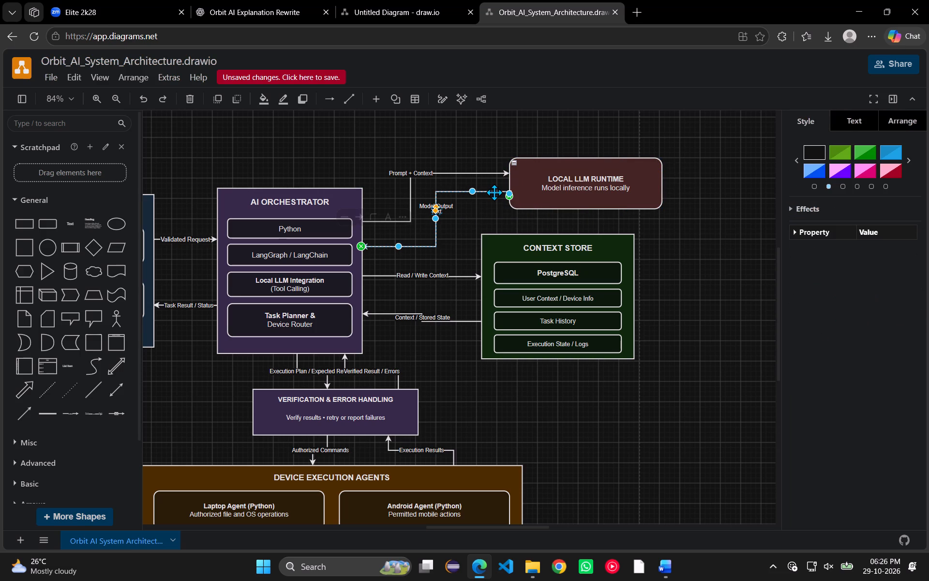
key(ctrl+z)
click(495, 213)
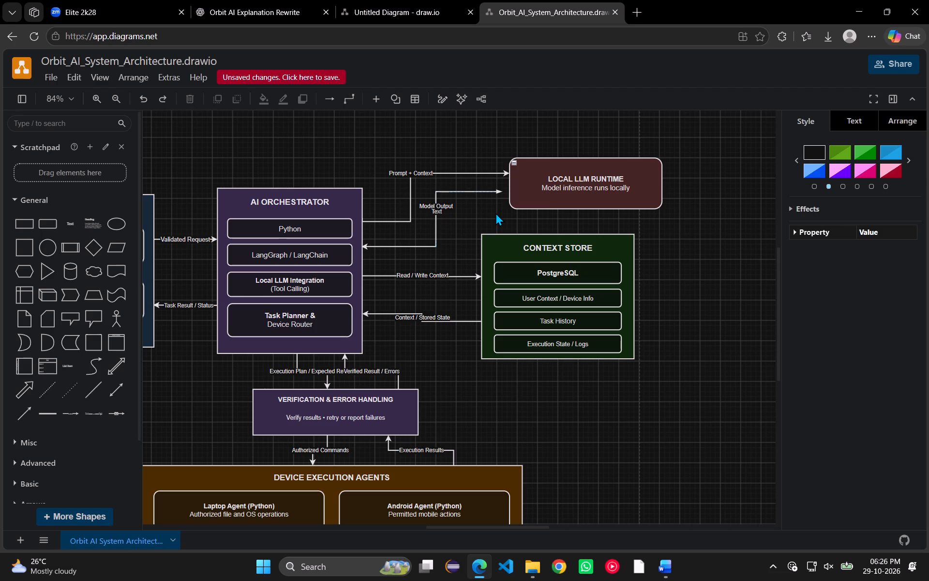
Move the Model Output connector's start closer to LOCAL LLM RUNTIME, at left 1020 pt, top 186.1 pt, without attaching it.
click(552, 167)
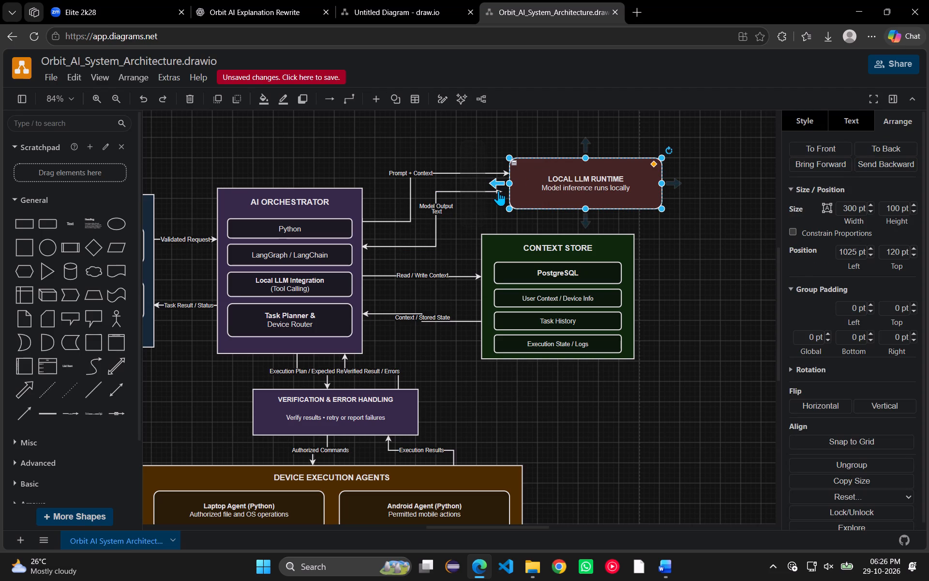
drag(498, 191, 510, 190)
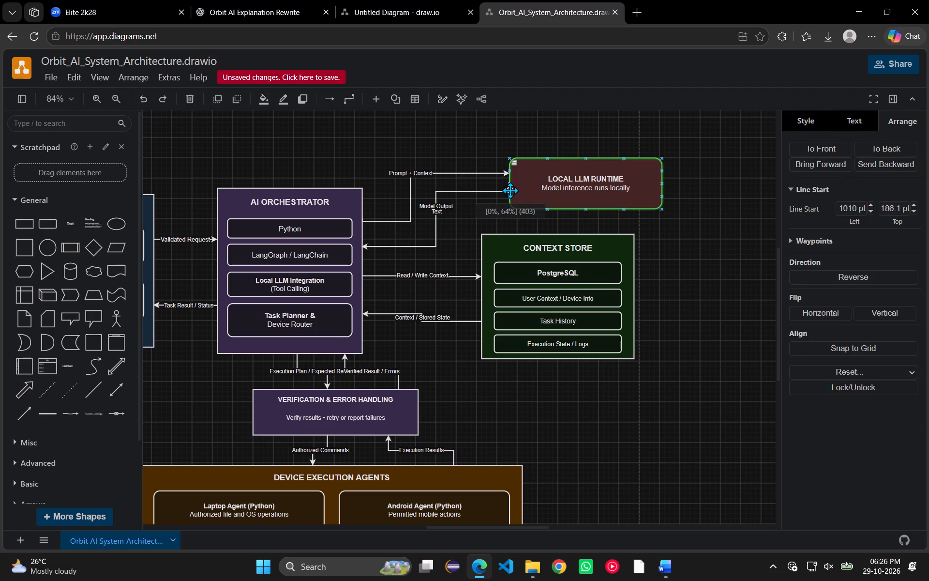
drag(510, 190, 507, 191)
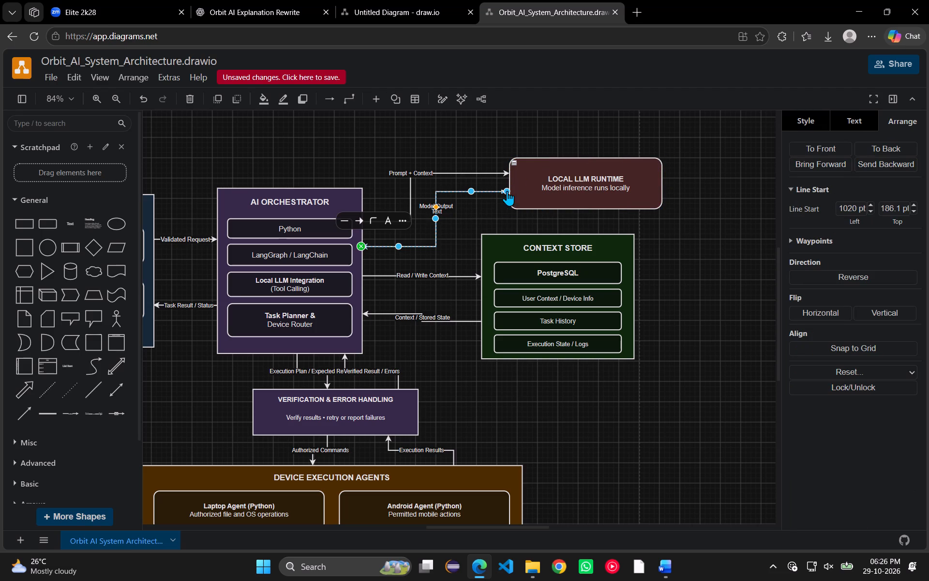
click(484, 210)
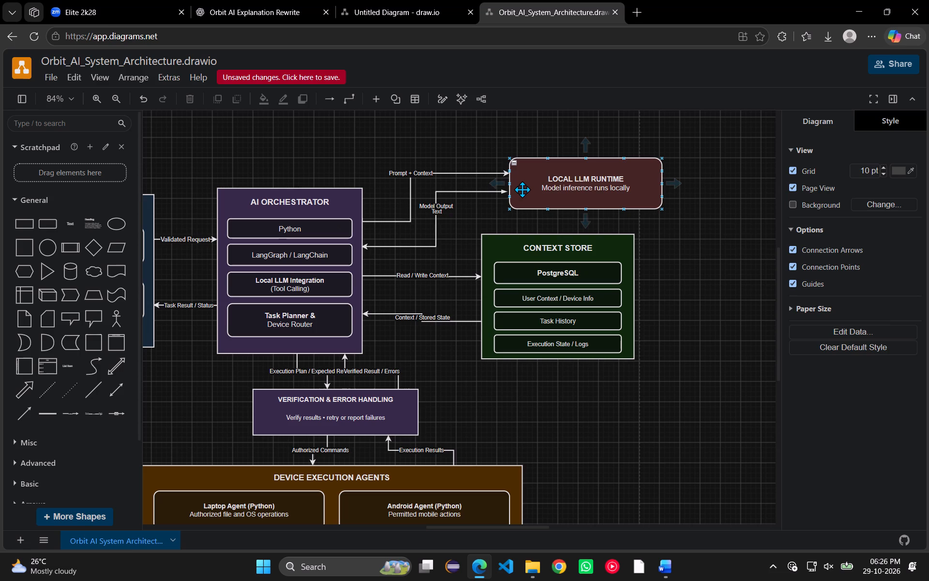
Move the LOCAL LLM RUNTIME block slightly toward AI ORCHESTRATOR, to left 1020 pt, top 120 pt.
drag(522, 189, 515, 189)
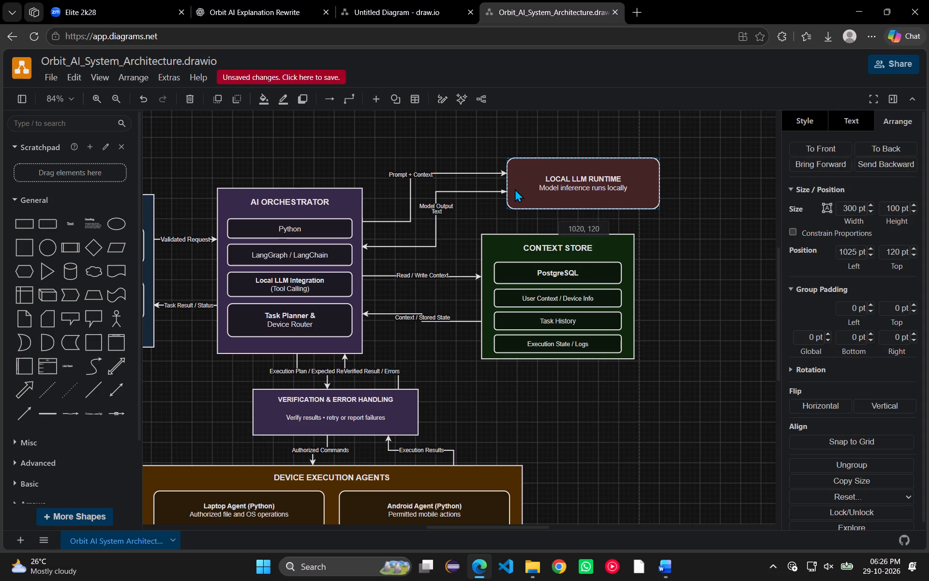
drag(515, 189, 515, 189)
click(532, 135)
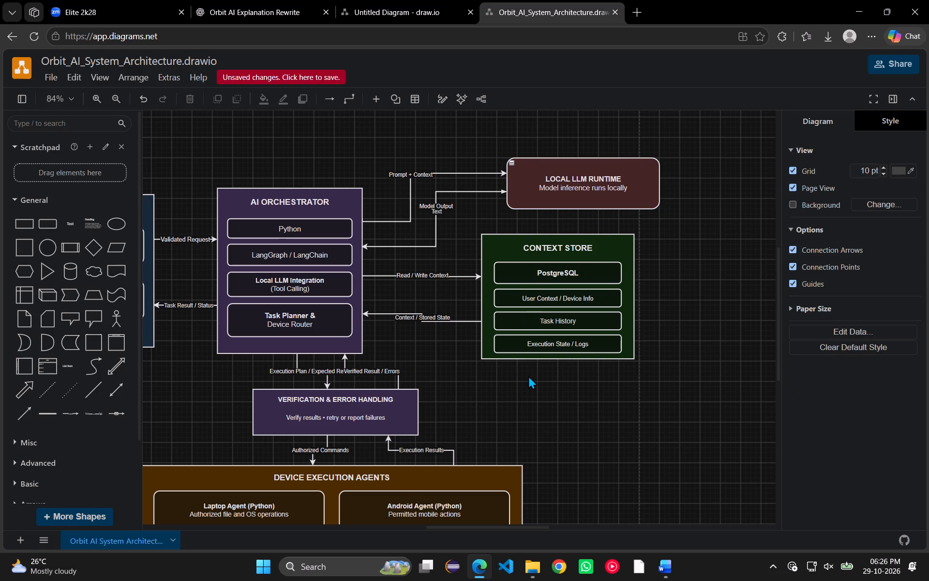
click(528, 376)
Straighten the Context / Stored State connector between CONTEXT STORE and AI ORCHESTRATOR and align its label with the line.
click(428, 321)
click(443, 358)
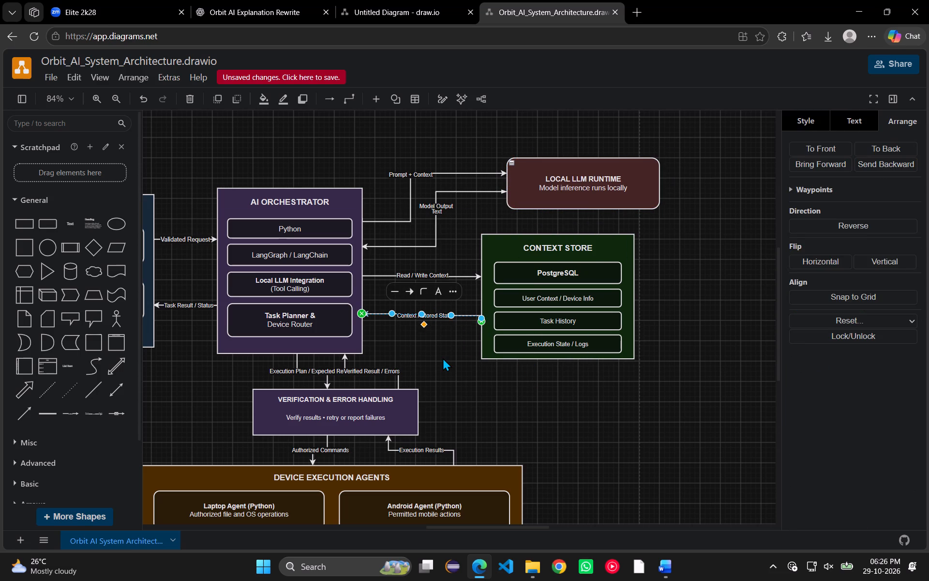
click(432, 315)
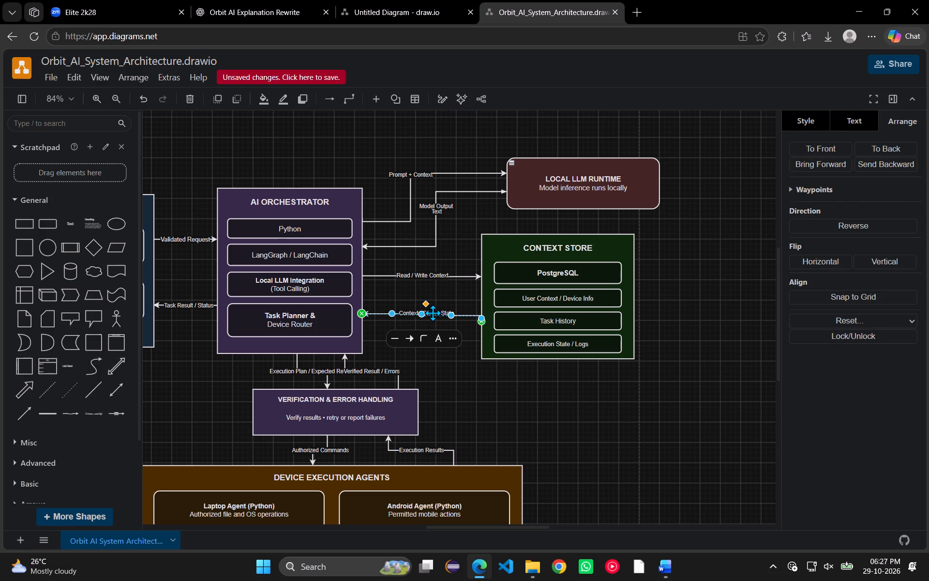
click(445, 341)
click(457, 375)
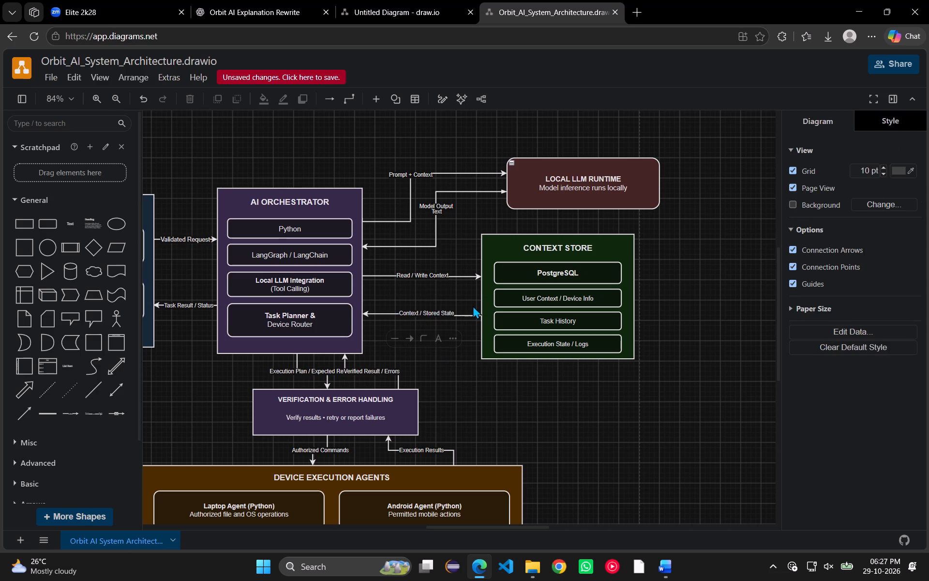
click(473, 314)
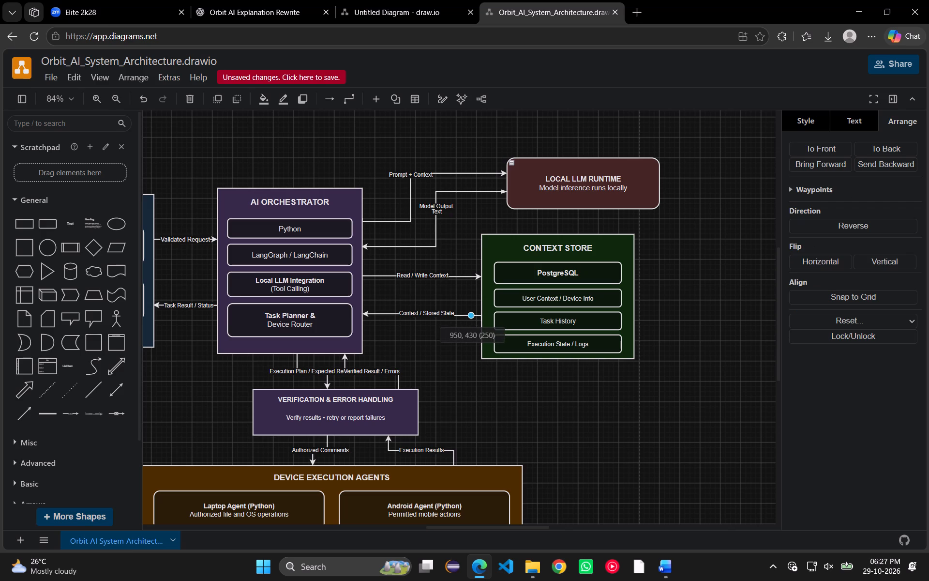
click(453, 367)
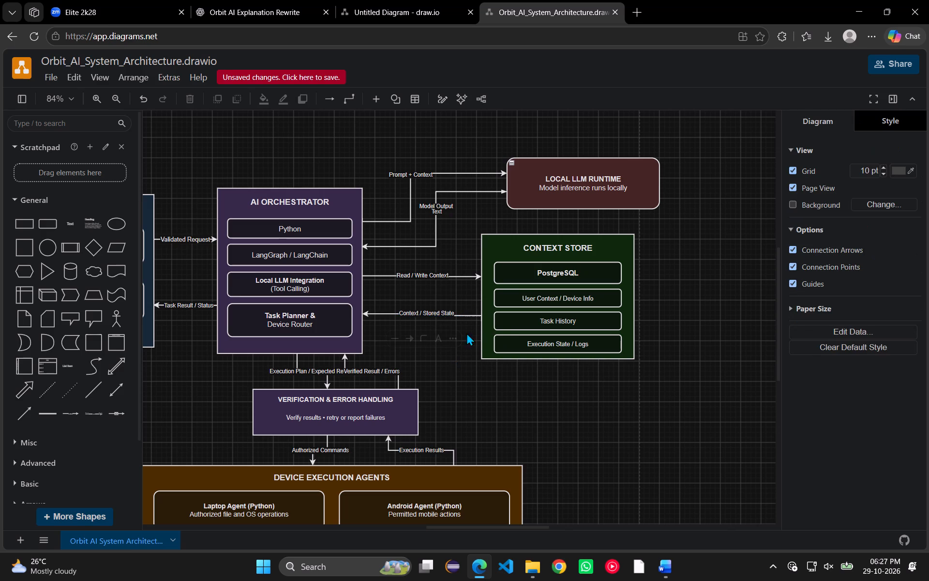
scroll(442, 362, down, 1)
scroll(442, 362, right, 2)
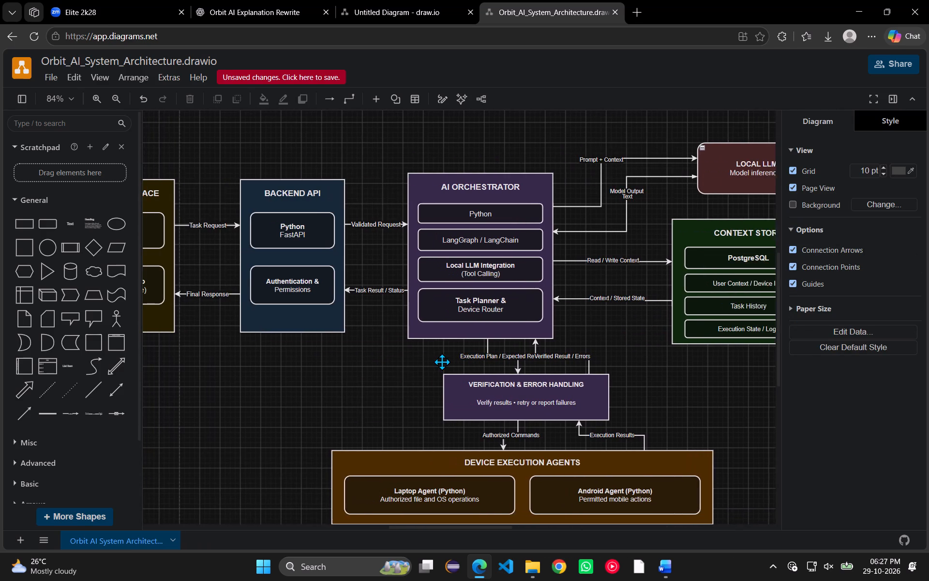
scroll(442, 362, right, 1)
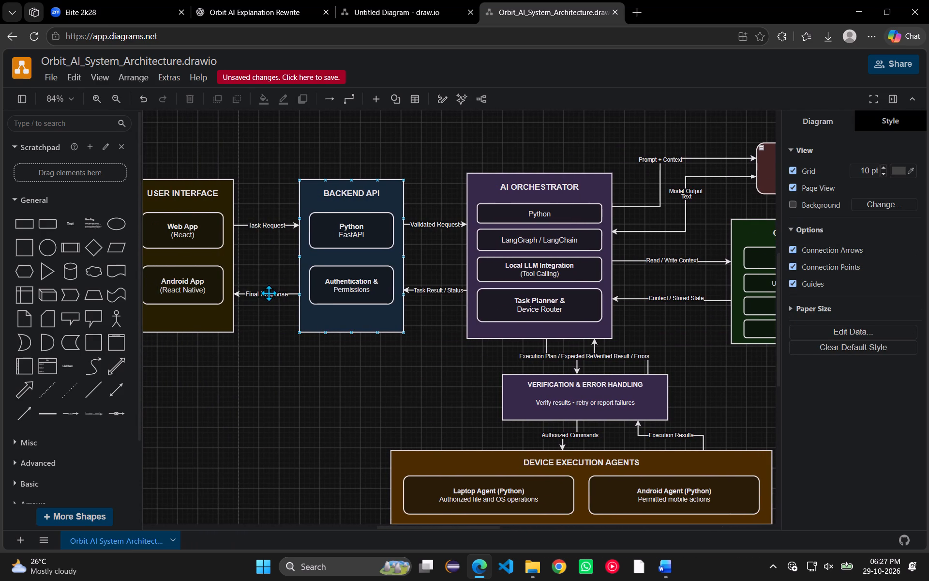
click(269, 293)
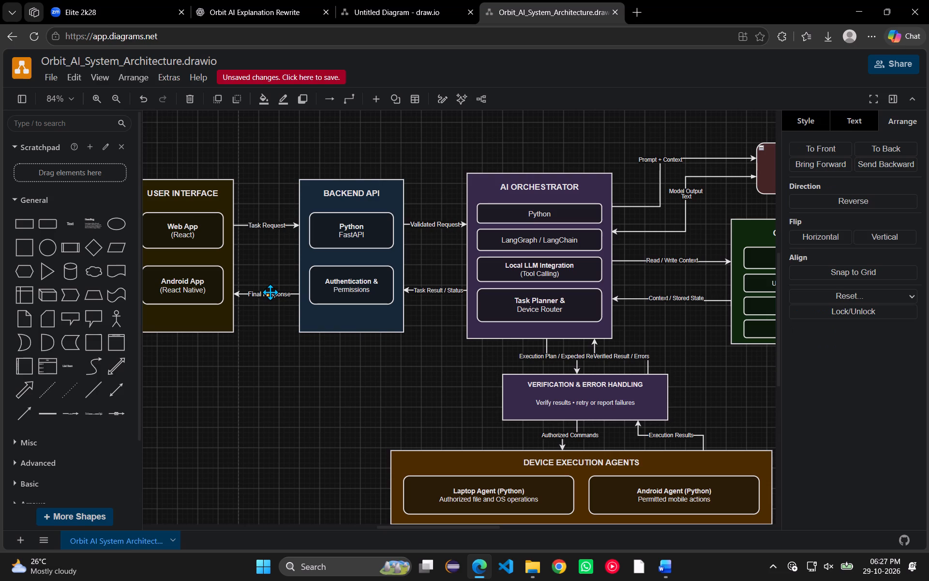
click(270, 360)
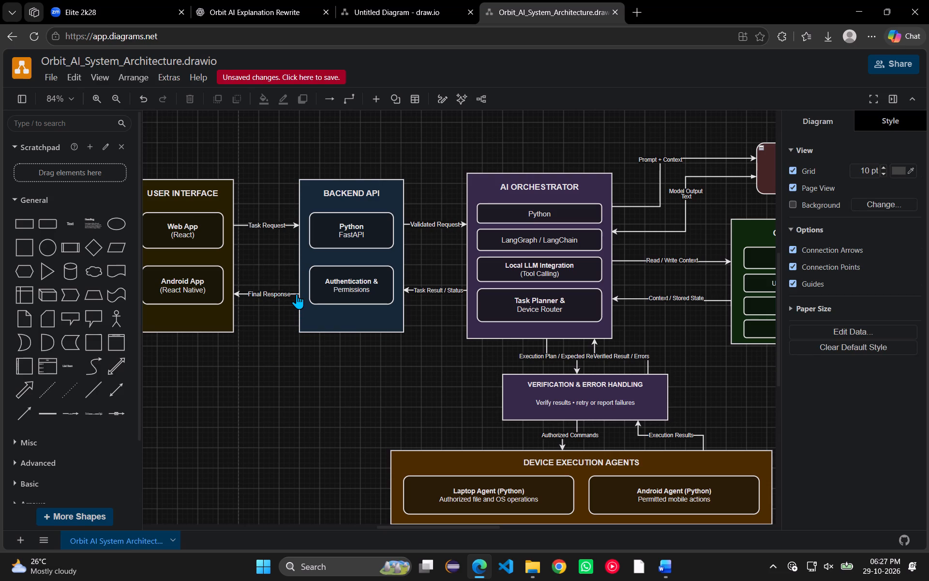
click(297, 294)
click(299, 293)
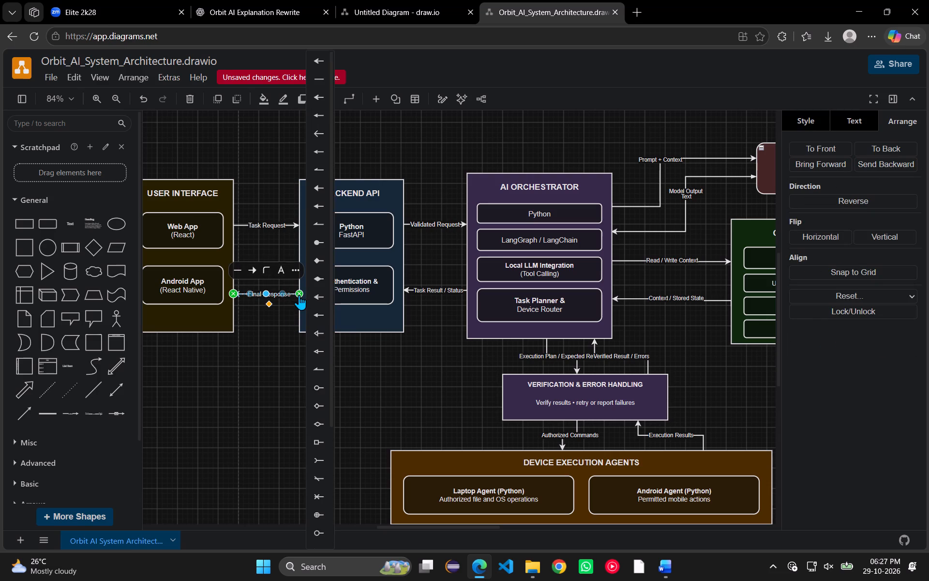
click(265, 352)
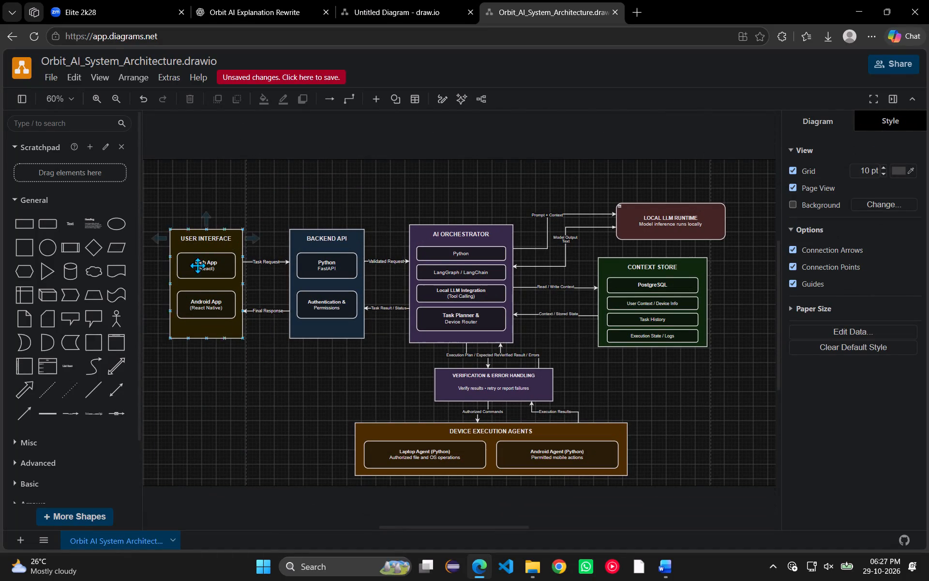
Move the USER INTERFACE block slightly farther away from BACKEND API, keeping its height level.
drag(198, 285, 202, 285)
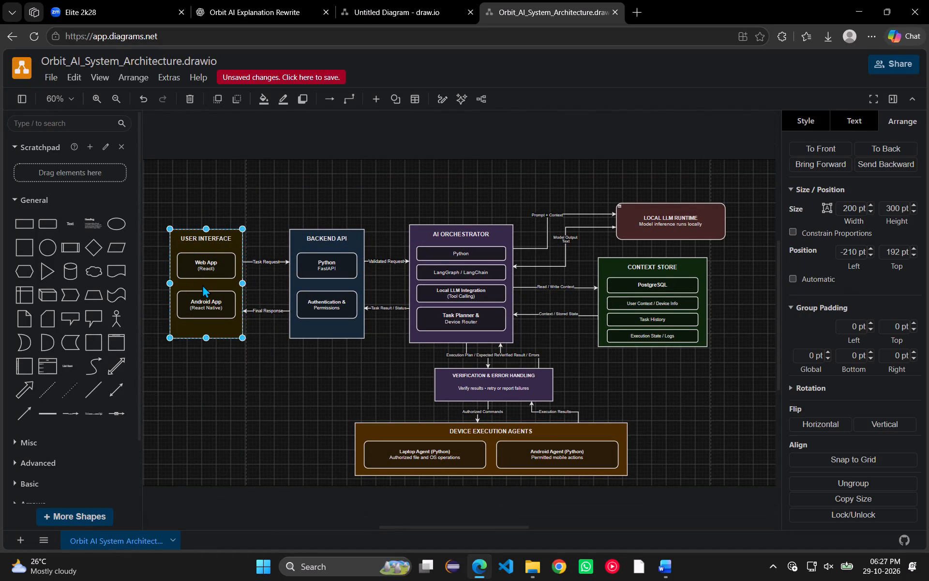
drag(202, 285, 193, 285)
click(270, 408)
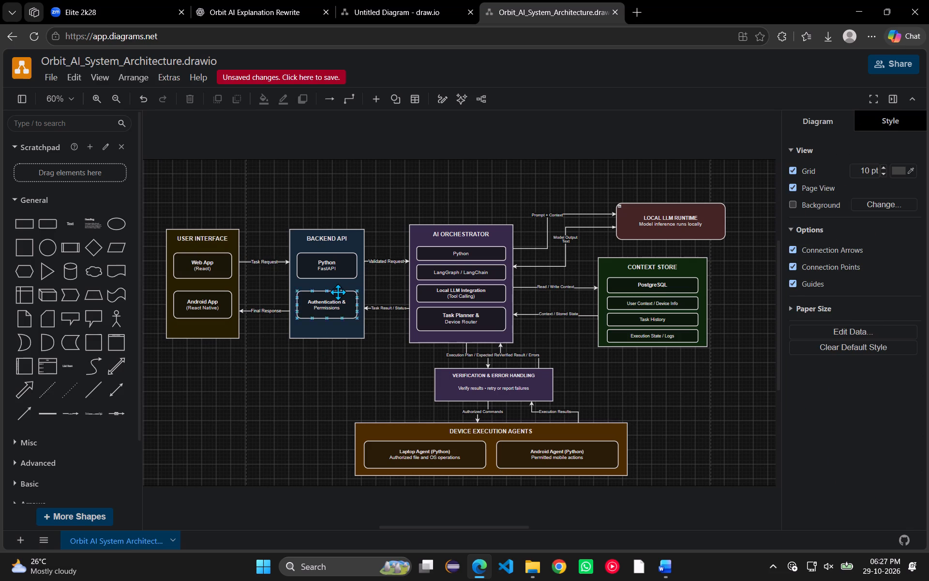
Move the BACKEND API block slightly toward USER INTERFACE, to left 105 pt, top 192 pt.
drag(331, 285, 327, 285)
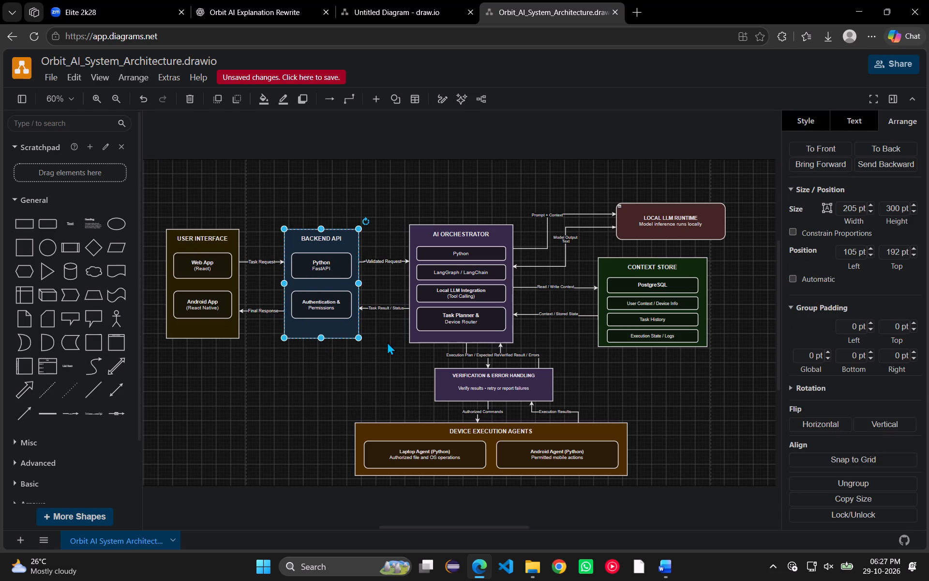
click(387, 342)
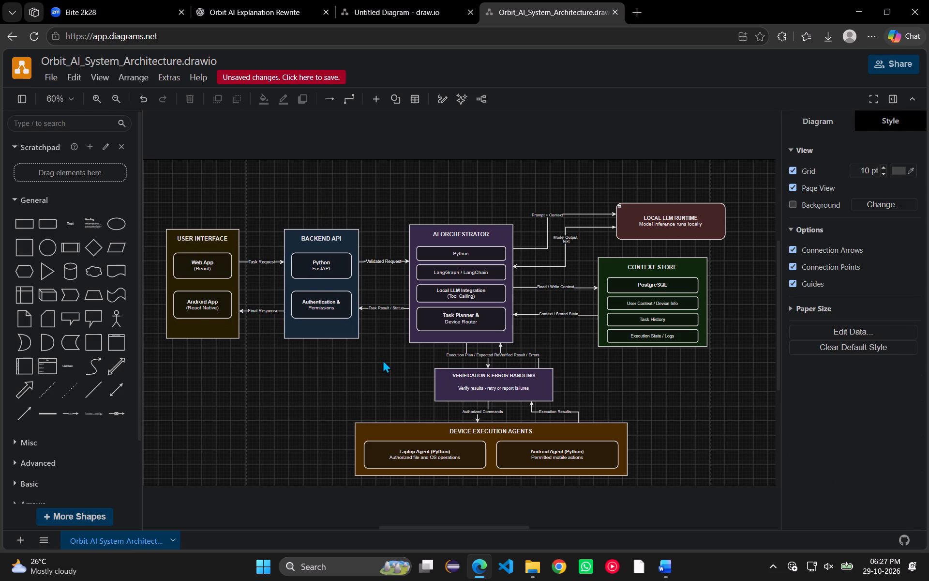
Group the VERIFICATION & ERROR HANDLING box with its title and description text.
drag(383, 360, 627, 413)
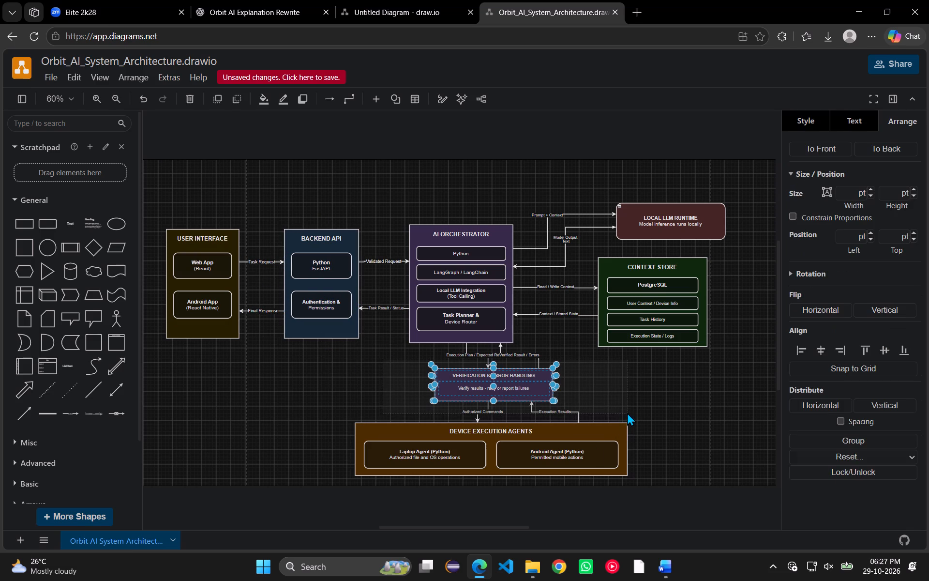
click(869, 441)
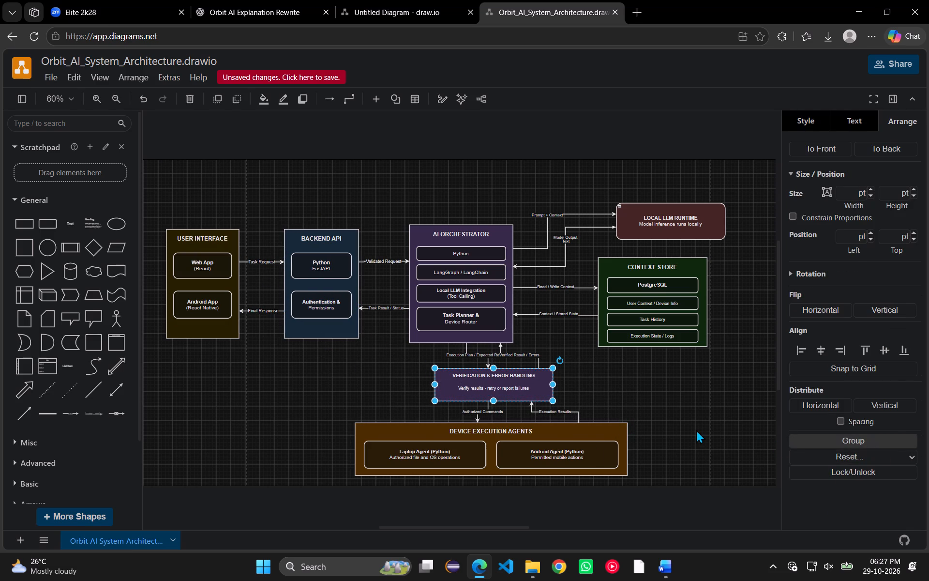
Group the Laptop Agent and Android Agent boxes inside DEVICE EXECUTION AGENTS.
drag(362, 407, 665, 481)
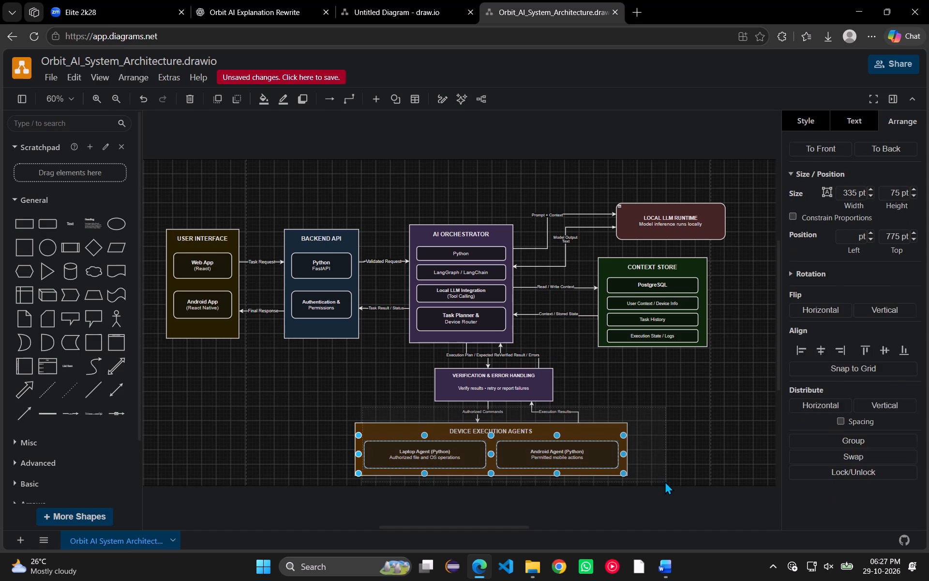
click(854, 442)
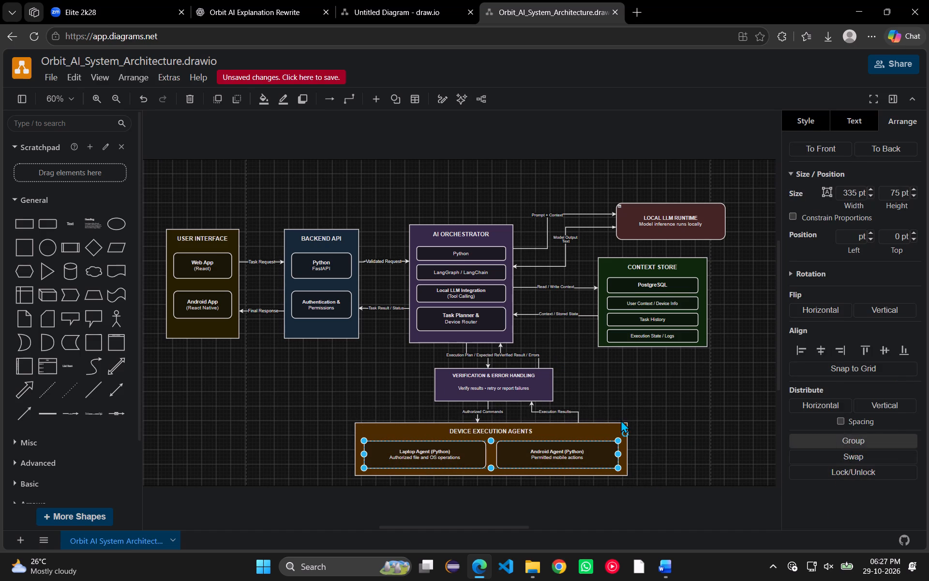
Move the VERIFICATION & ERROR HANDLING block horizontally under AI ORCHESTRATOR, to left 460 pt, top 575 pt.
drag(487, 381, 464, 380)
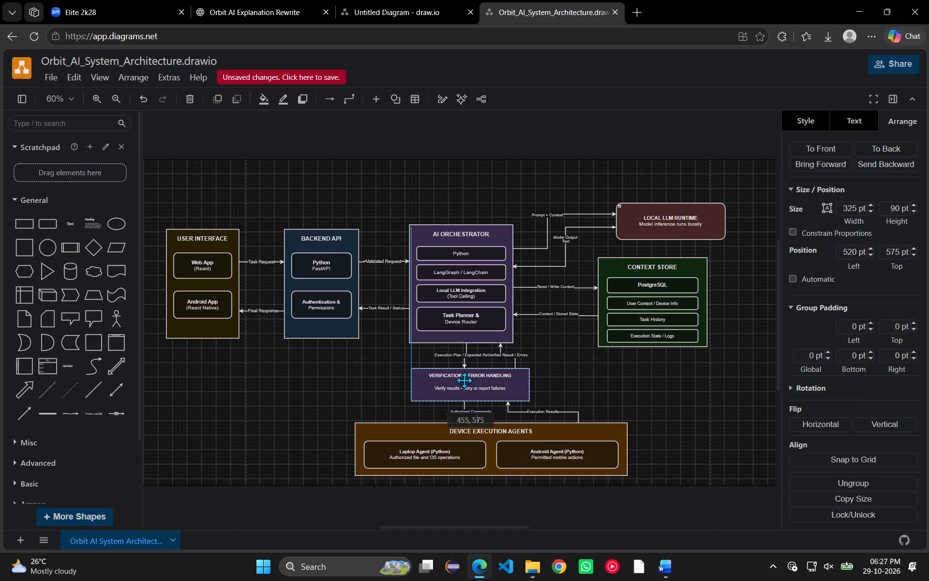
drag(464, 380, 465, 380)
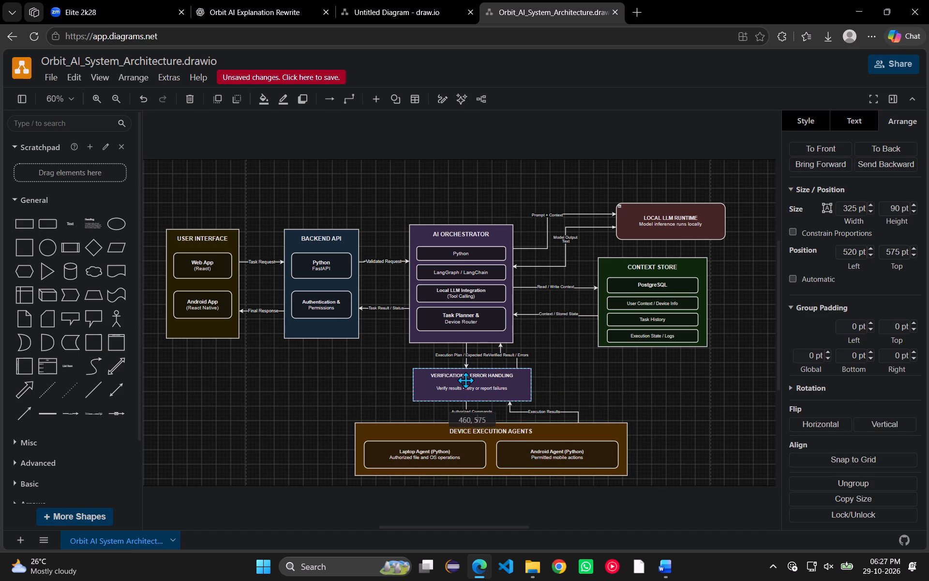
drag(465, 380, 465, 380)
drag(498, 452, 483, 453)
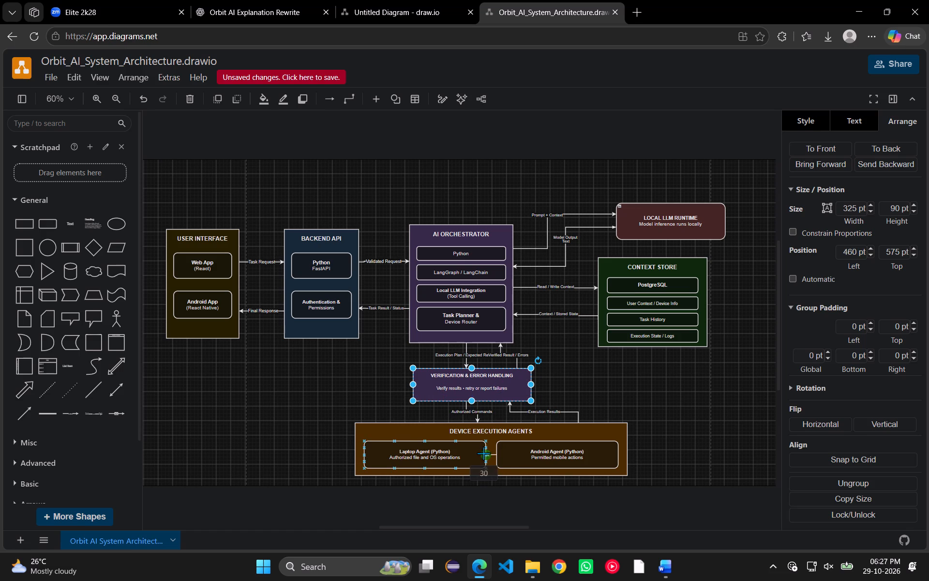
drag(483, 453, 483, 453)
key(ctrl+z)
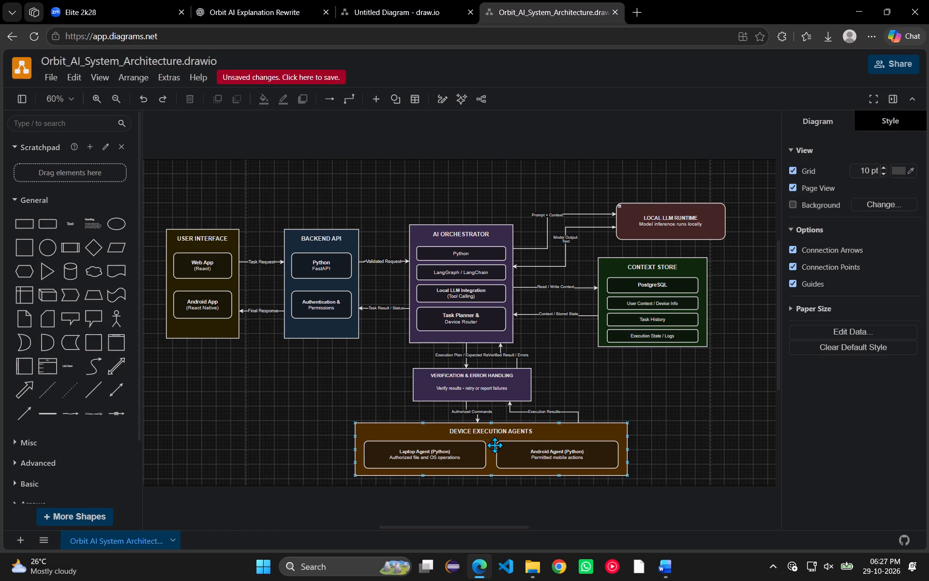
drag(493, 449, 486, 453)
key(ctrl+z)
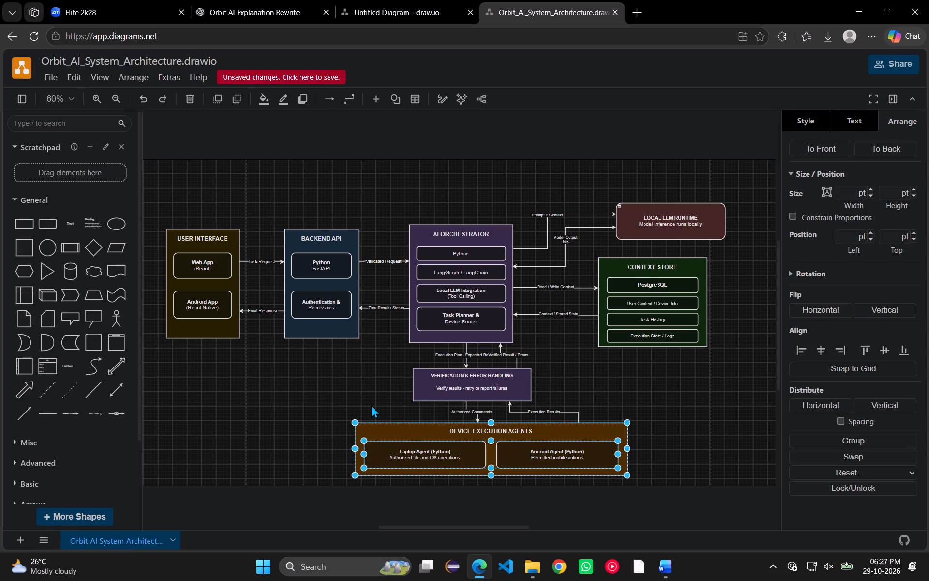
Group the DEVICE EXECUTION AGENTS box with its title and the Laptop Agent and Android Agent boxes.
drag(371, 405, 694, 494)
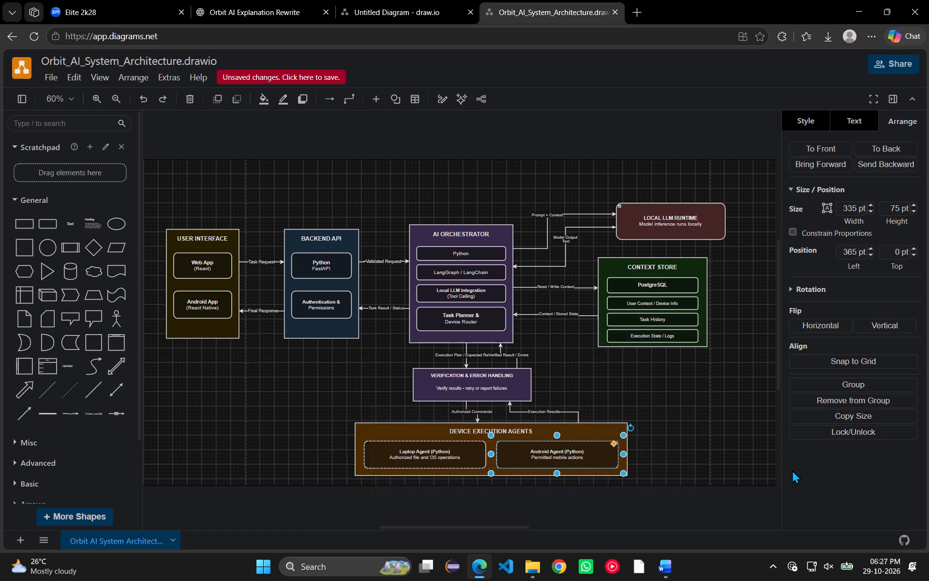
drag(686, 494, 346, 400)
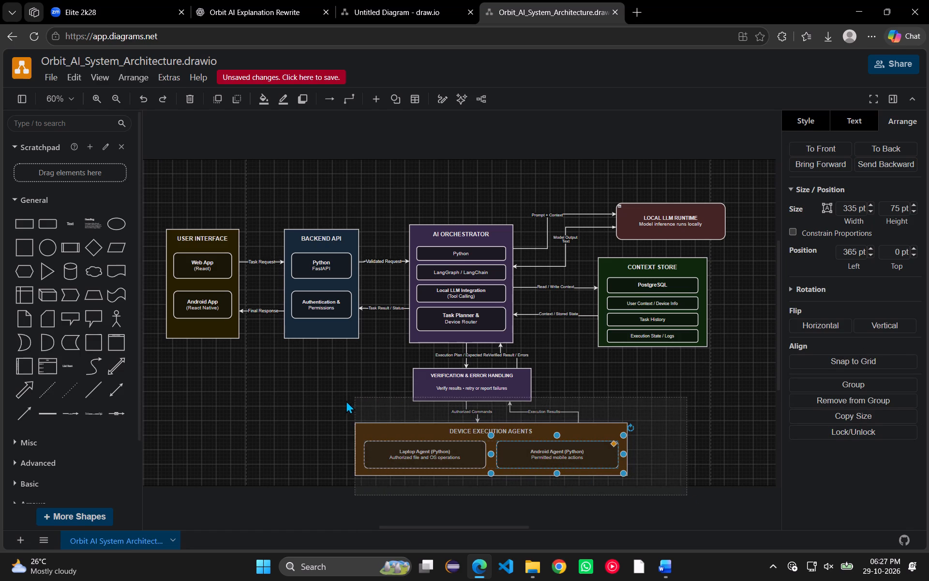
drag(346, 400, 336, 406)
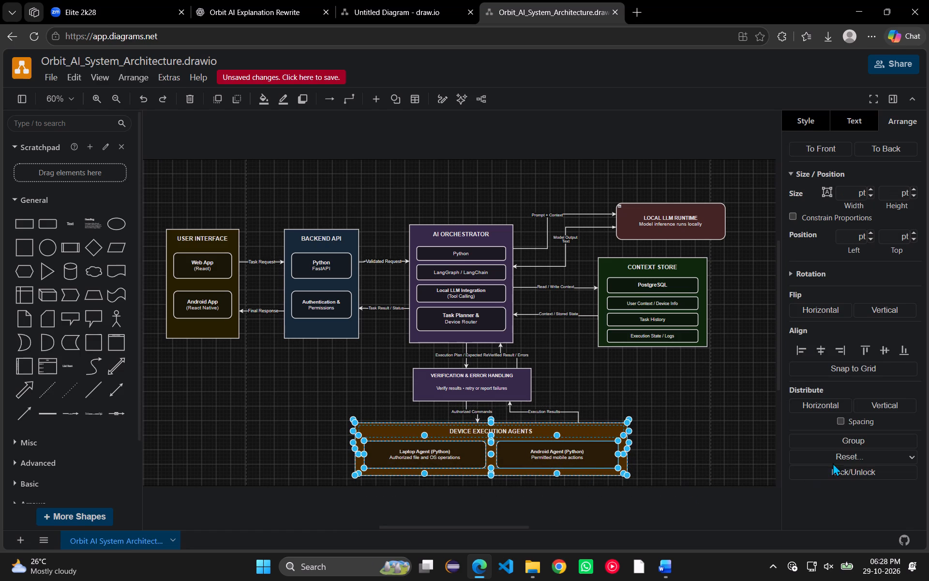
click(849, 442)
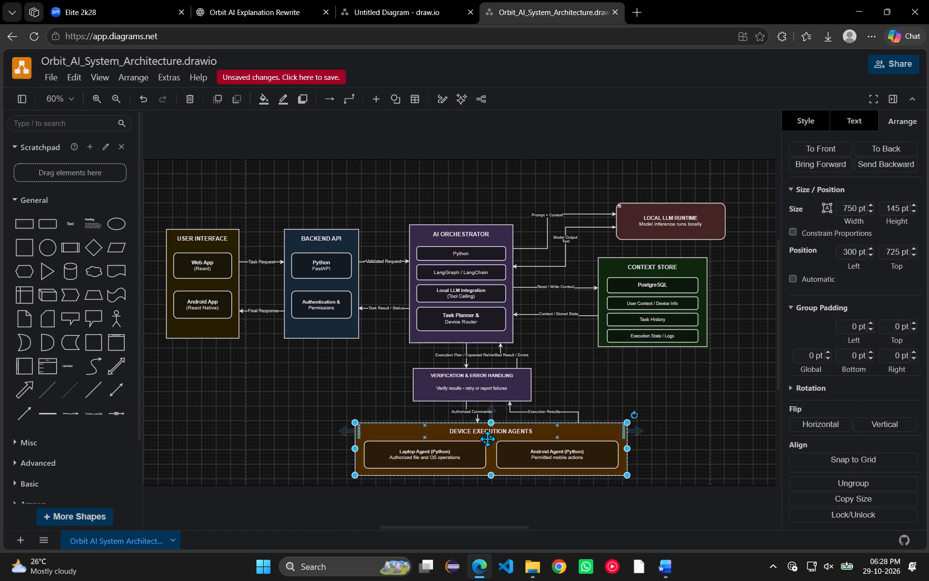
Move the DEVICE EXECUTION AGENTS group to left 270 pt, top 750 pt.
drag(491, 445, 482, 452)
click(583, 385)
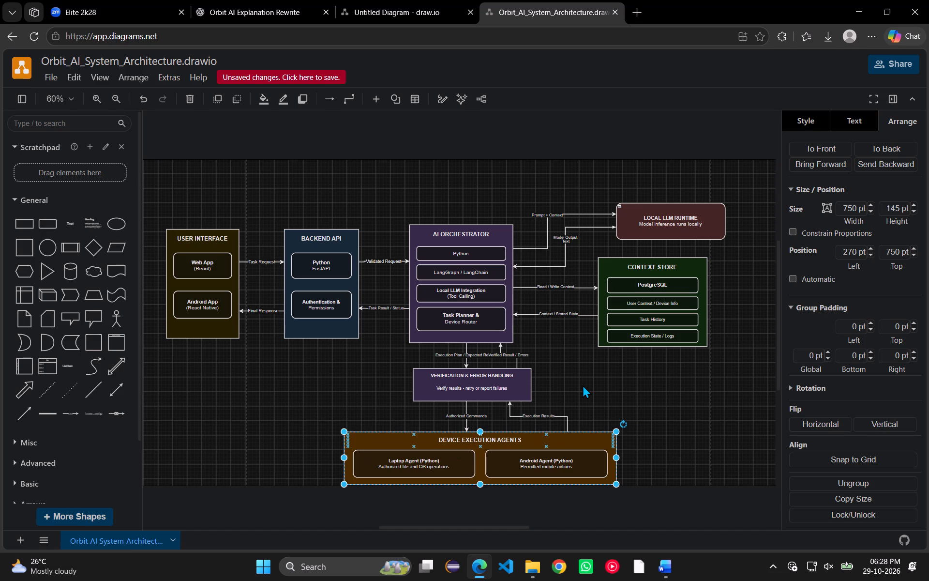
click(483, 473)
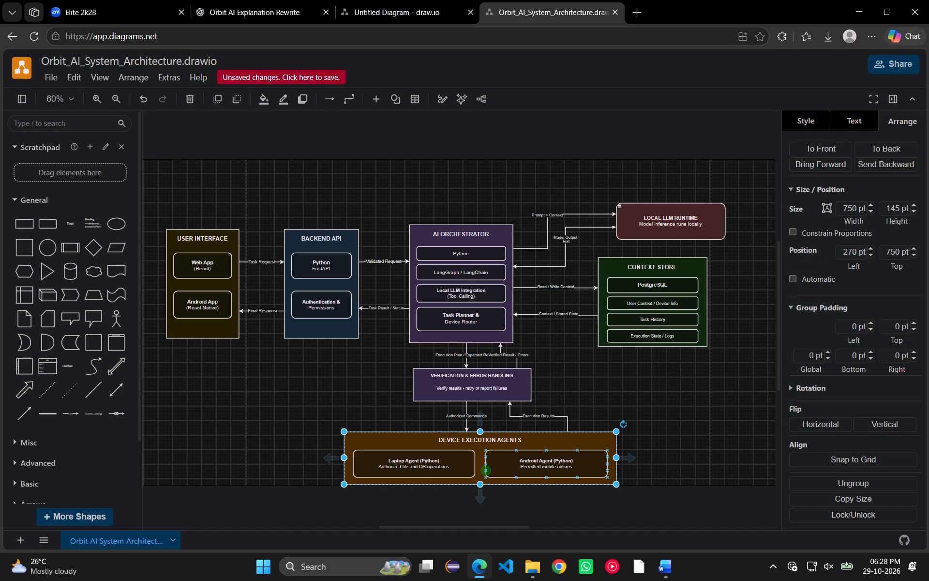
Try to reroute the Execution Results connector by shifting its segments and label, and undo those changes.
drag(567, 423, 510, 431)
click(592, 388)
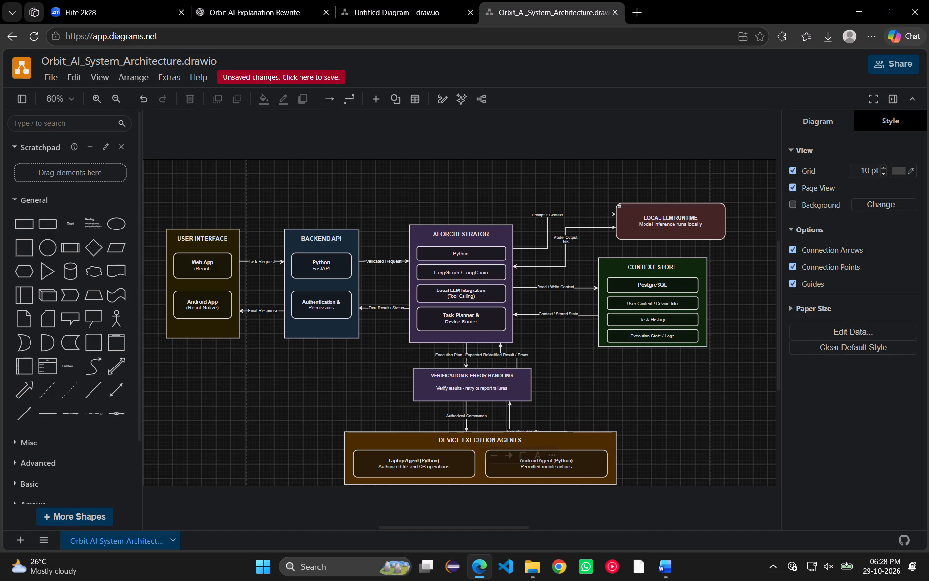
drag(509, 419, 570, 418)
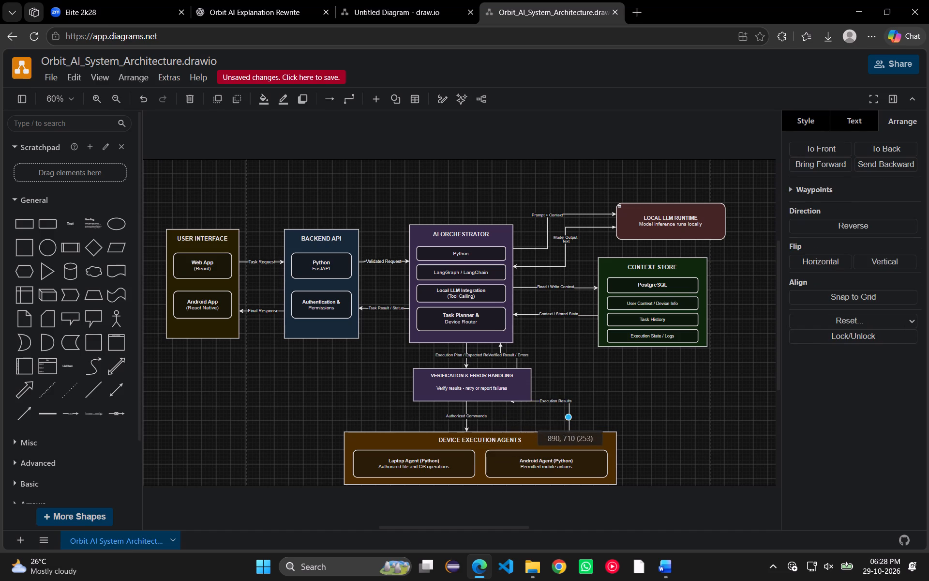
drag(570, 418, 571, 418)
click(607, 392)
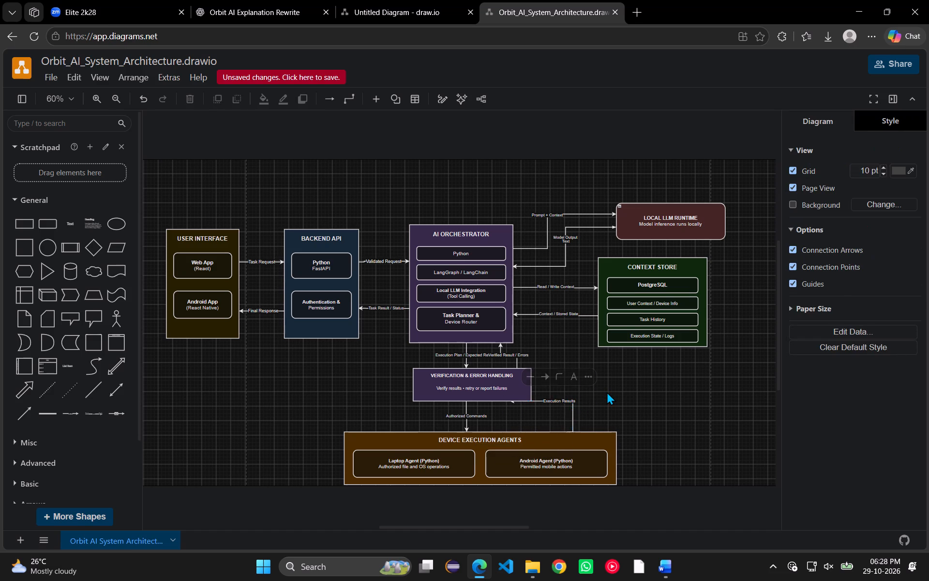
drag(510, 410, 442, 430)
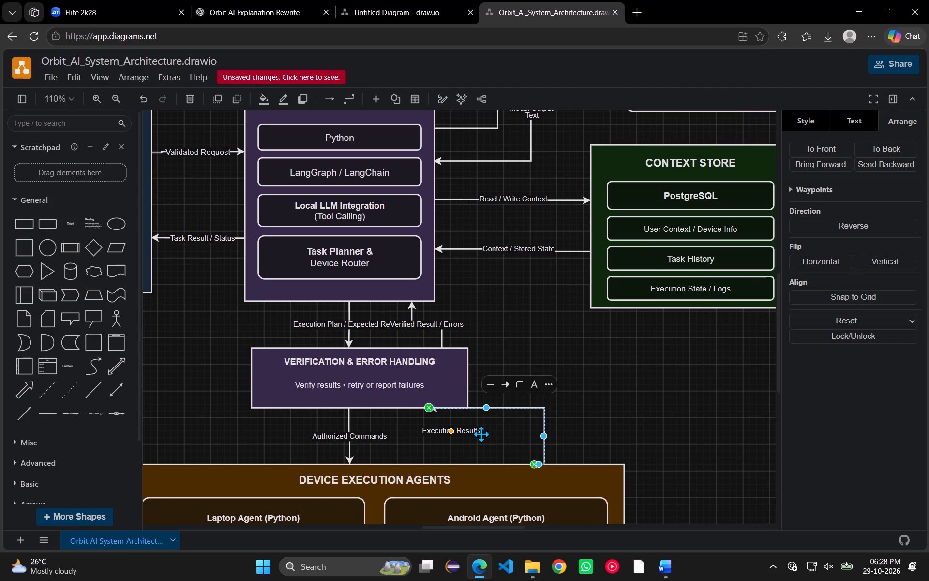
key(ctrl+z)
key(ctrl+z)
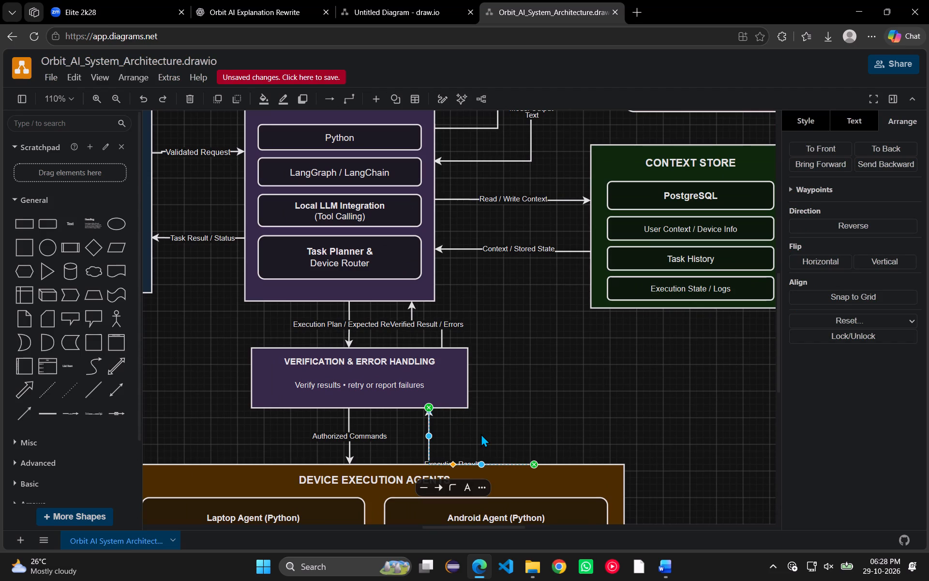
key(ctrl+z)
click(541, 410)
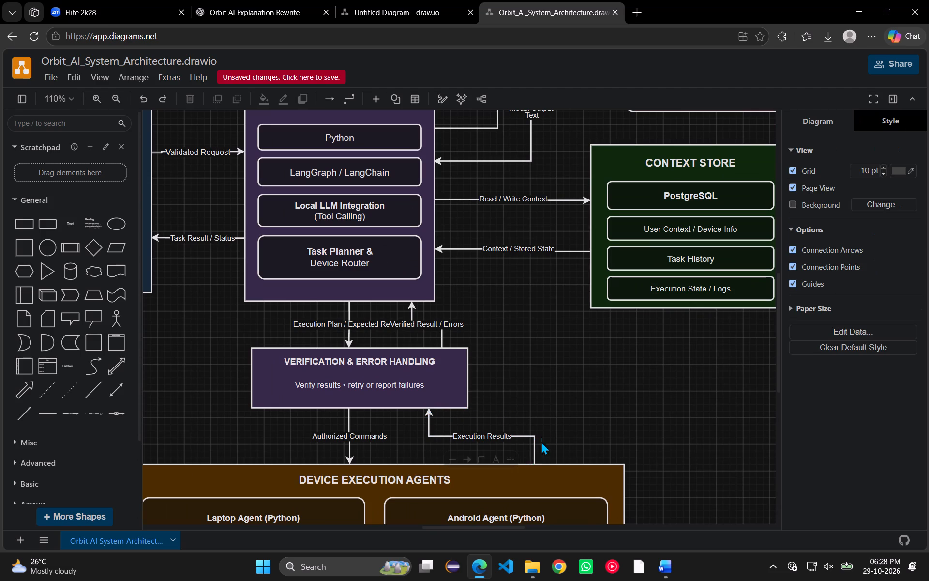
Reattach the Execution Results connector's start on the top edge of DEVICE EXECUTION AGENTS, directly below its arrowhead.
click(534, 462)
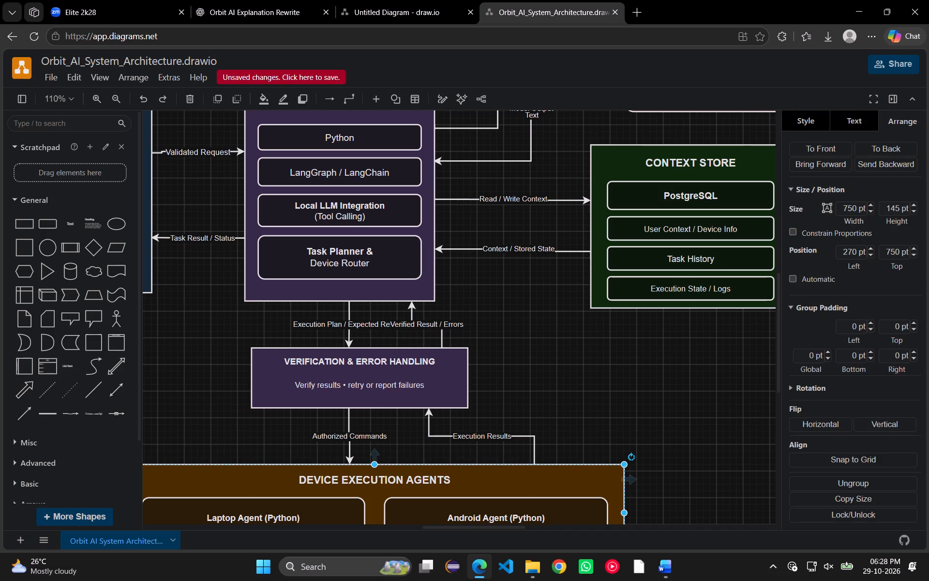
click(535, 455)
drag(535, 462, 432, 461)
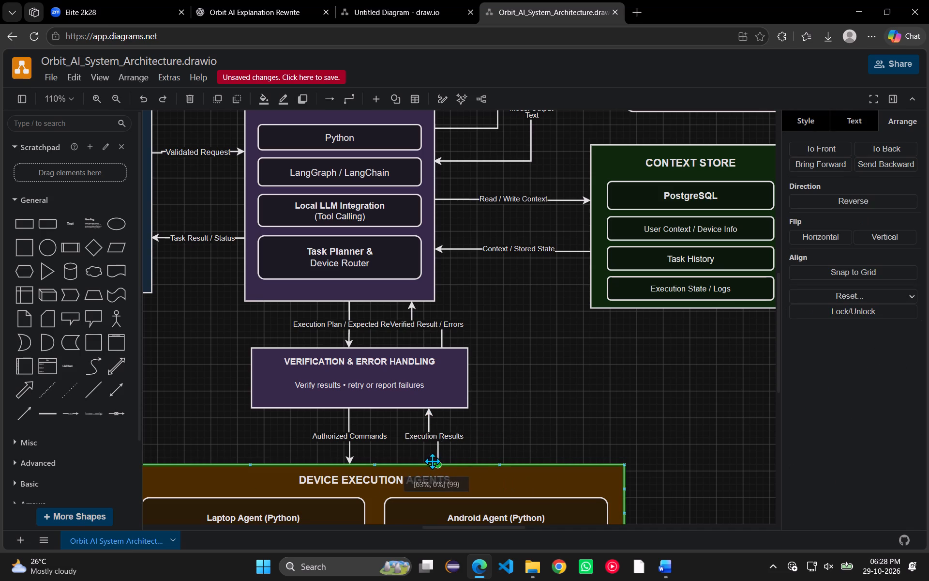
drag(432, 461, 430, 462)
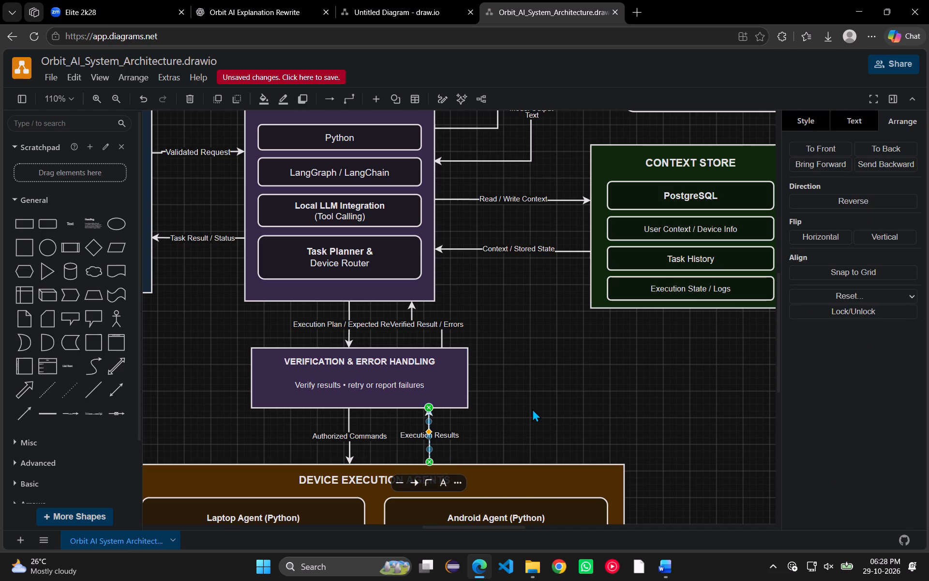
click(532, 409)
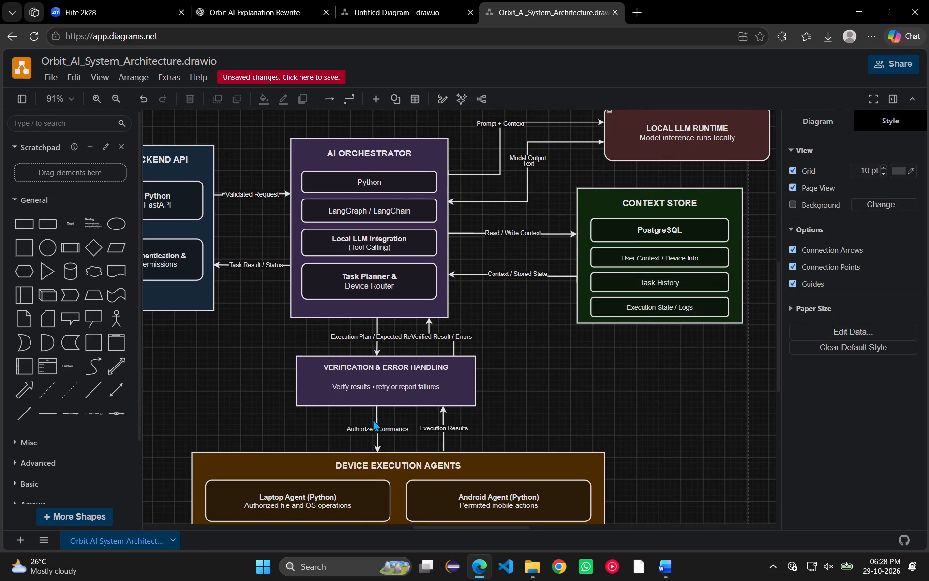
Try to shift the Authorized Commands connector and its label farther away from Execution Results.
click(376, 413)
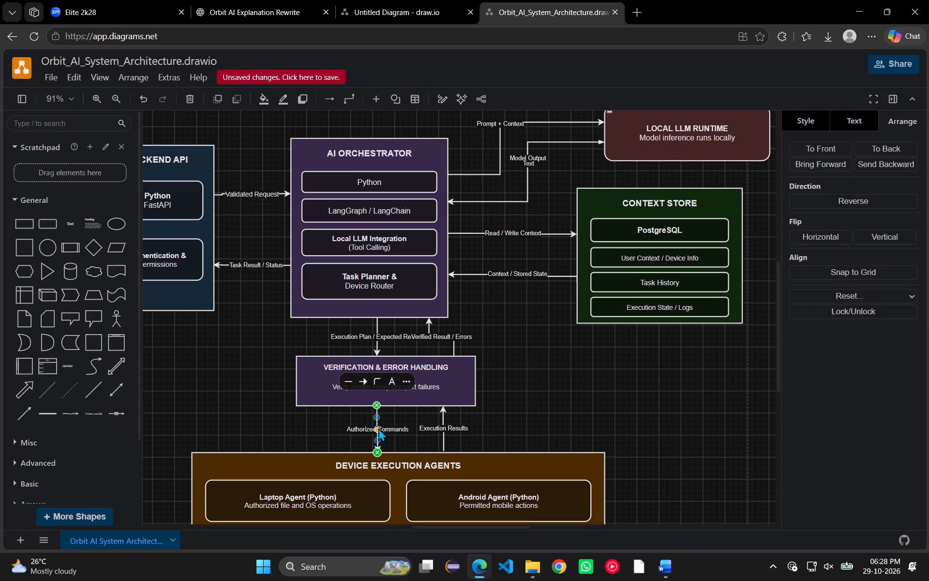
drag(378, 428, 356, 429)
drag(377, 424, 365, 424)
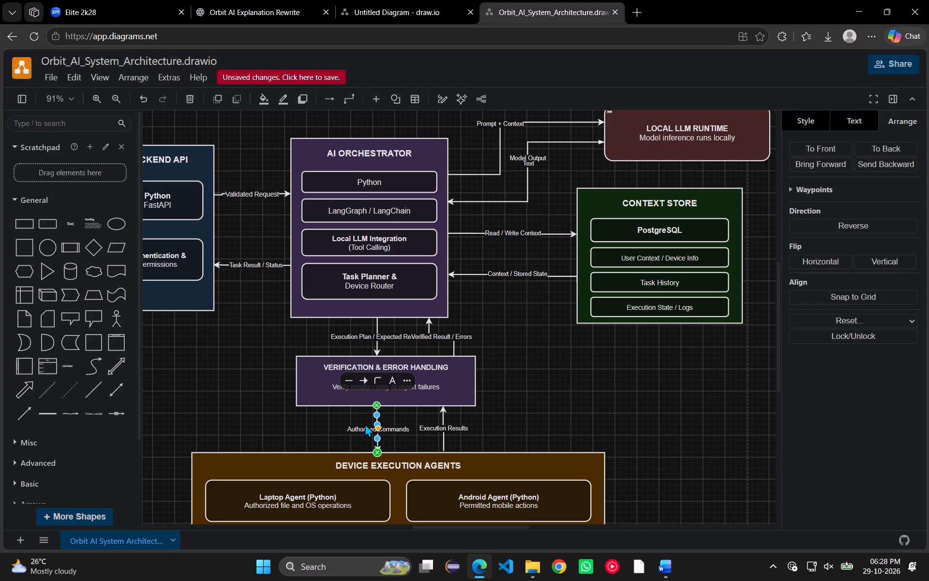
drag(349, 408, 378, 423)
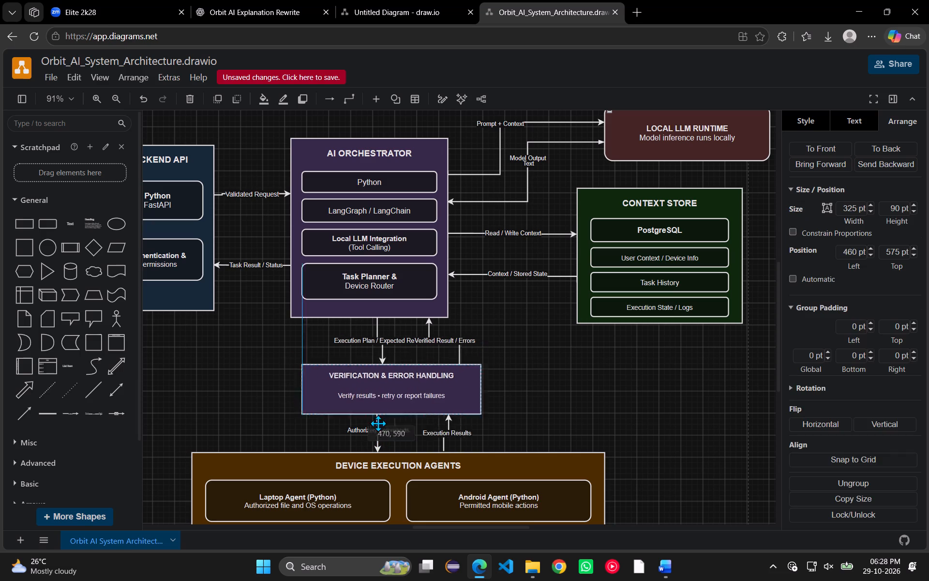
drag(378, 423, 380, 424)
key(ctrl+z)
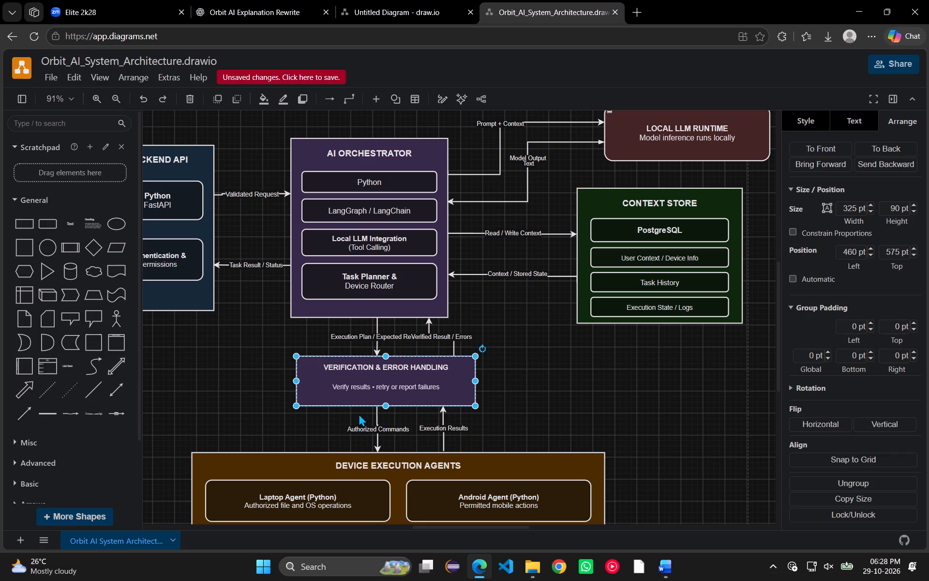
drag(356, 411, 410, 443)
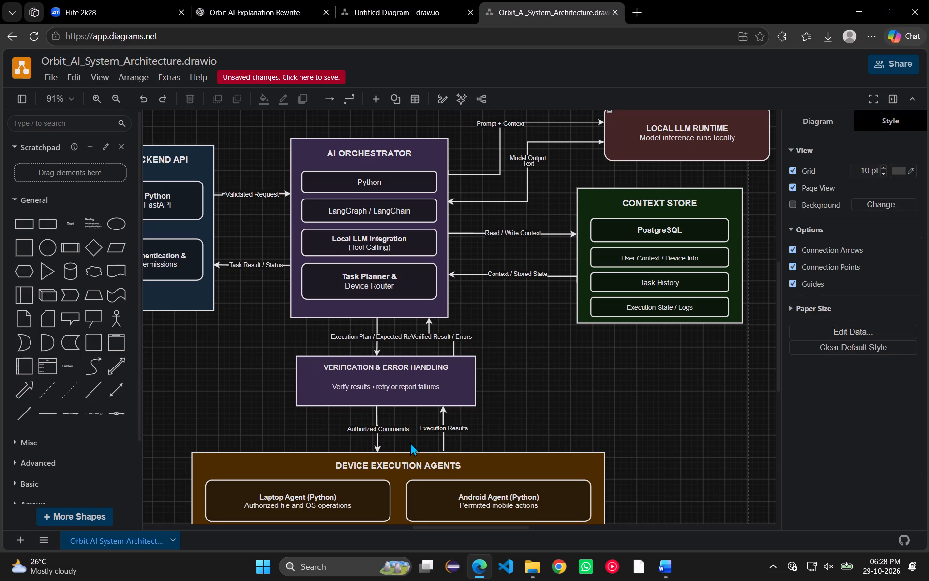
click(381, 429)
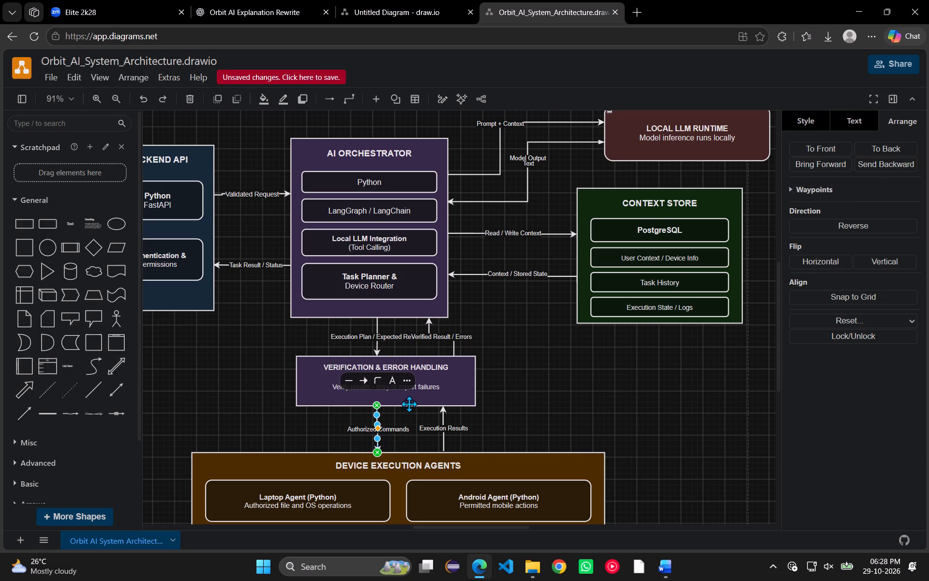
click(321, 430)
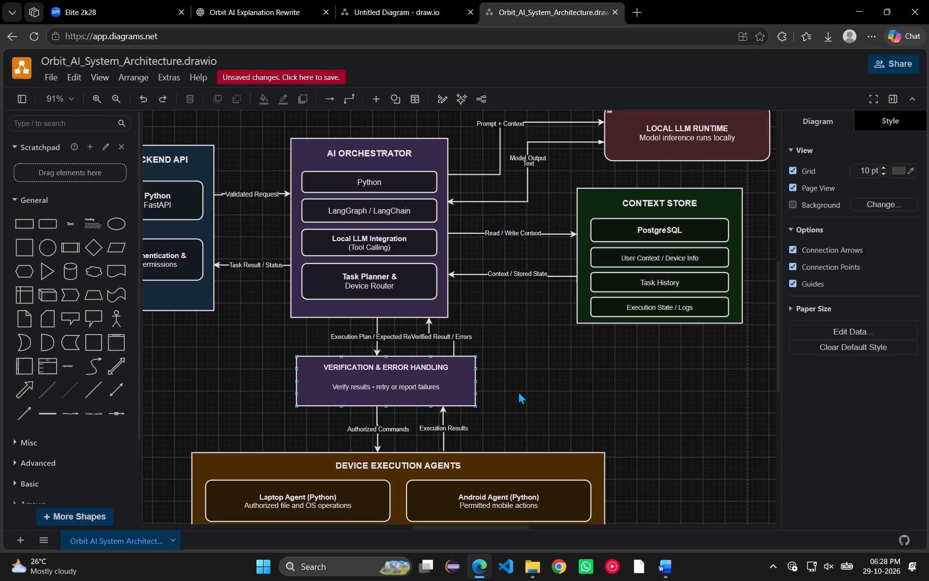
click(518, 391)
Move the VERIFICATION & ERROR HANDLING block closer to DEVICE EXECUTION AGENTS, to left 440 pt, top 610 pt.
drag(398, 377, 393, 392)
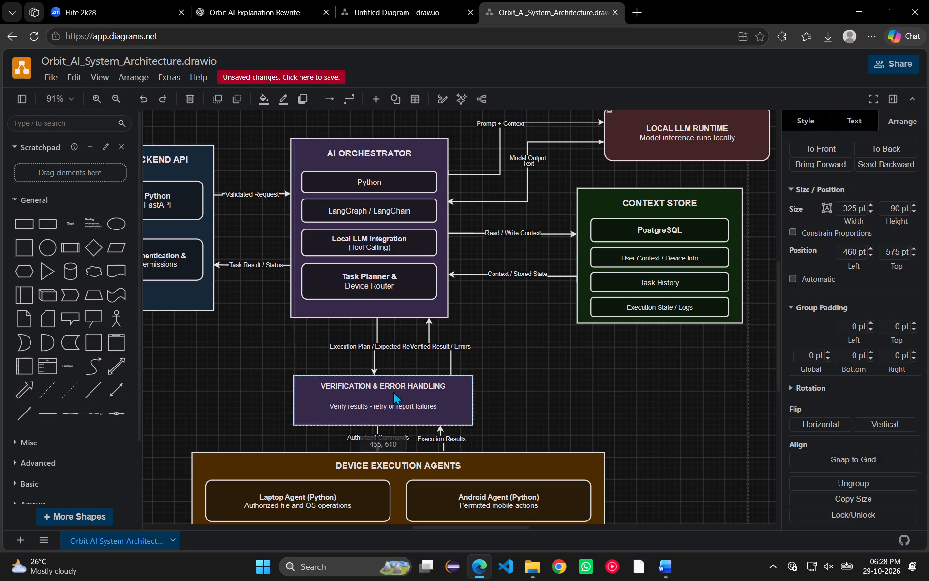
drag(393, 392, 399, 394)
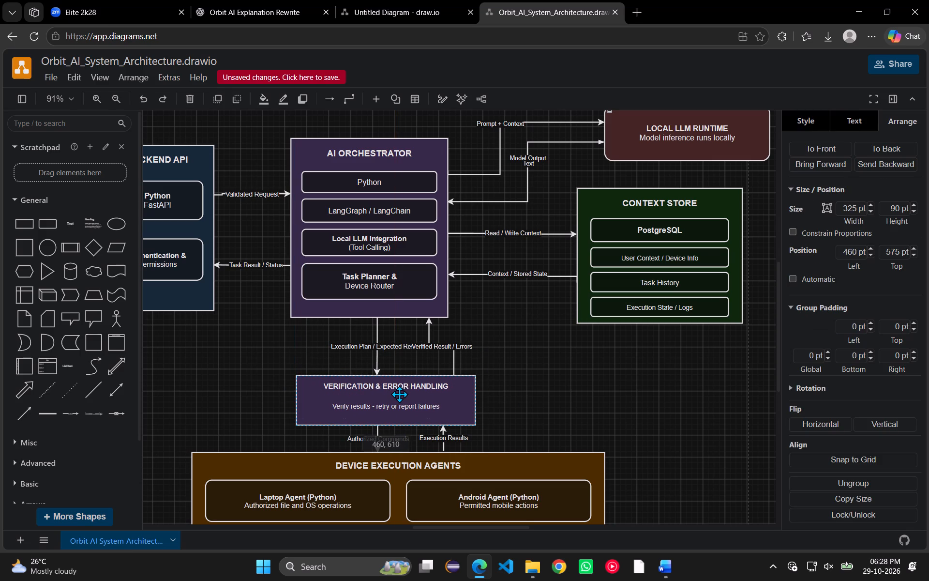
drag(399, 394, 399, 395)
click(546, 372)
drag(405, 401, 398, 401)
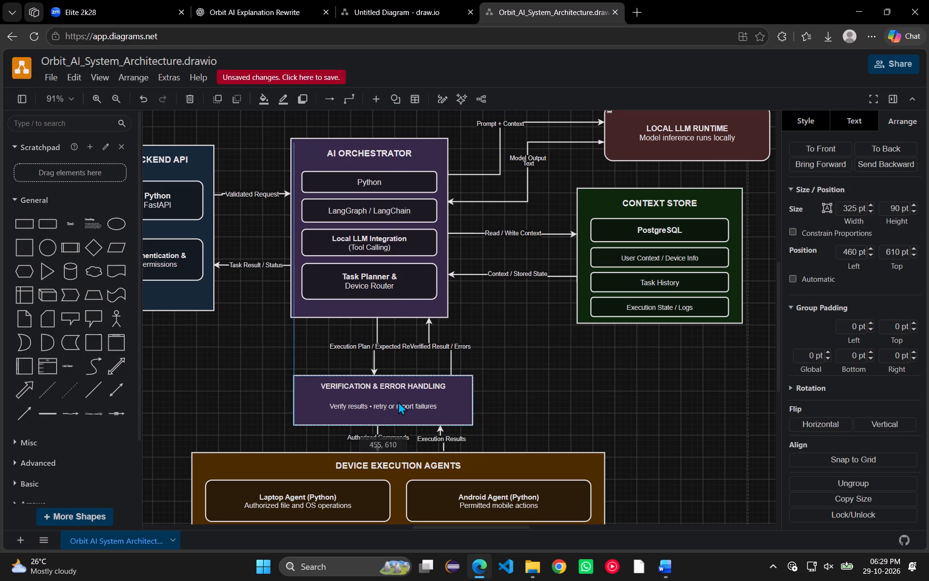
drag(398, 401, 394, 402)
click(530, 358)
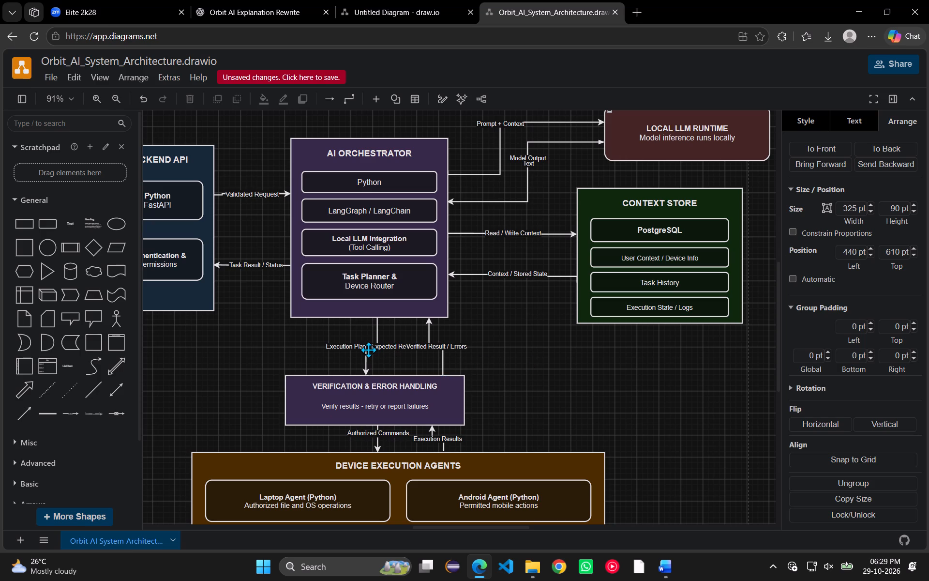
Shift the Execution Plan / Expected Results connector and its label away from Verified Result / Errors and straighten it down to VERIFICATION & ERROR HANDLING.
drag(368, 350, 354, 349)
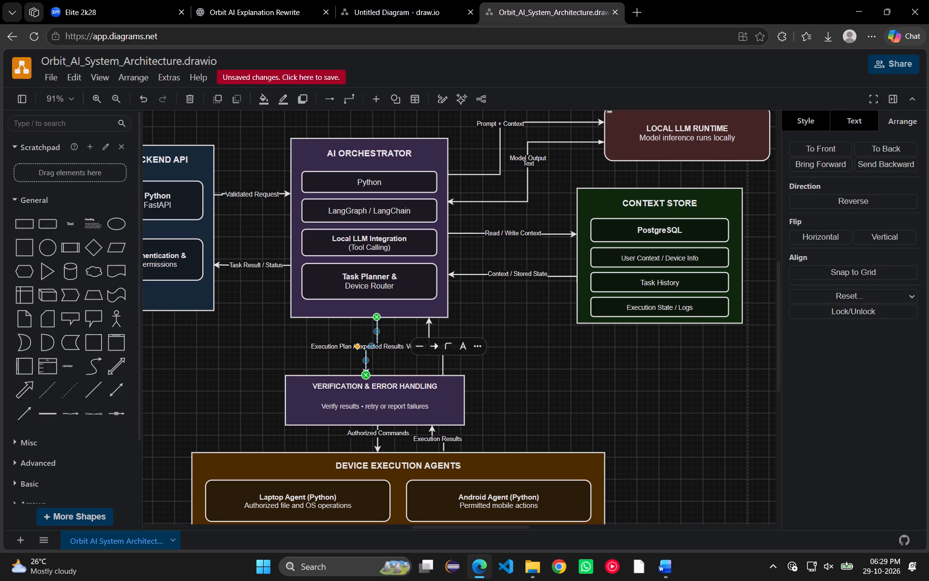
drag(378, 334, 350, 334)
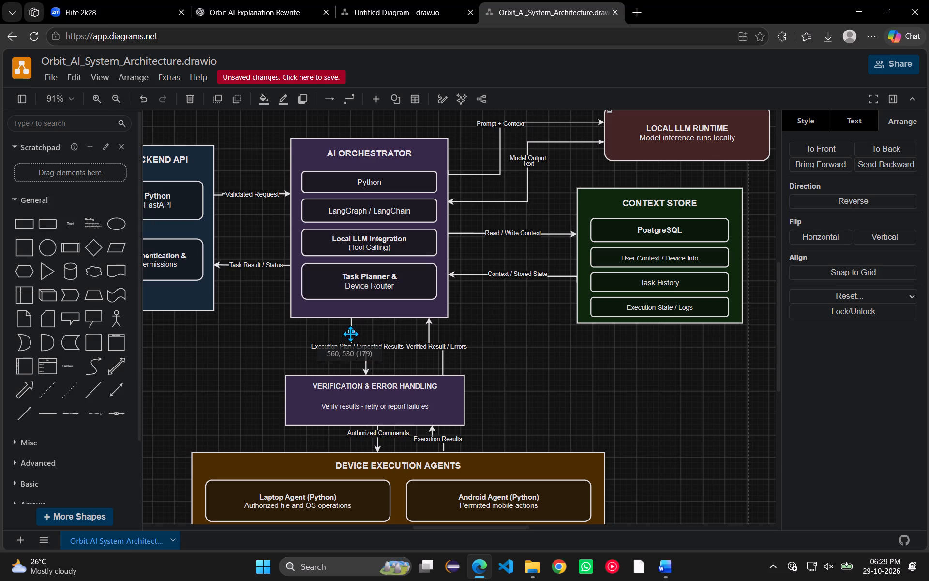
drag(350, 334, 350, 334)
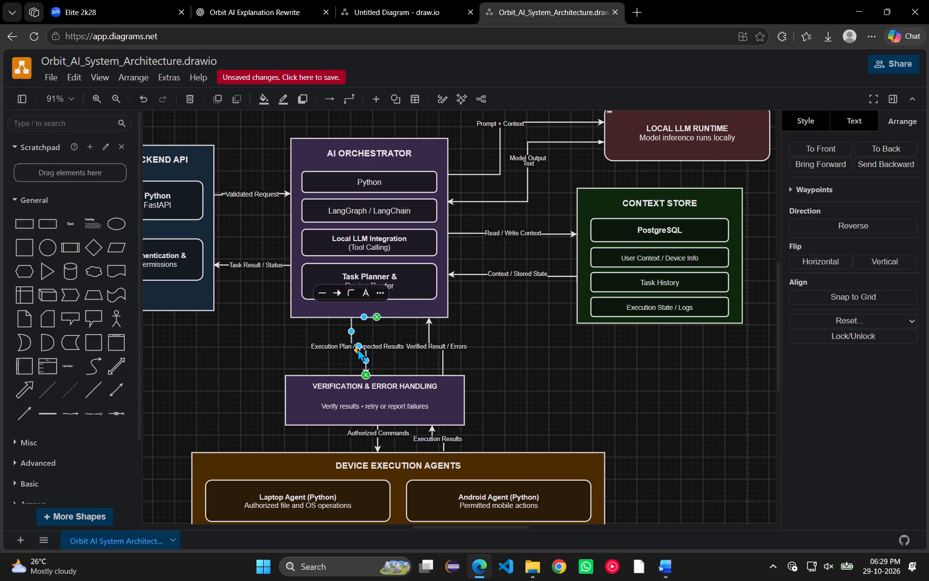
drag(366, 359, 351, 359)
click(522, 348)
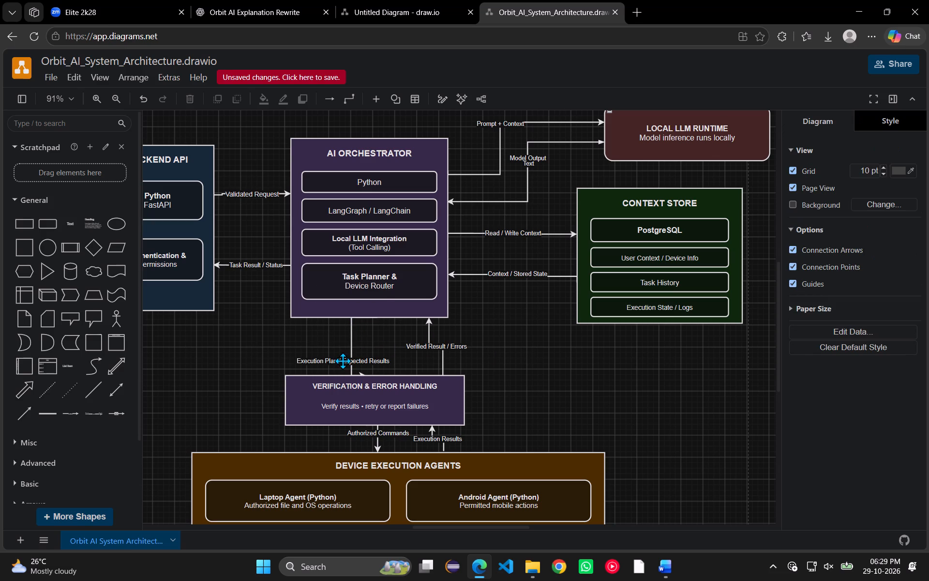
drag(343, 361, 350, 344)
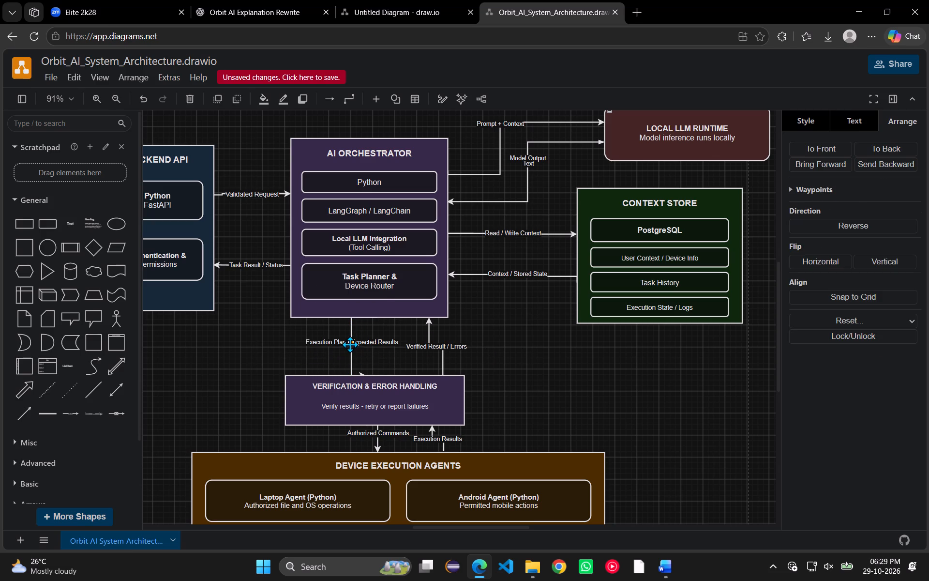
drag(350, 344, 349, 346)
drag(363, 373, 352, 373)
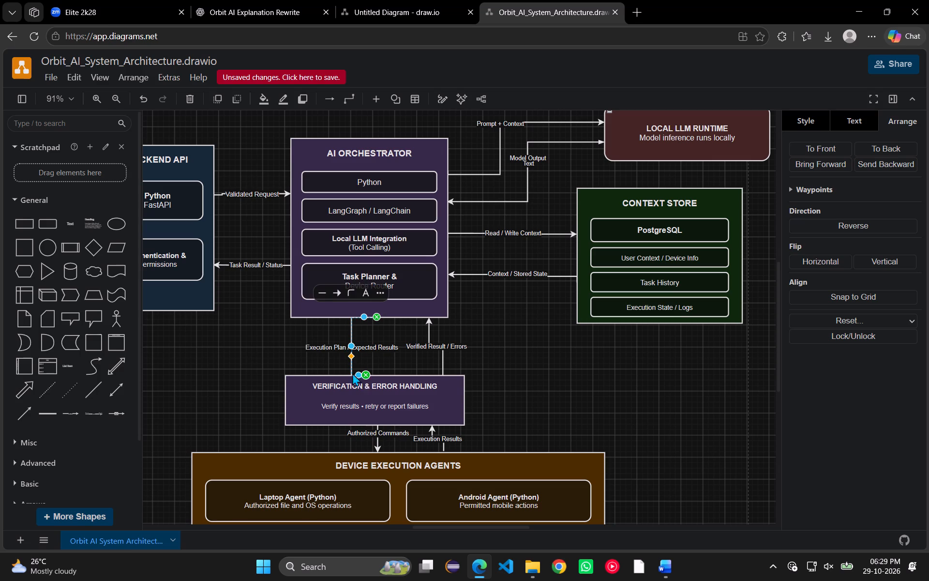
drag(352, 373, 352, 373)
click(558, 379)
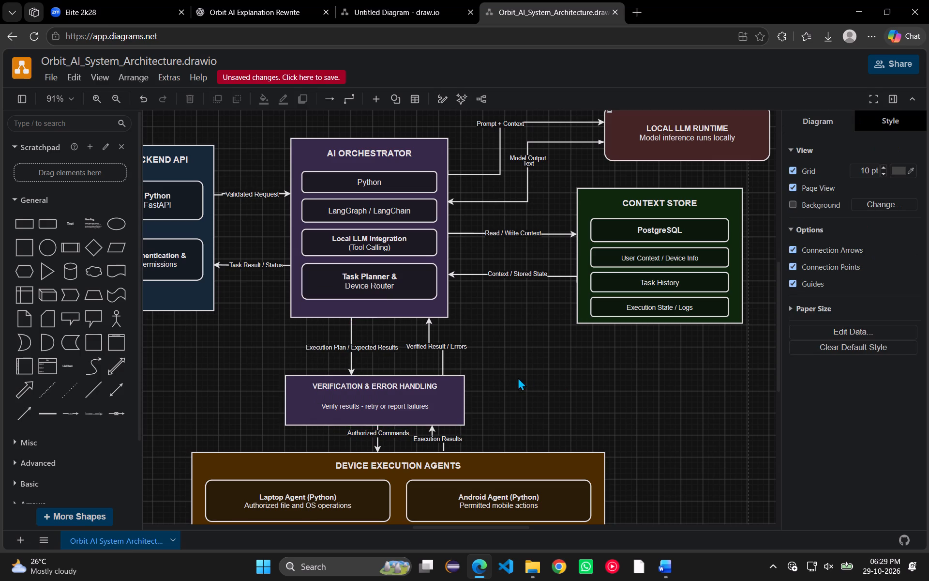
Straighten the Verified Result / Errors connector directly below its arrowhead and center its label on the line.
drag(442, 358, 426, 359)
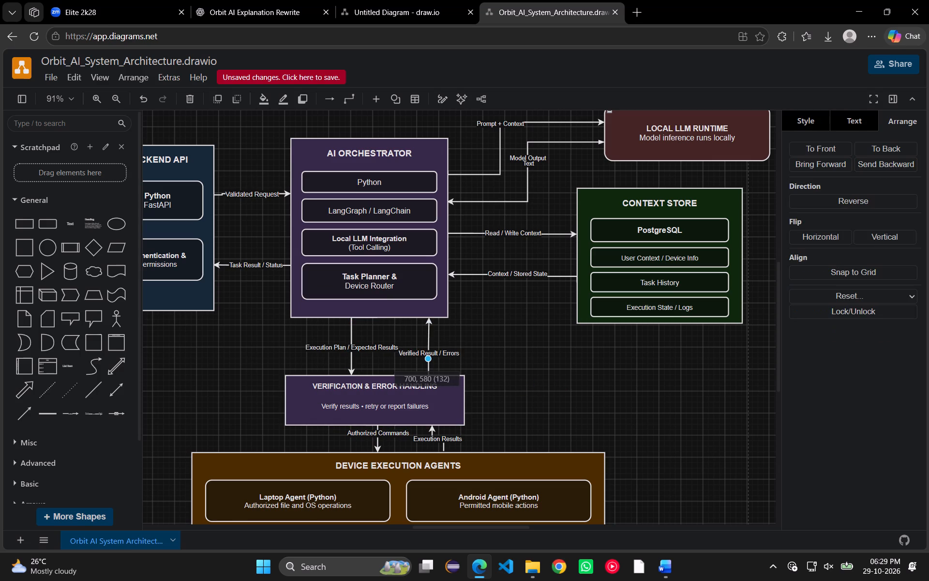
drag(426, 359, 428, 358)
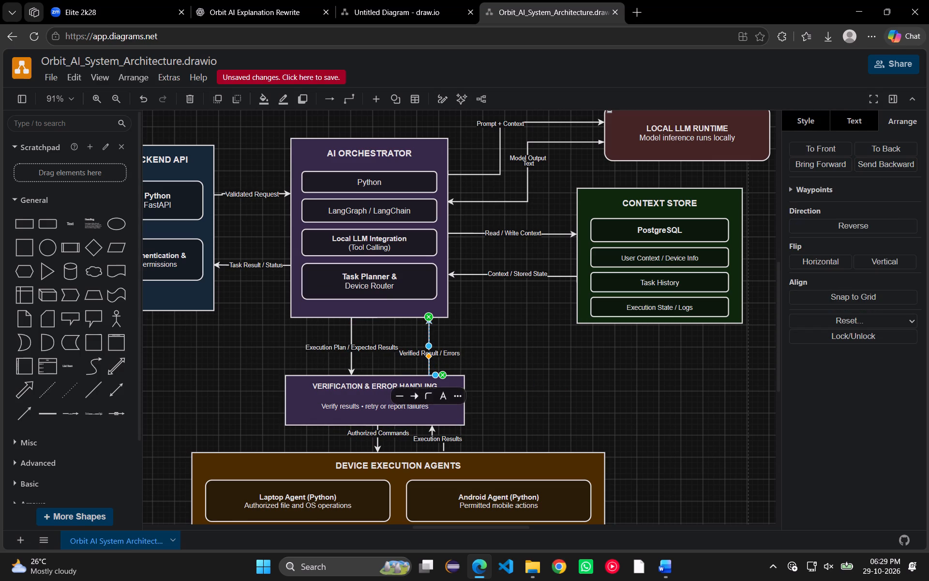
drag(429, 354, 429, 347)
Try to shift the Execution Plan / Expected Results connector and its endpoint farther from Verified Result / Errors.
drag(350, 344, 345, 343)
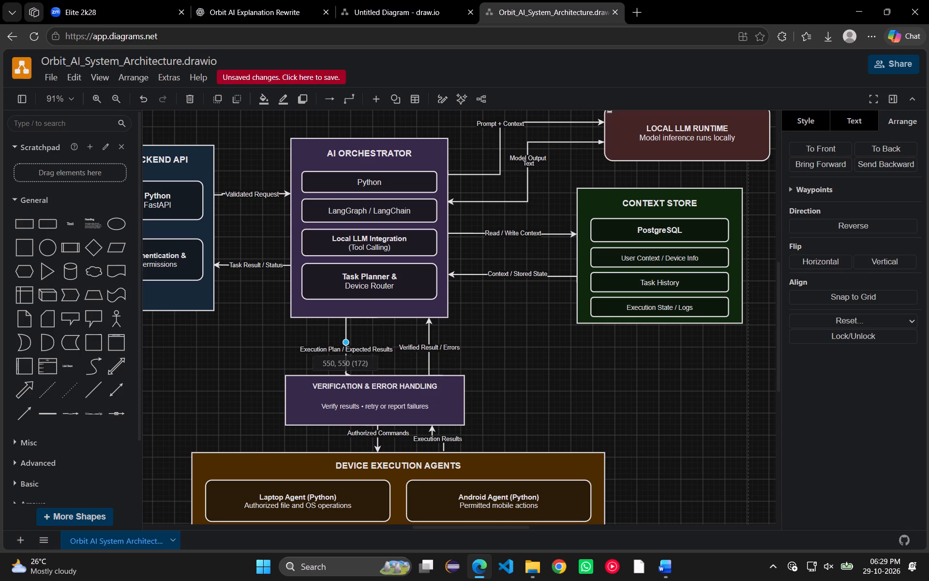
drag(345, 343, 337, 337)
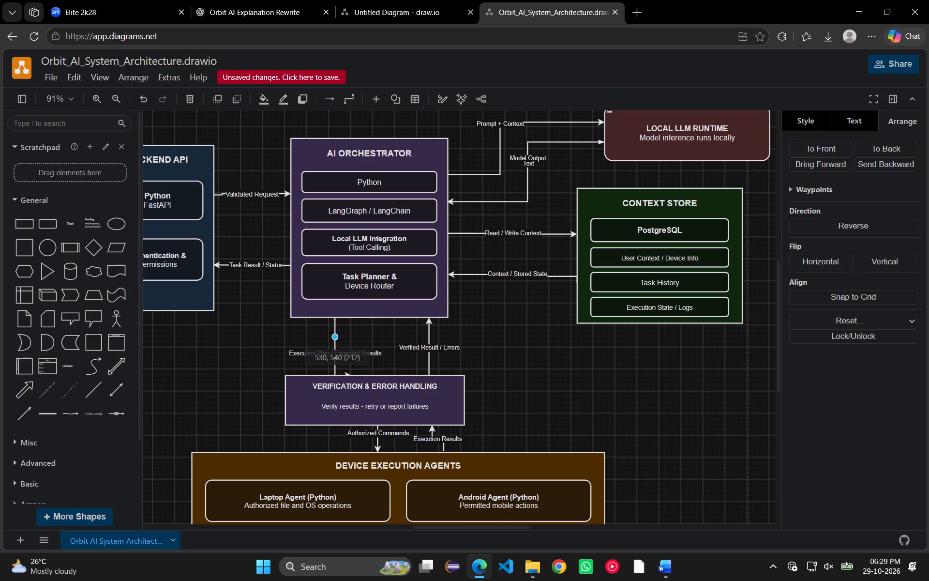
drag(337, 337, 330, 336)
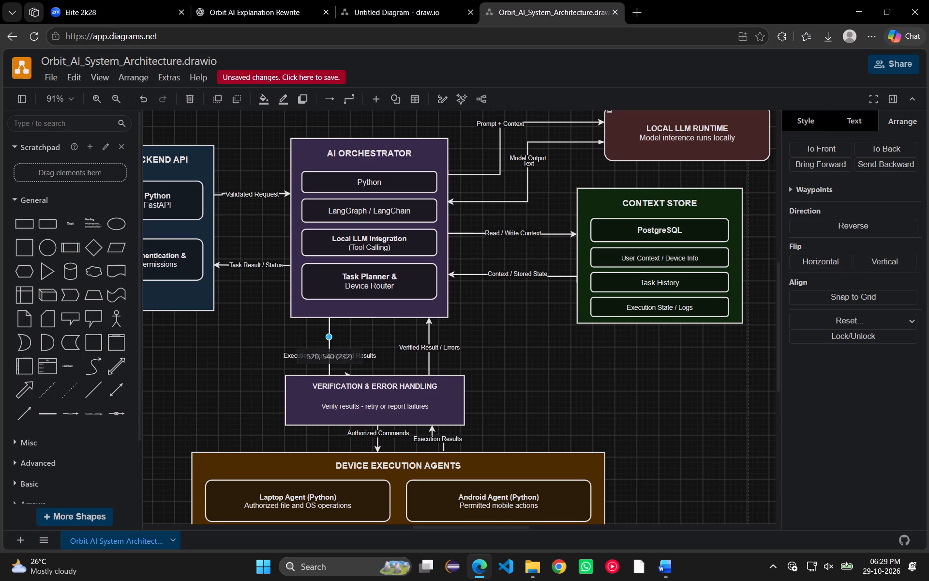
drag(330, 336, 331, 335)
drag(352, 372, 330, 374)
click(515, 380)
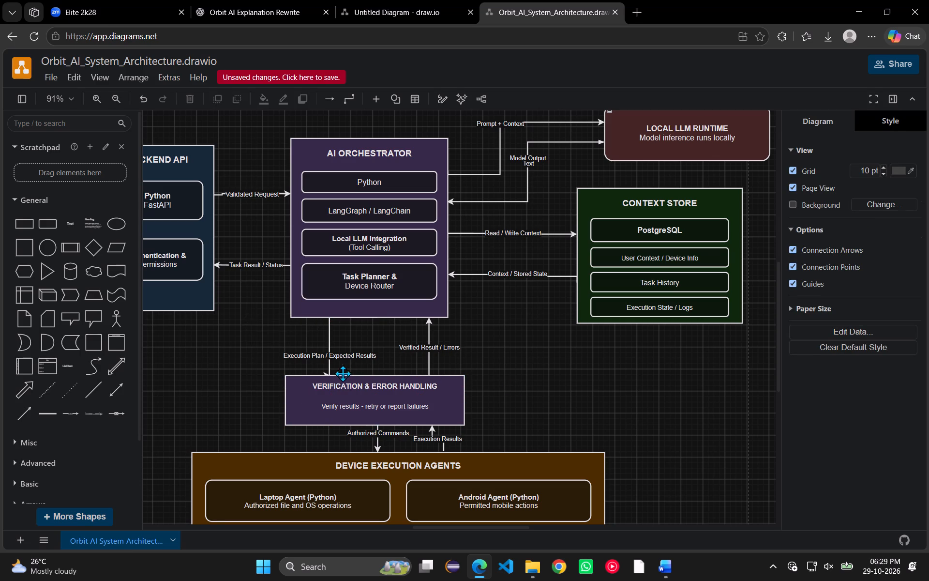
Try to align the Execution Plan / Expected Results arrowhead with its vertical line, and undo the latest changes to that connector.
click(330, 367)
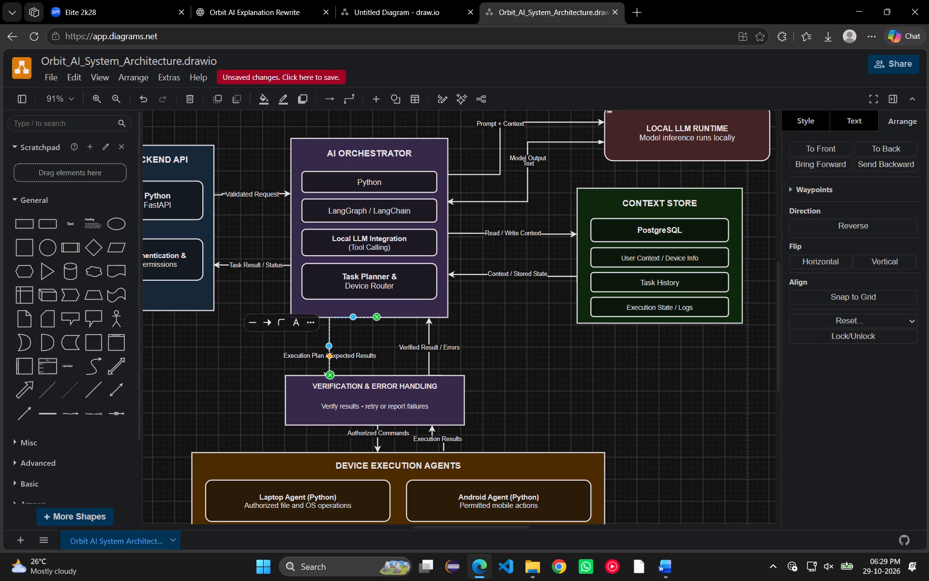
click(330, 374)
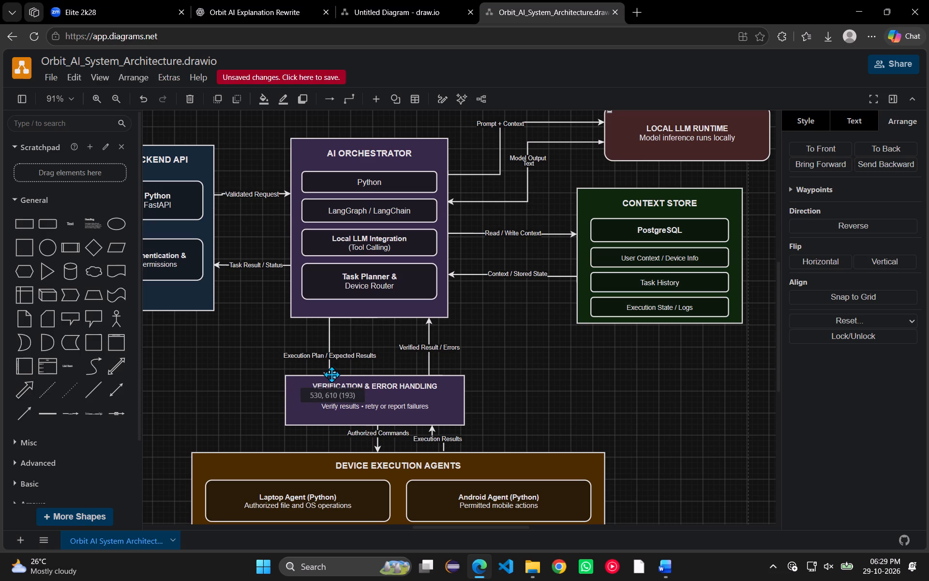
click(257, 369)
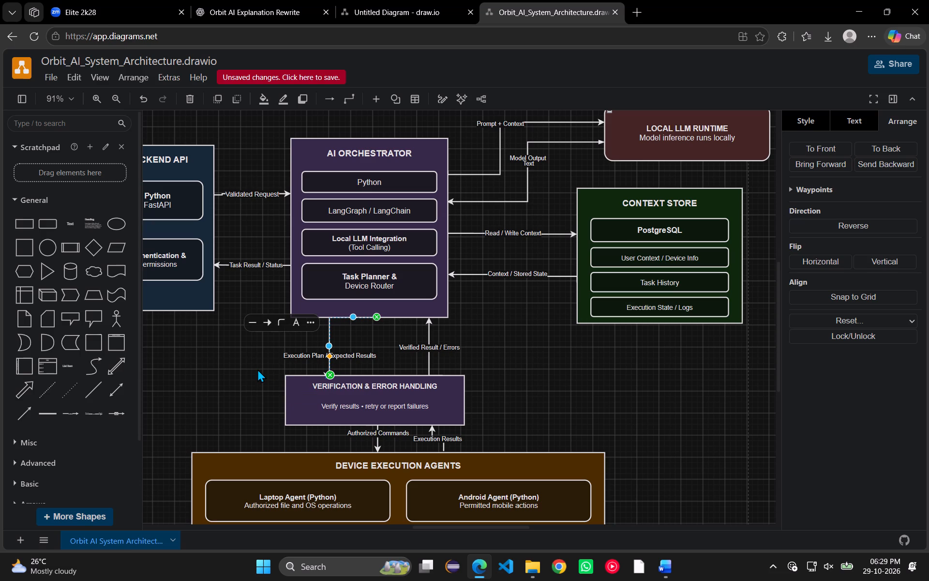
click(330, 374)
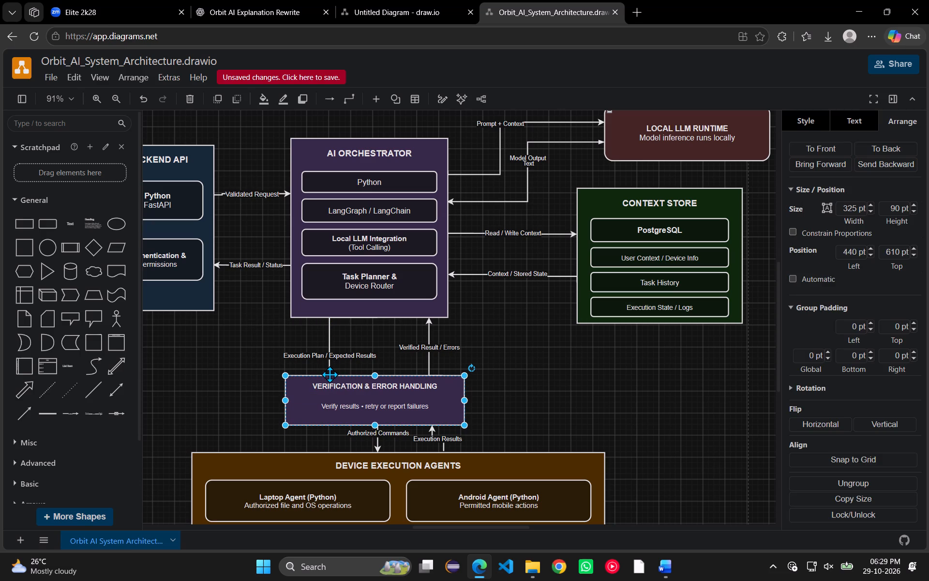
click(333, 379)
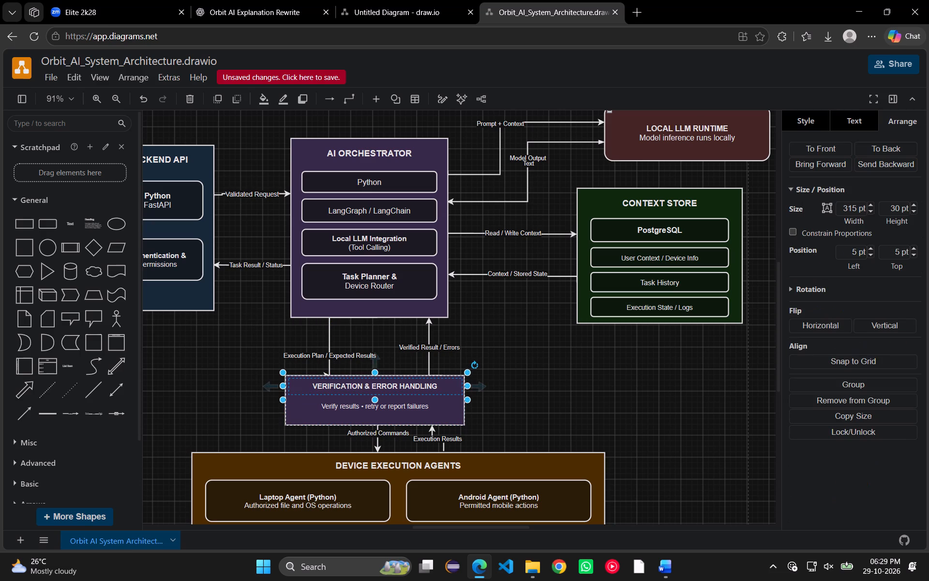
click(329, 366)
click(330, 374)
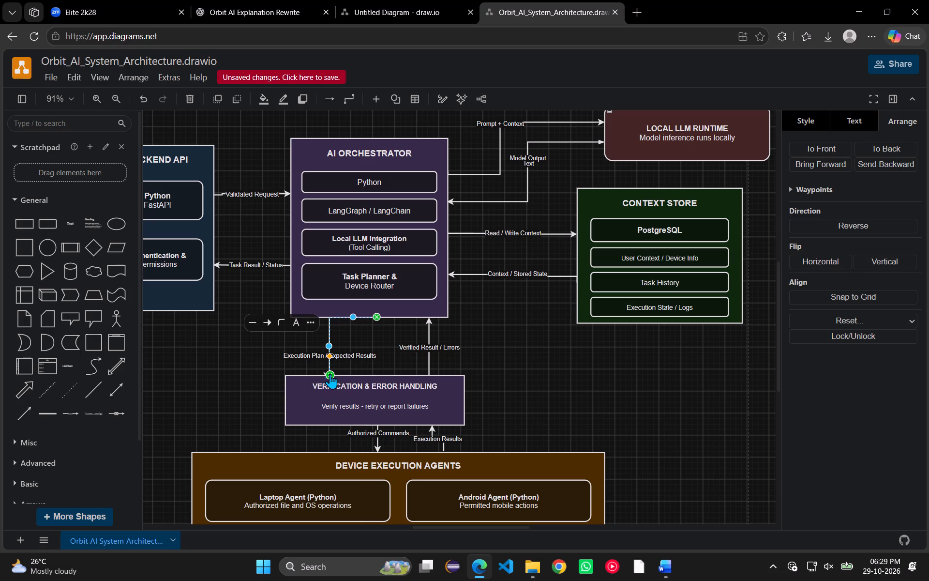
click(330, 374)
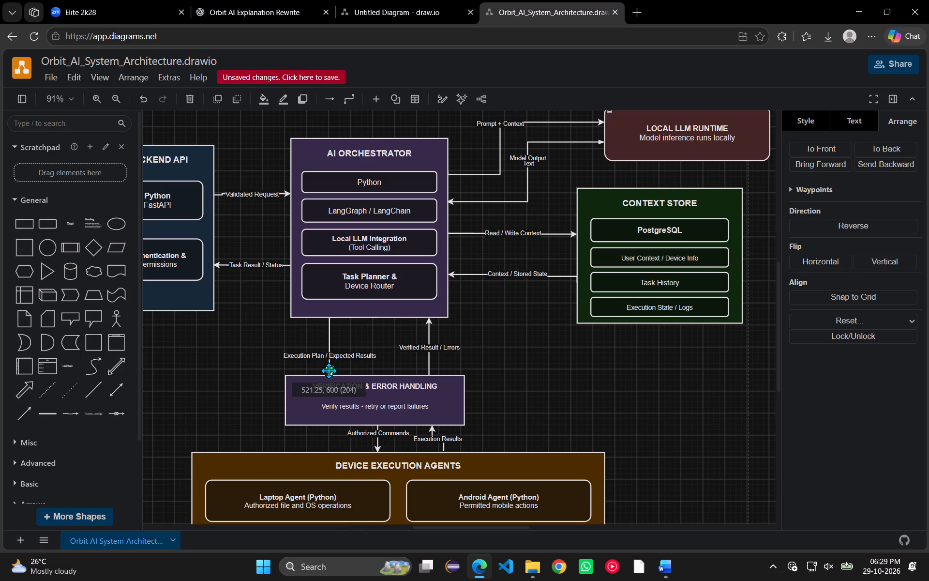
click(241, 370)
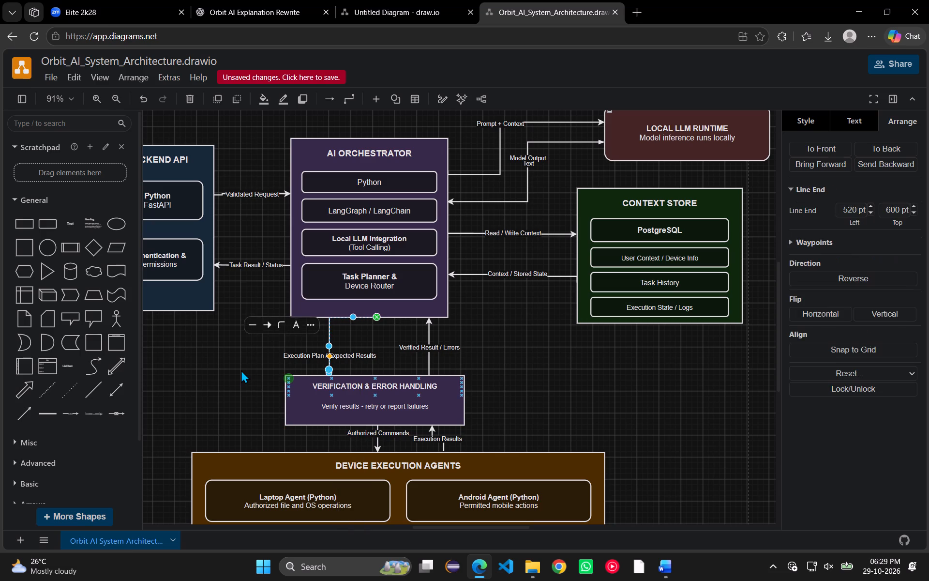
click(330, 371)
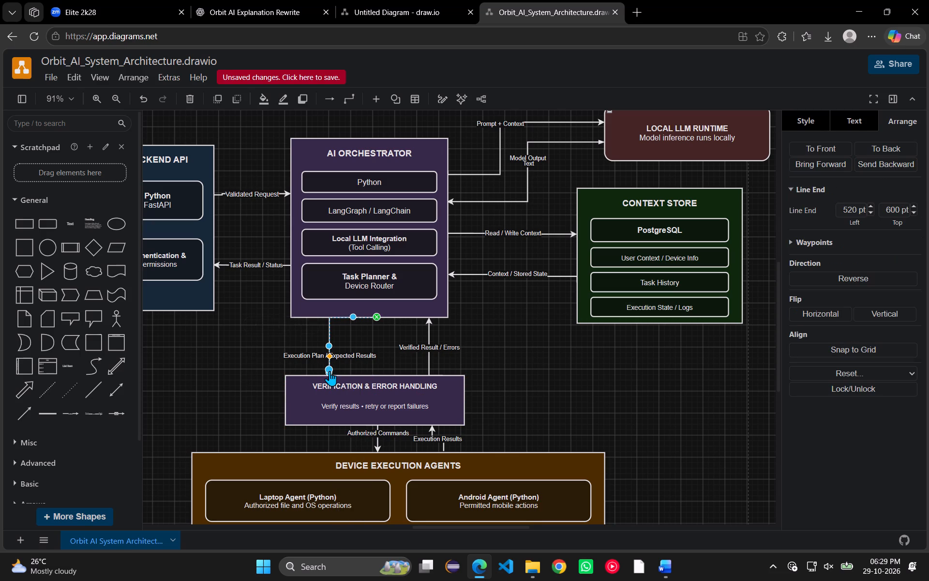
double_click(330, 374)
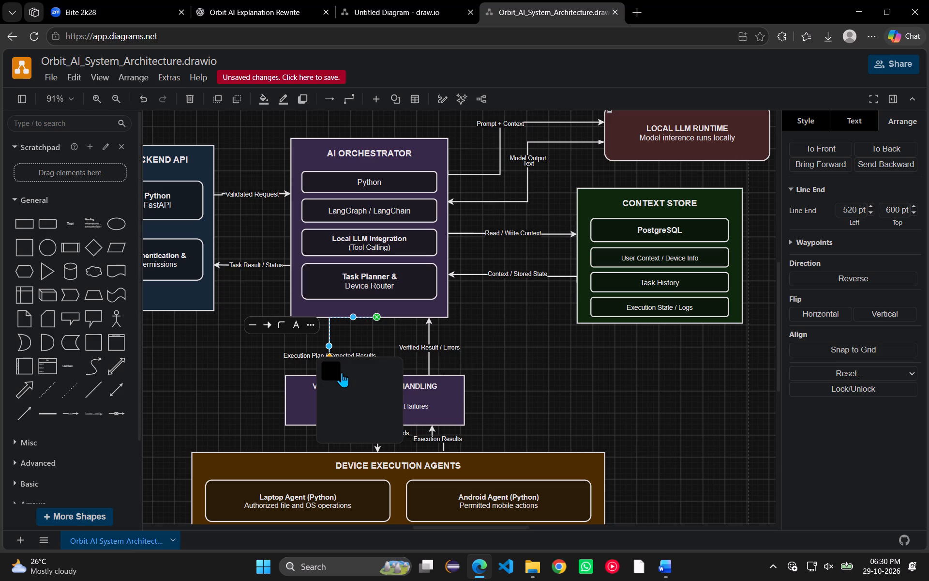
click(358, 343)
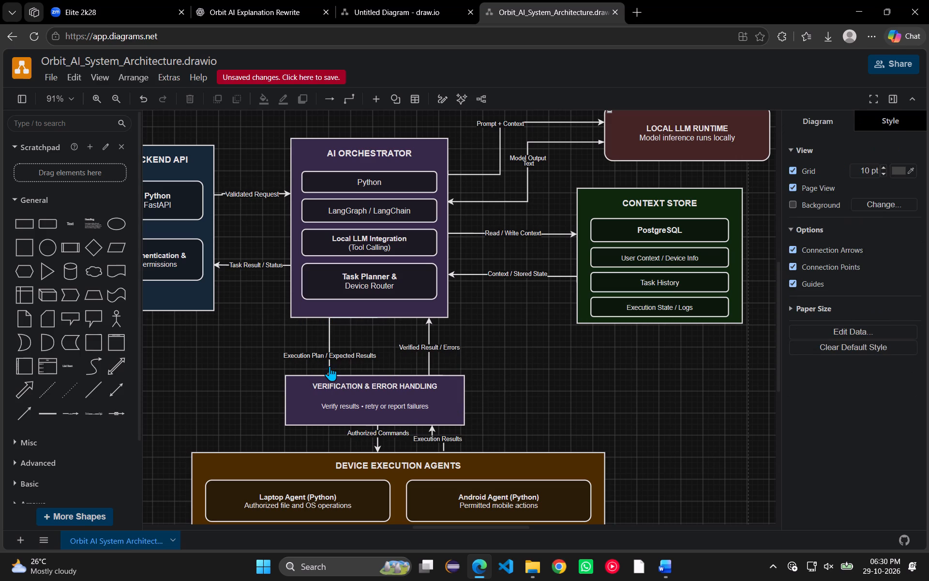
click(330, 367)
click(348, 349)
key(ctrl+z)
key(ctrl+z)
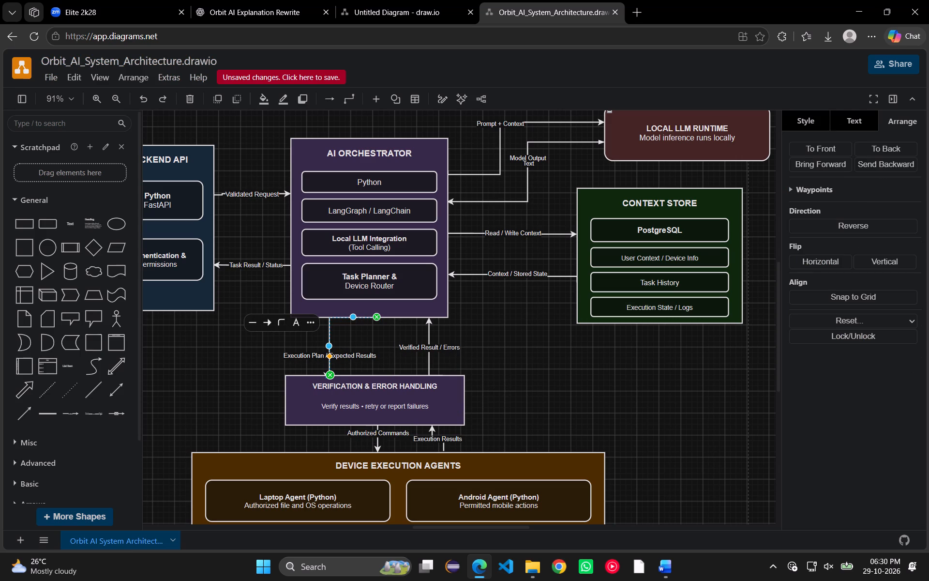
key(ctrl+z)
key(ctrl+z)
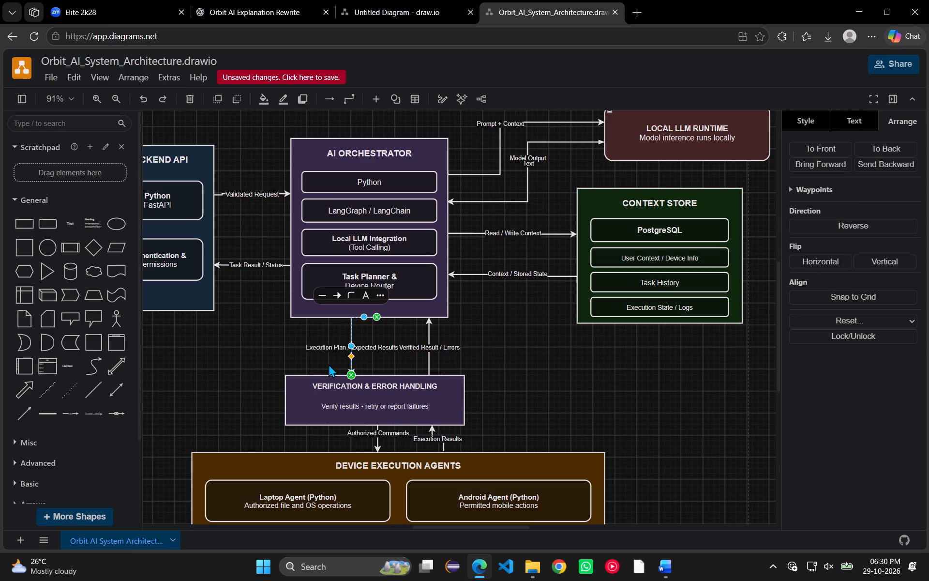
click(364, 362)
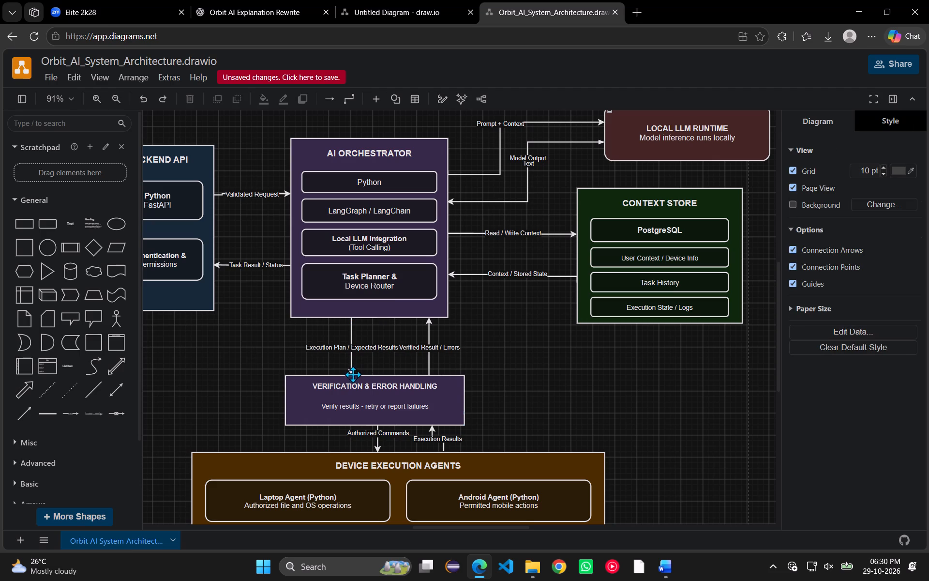
Reattach the Execution Plan / Expected Results connector's end nearer the top-left corner of VERIFICATION & ERROR HANDLING and align its vertical segment above it.
click(353, 372)
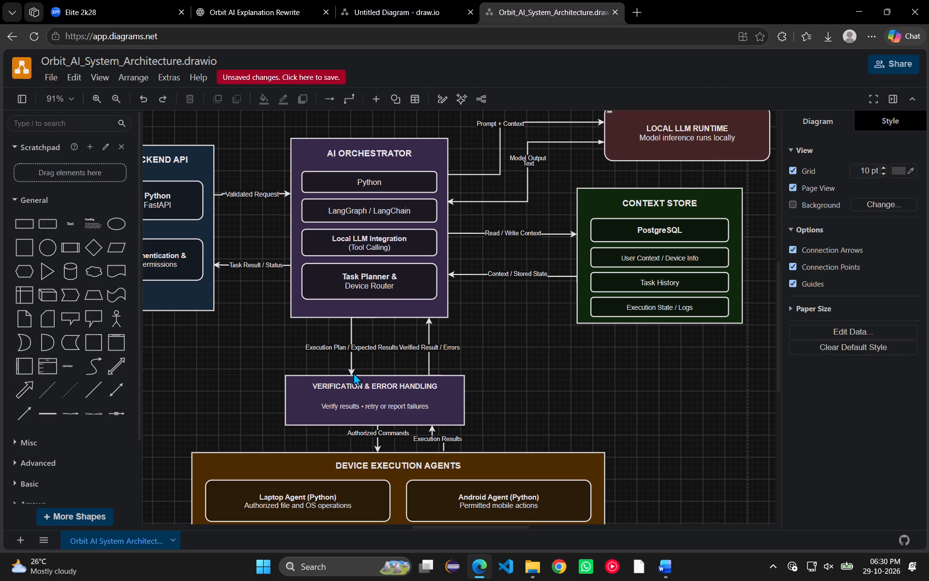
click(352, 365)
drag(352, 374, 334, 375)
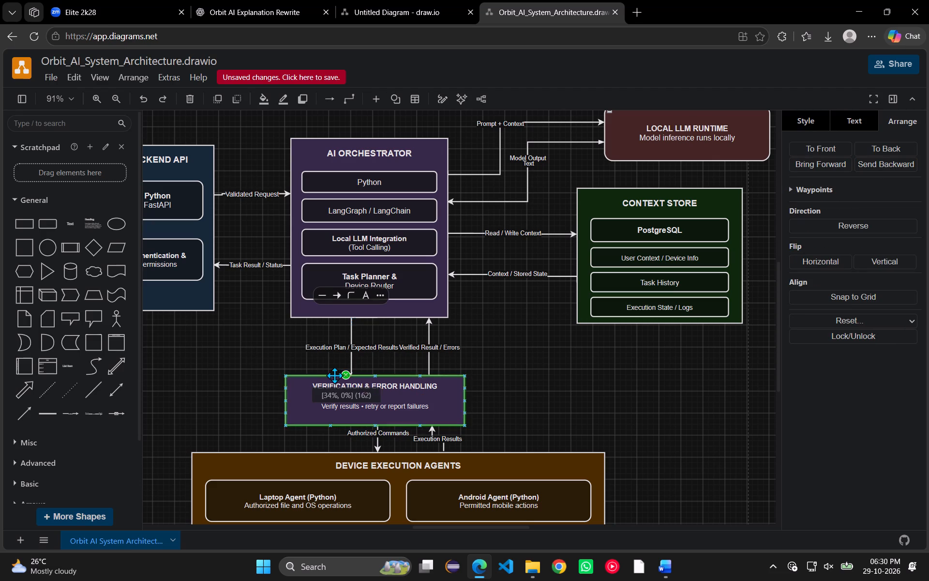
drag(334, 375, 324, 375)
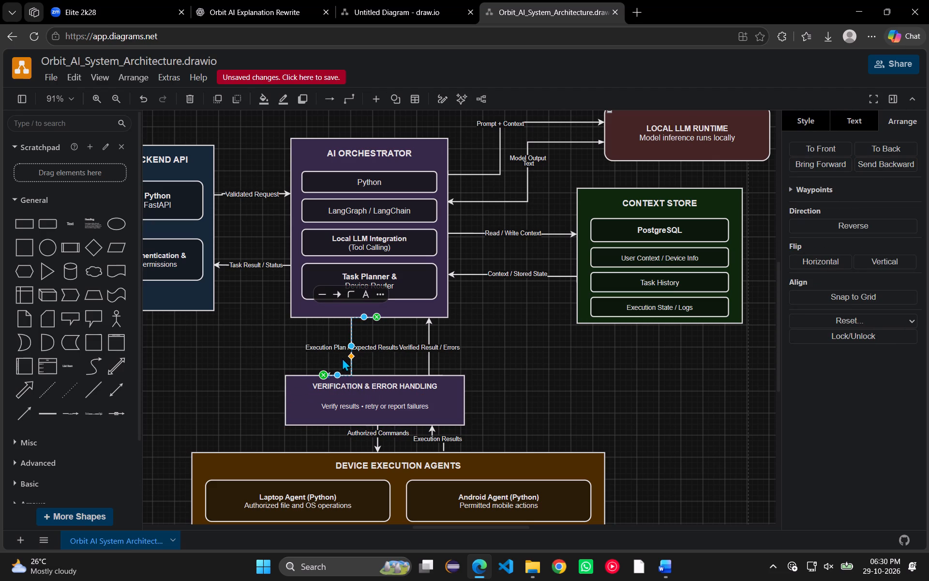
drag(353, 348, 329, 347)
click(266, 334)
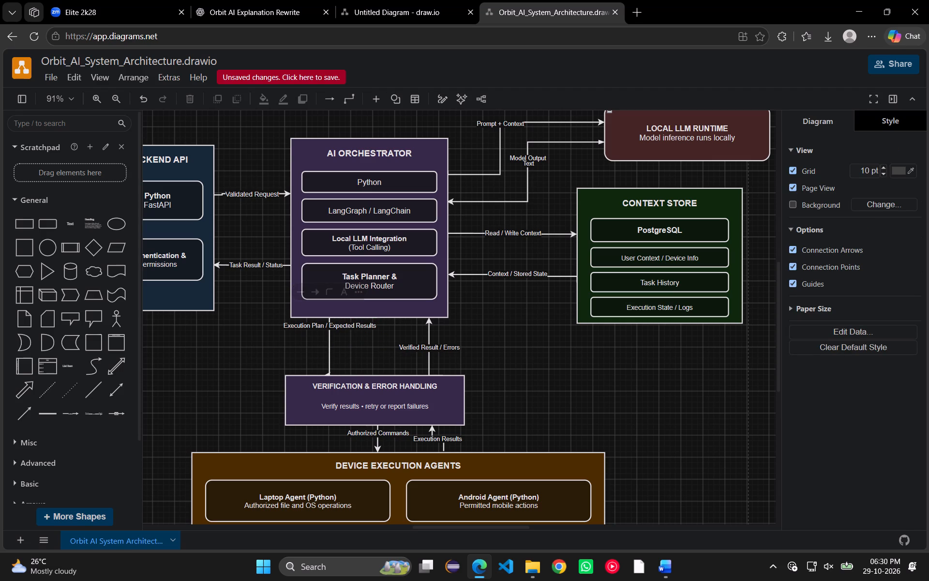
click(329, 342)
click(277, 349)
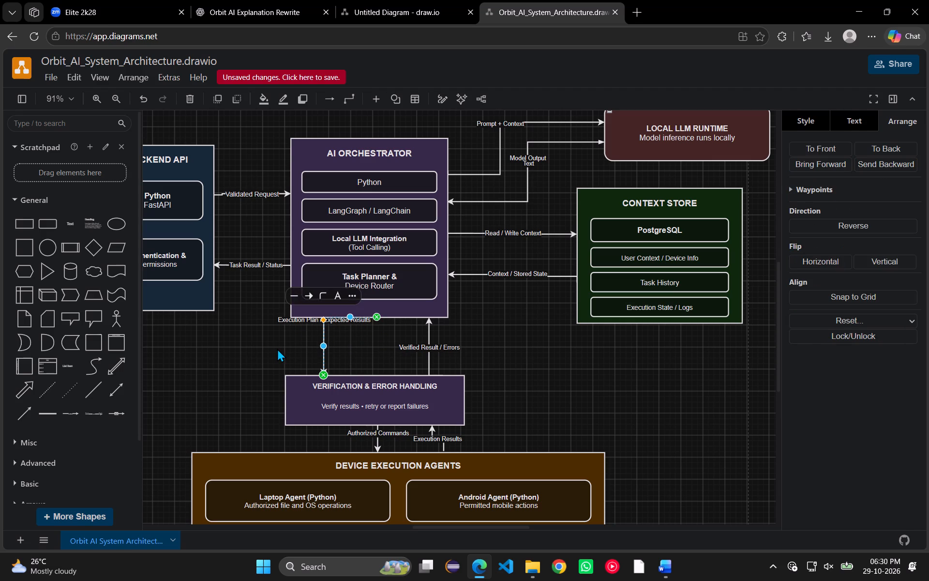
Move the Execution Plan / Expected Results label down to the middle of its vertical line, level with the Verified Result / Errors label.
double_click(326, 320)
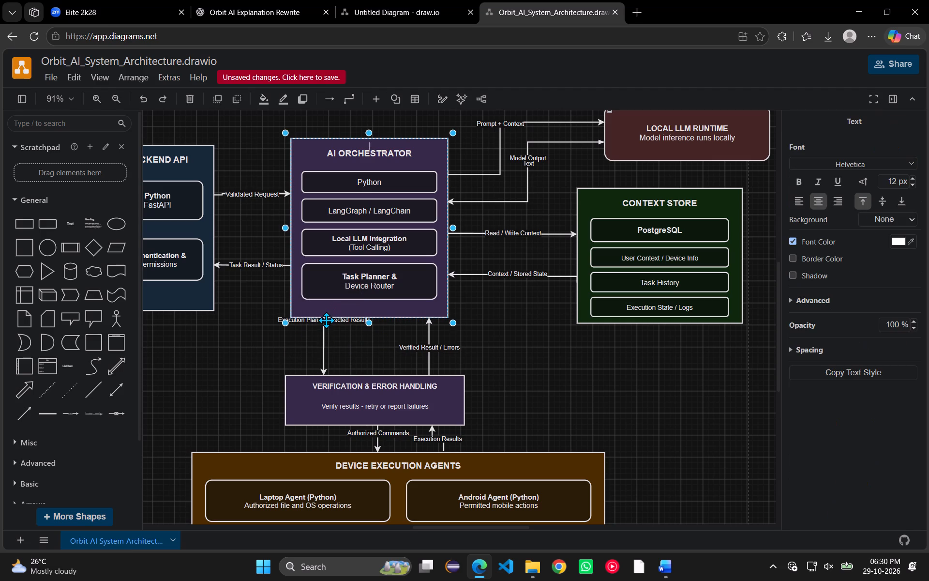
click(277, 321)
click(280, 317)
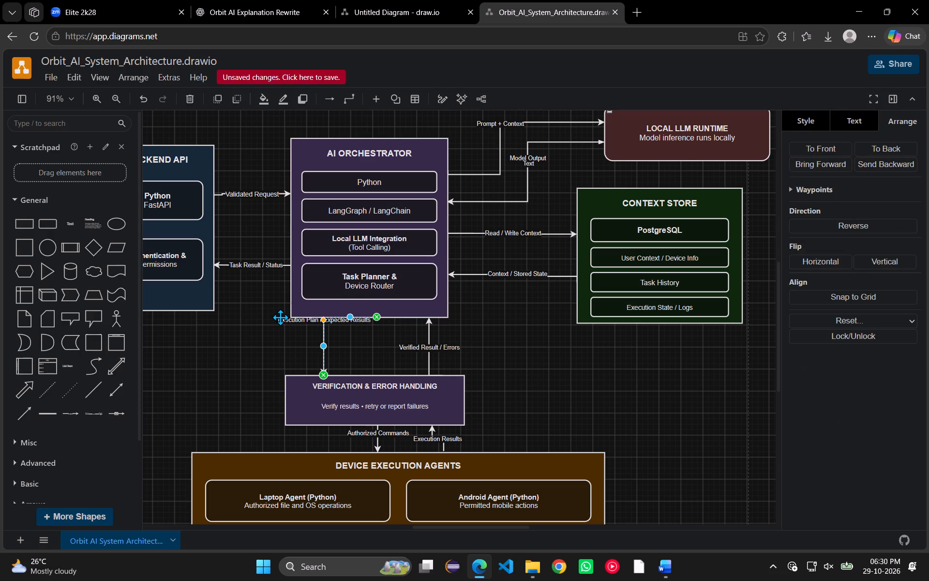
click(344, 322)
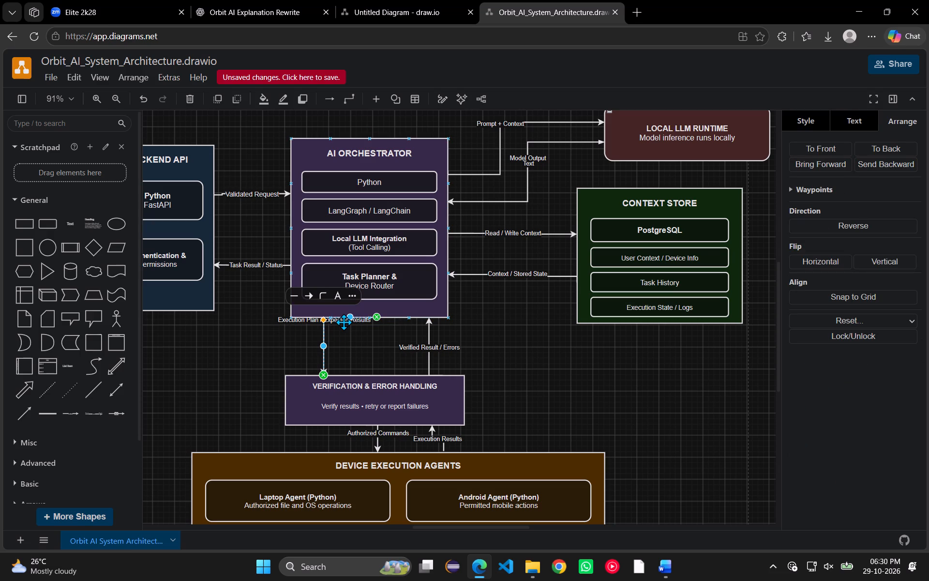
click(342, 320)
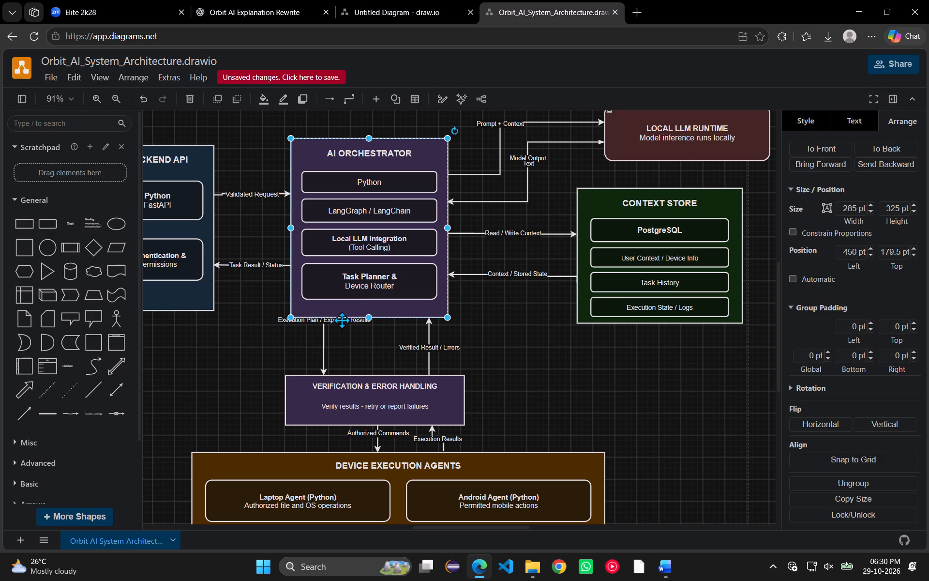
drag(326, 322, 325, 329)
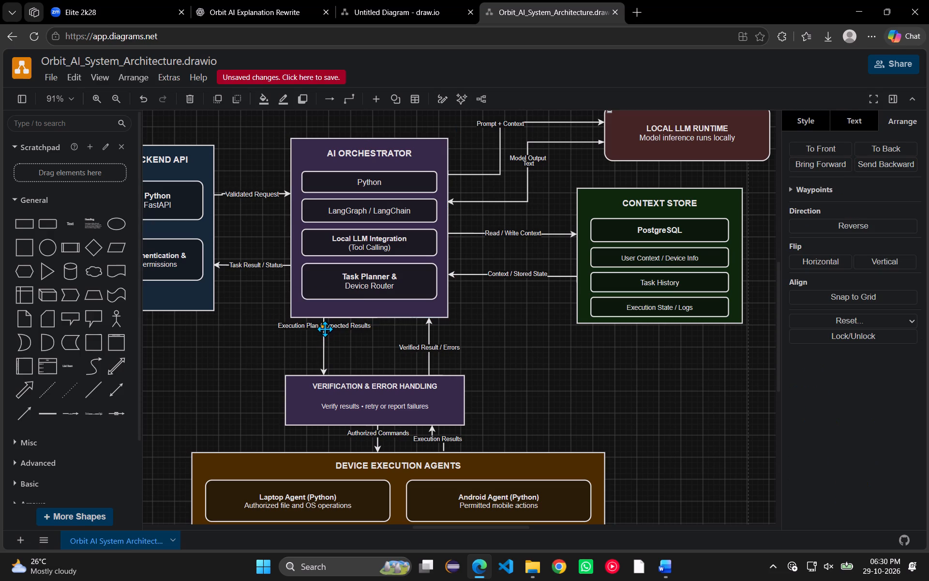
drag(325, 329, 326, 348)
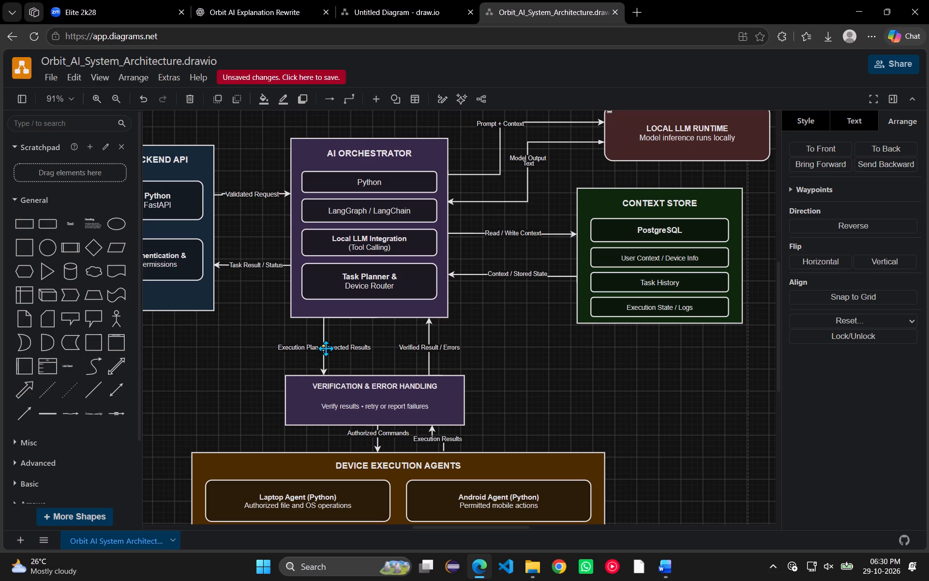
drag(326, 348, 326, 348)
click(236, 334)
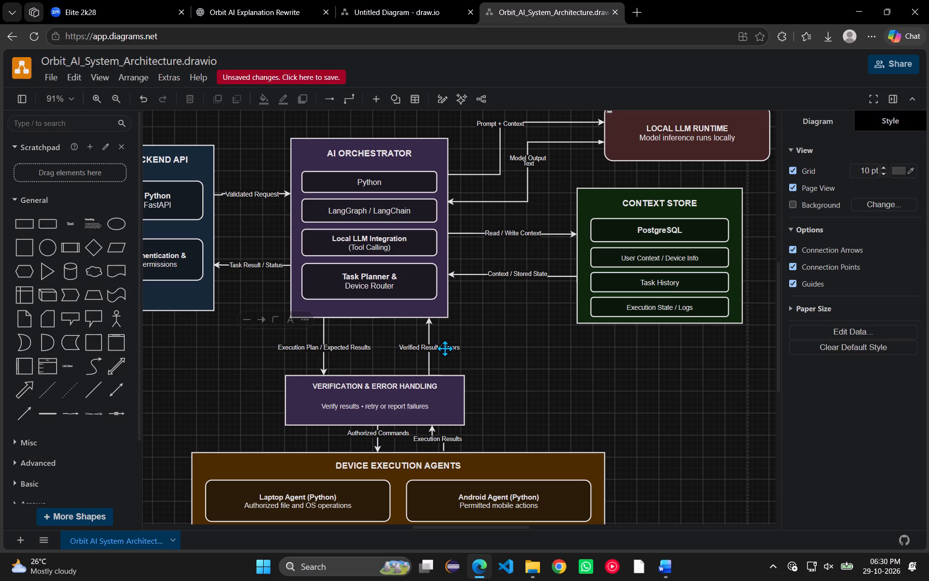
Align the lower end of the Verified Result / Errors connector directly beneath its arrowhead and keep its label centered on the line.
click(430, 364)
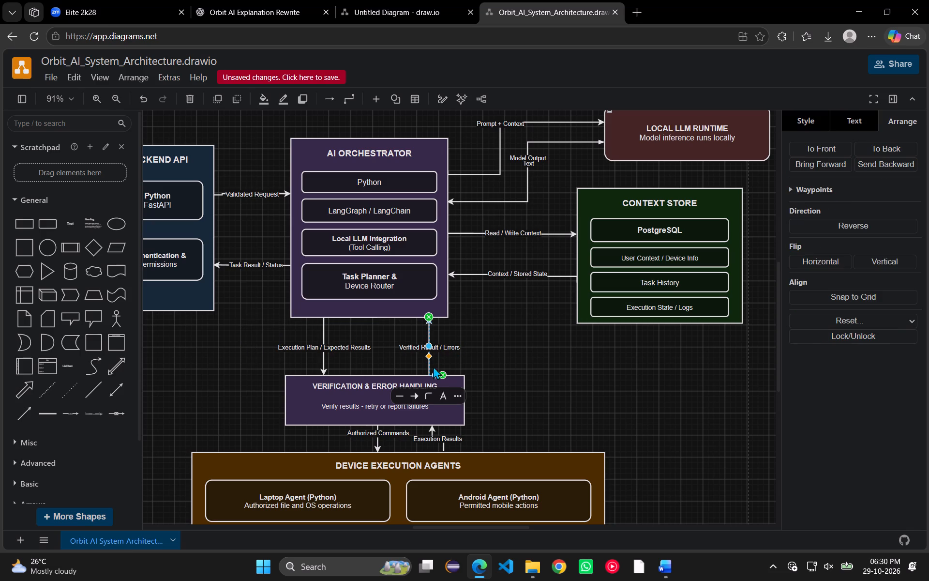
drag(443, 374, 429, 374)
click(479, 359)
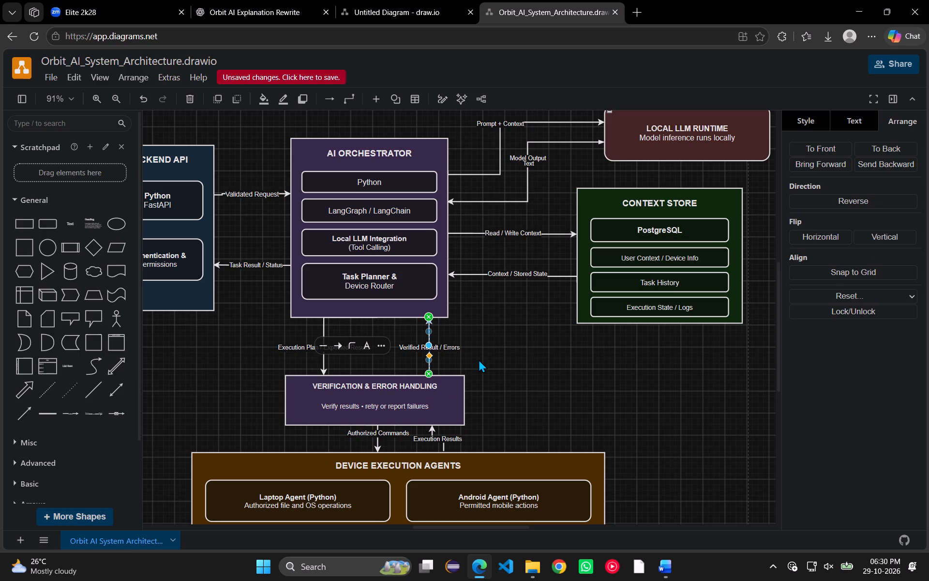
click(433, 348)
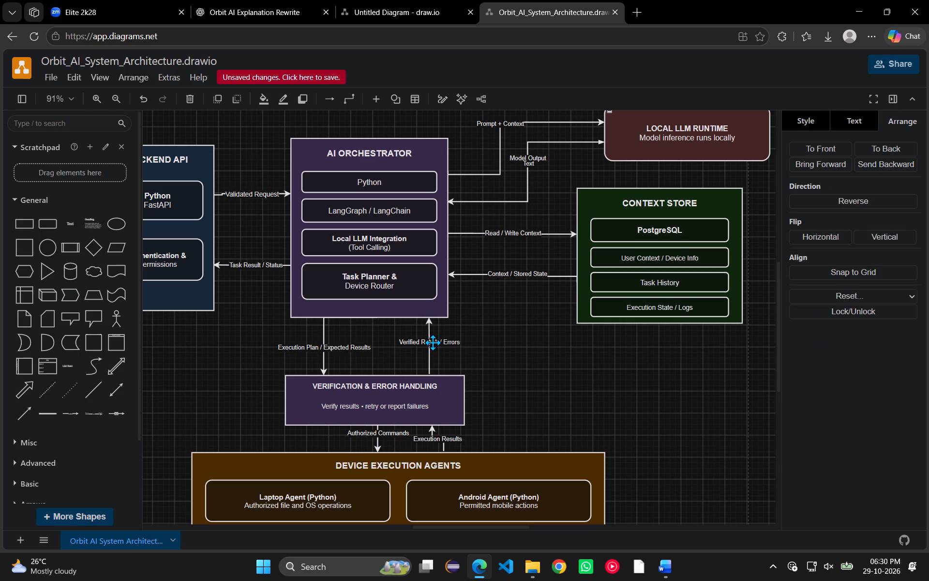
click(474, 347)
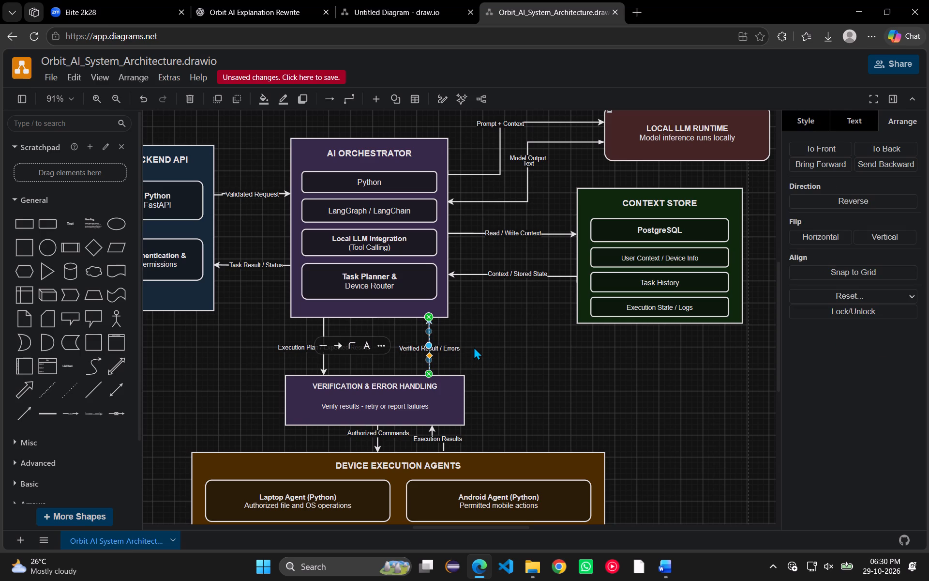
double_click(429, 349)
click(469, 355)
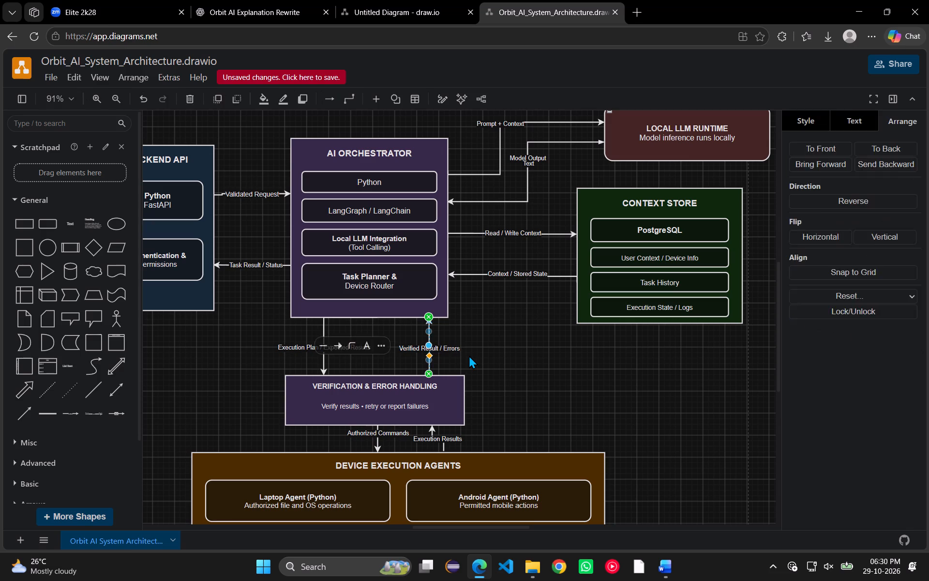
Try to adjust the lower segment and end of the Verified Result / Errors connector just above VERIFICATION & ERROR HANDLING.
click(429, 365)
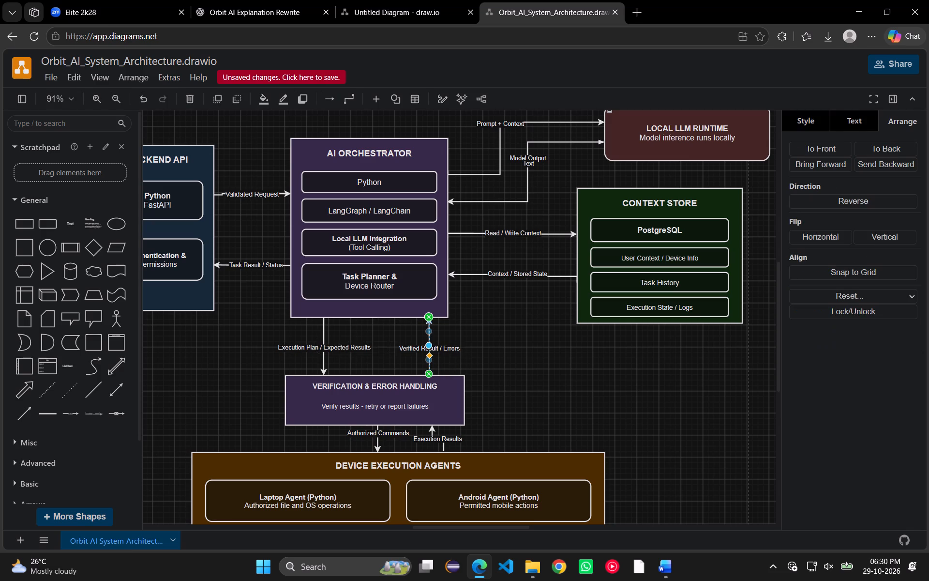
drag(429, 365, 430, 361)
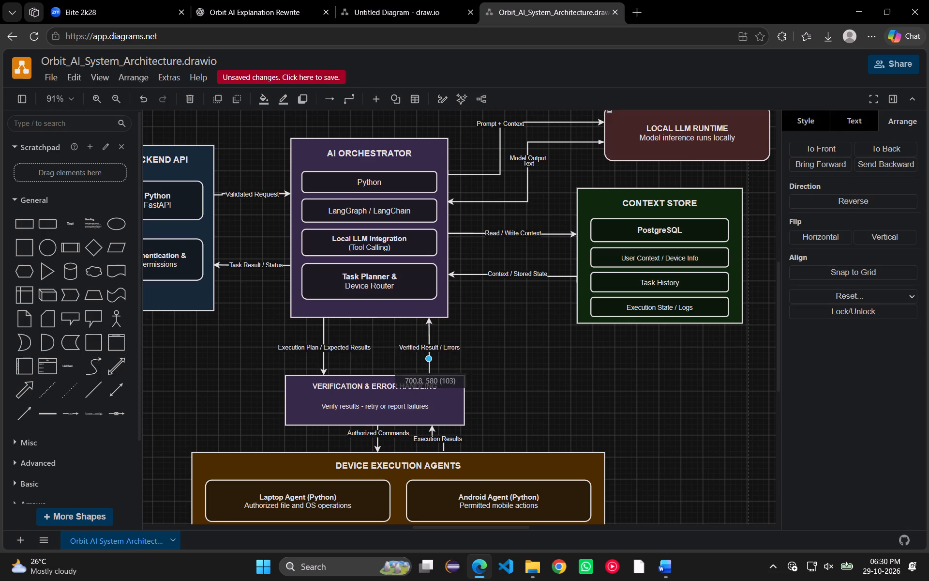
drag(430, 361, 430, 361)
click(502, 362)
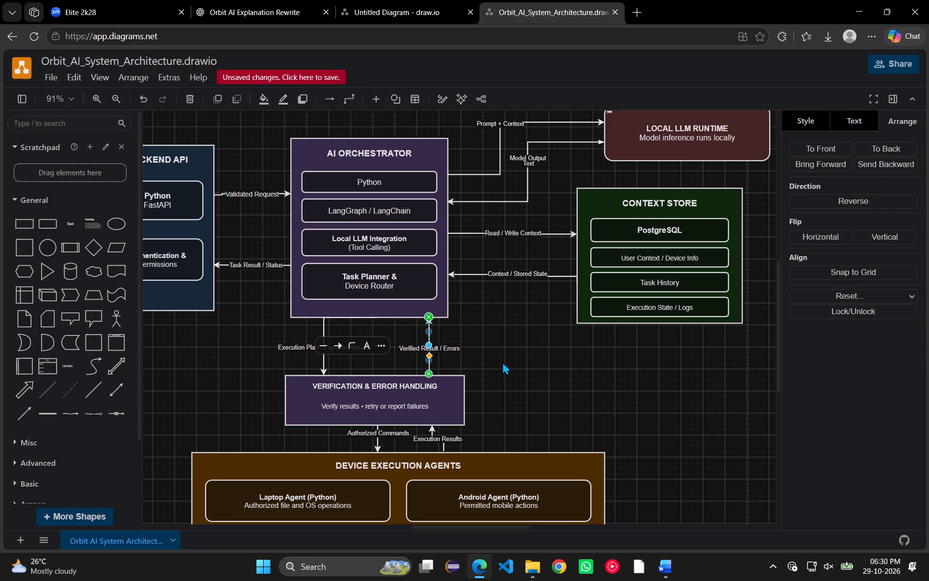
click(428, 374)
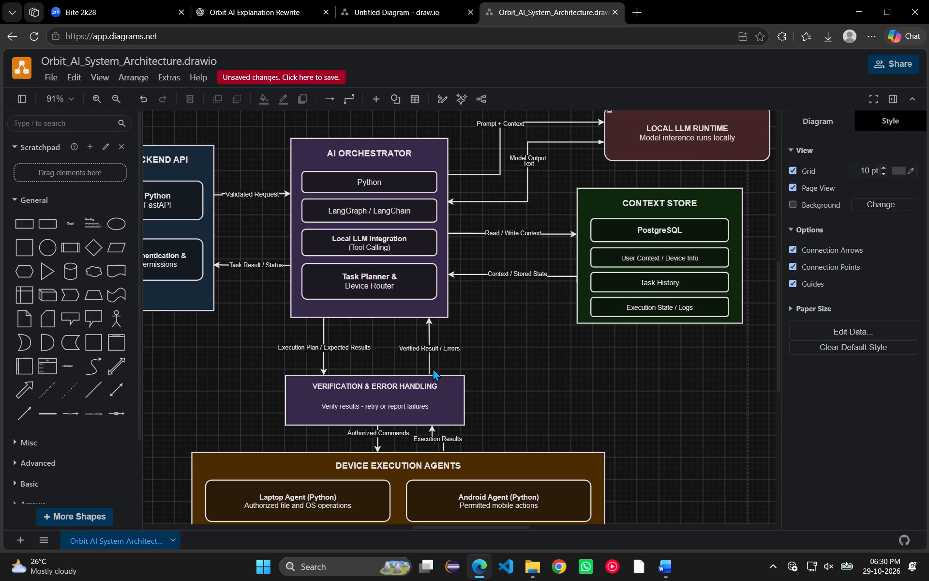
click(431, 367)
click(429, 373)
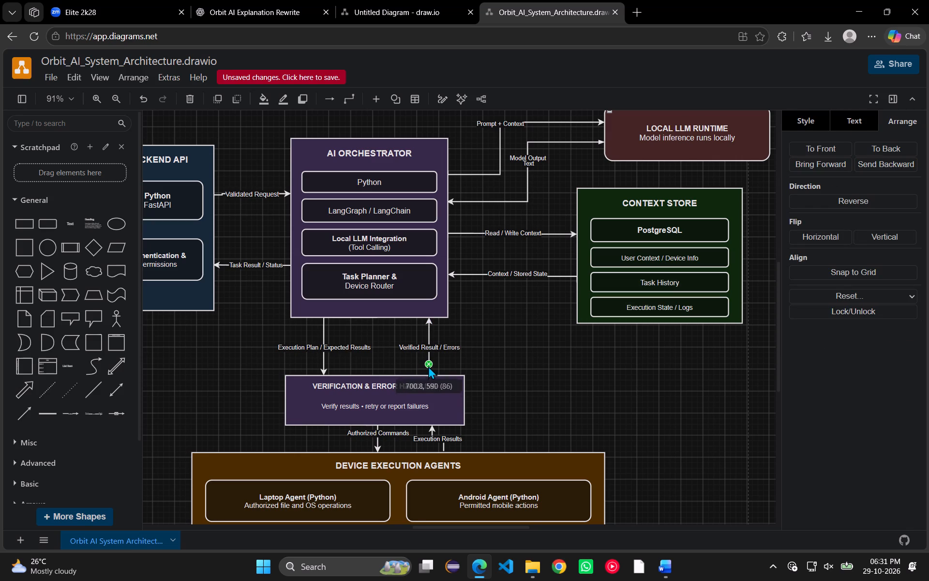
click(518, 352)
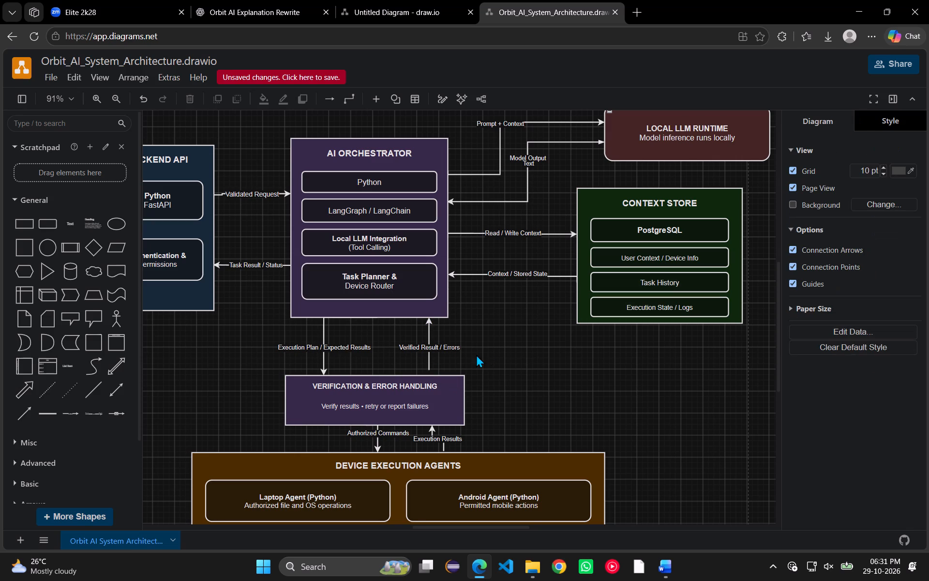
Add a filled arrowhead to the lower end of the Verified Result / Errors connector so it points both ways.
click(426, 362)
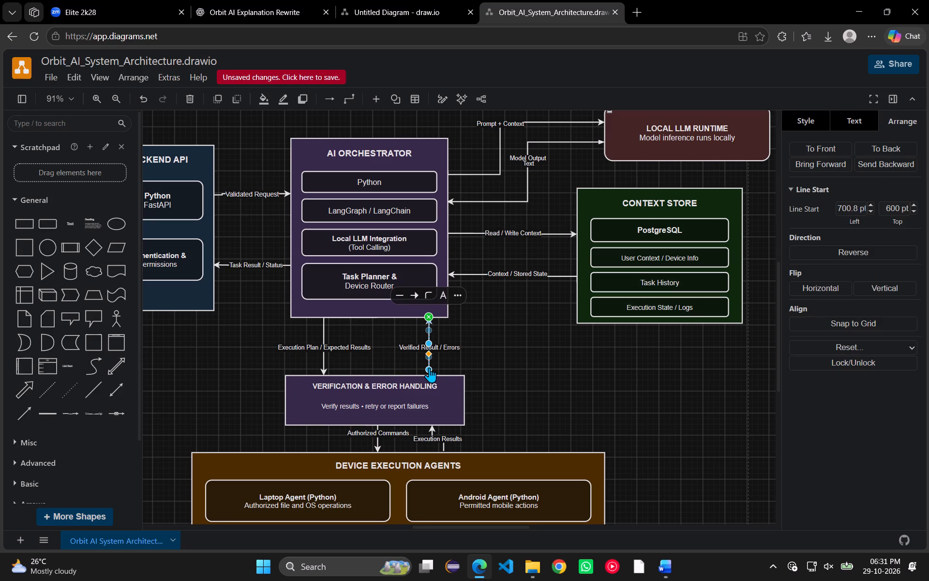
click(429, 367)
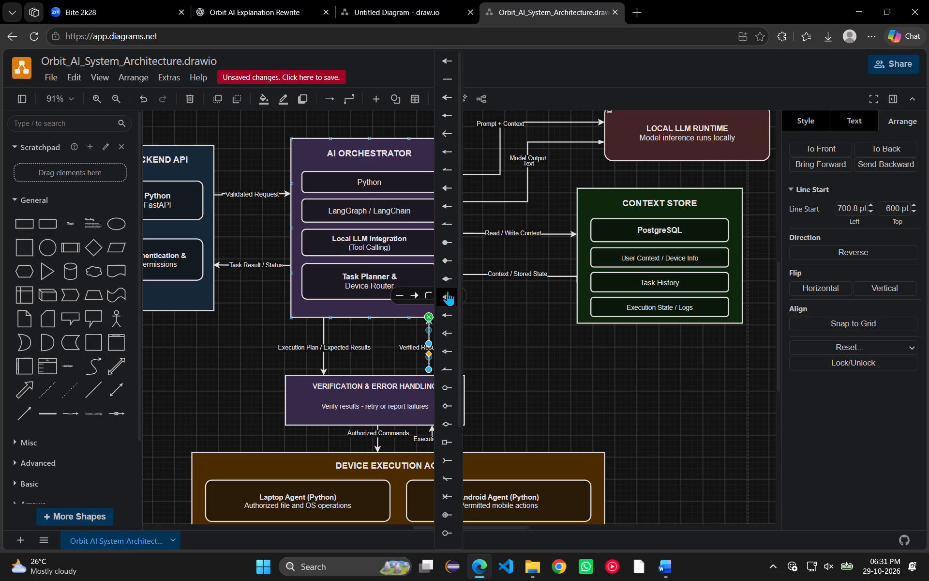
click(448, 293)
click(494, 360)
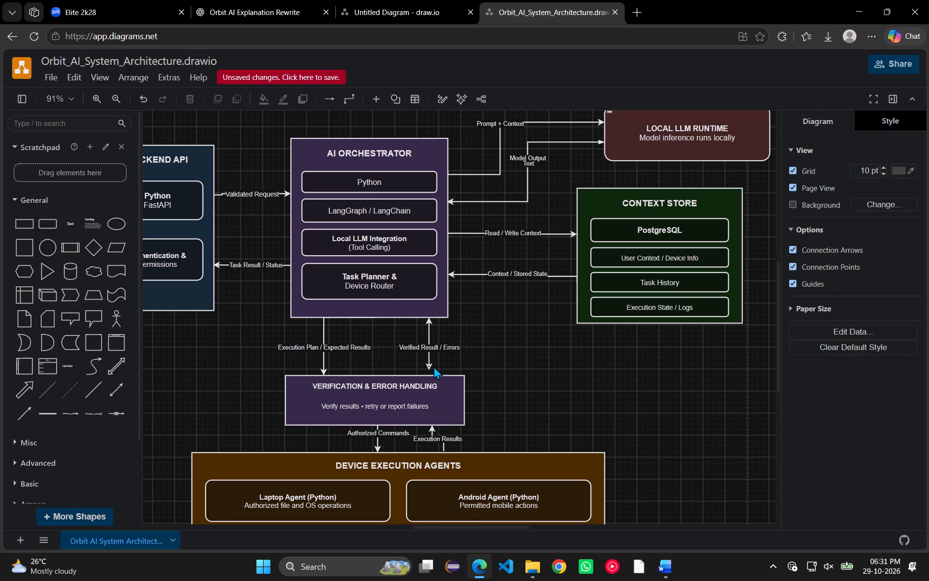
click(430, 366)
click(429, 370)
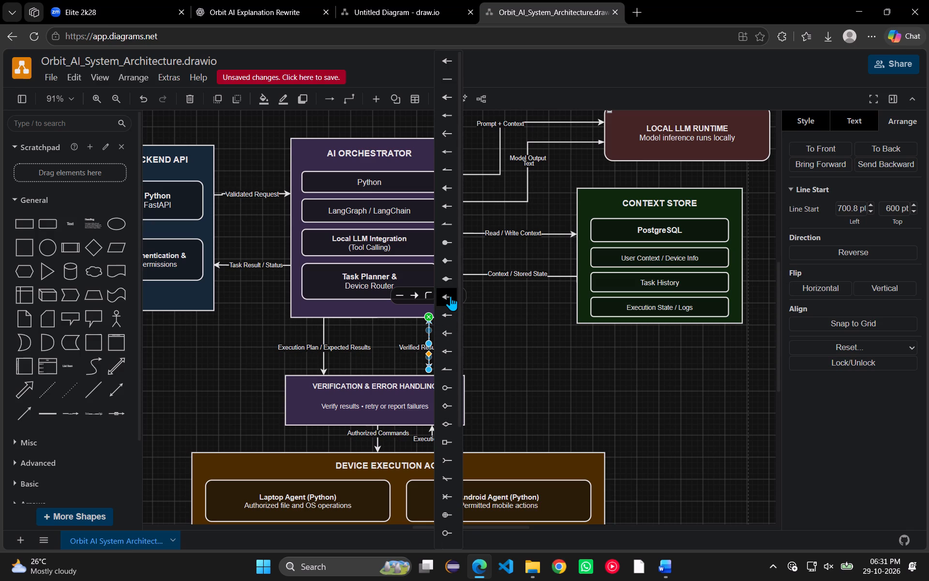
click(449, 187)
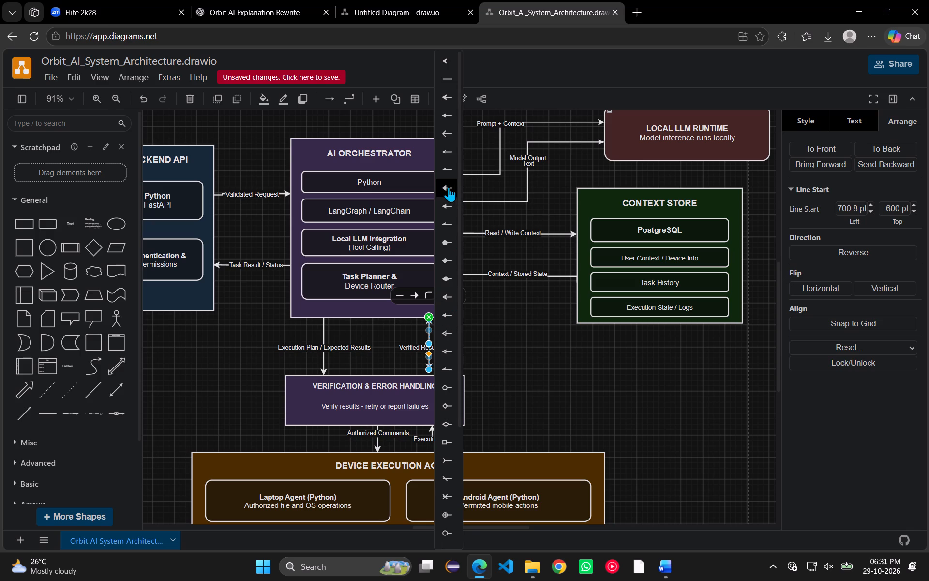
click(496, 325)
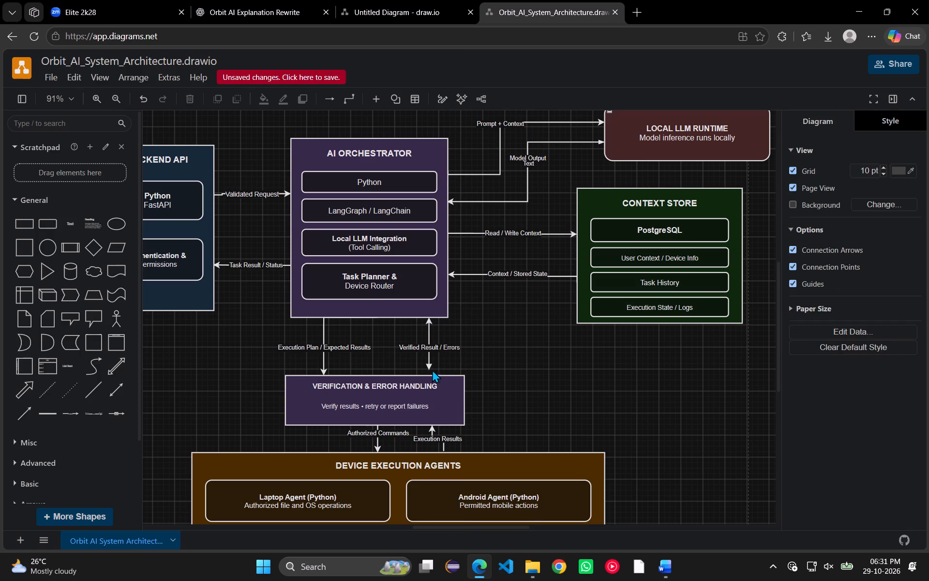
Extend the lower arrowhead of the Verified Result / Errors connector to the top edge of VERIFICATION & ERROR HANDLING.
drag(429, 366, 429, 373)
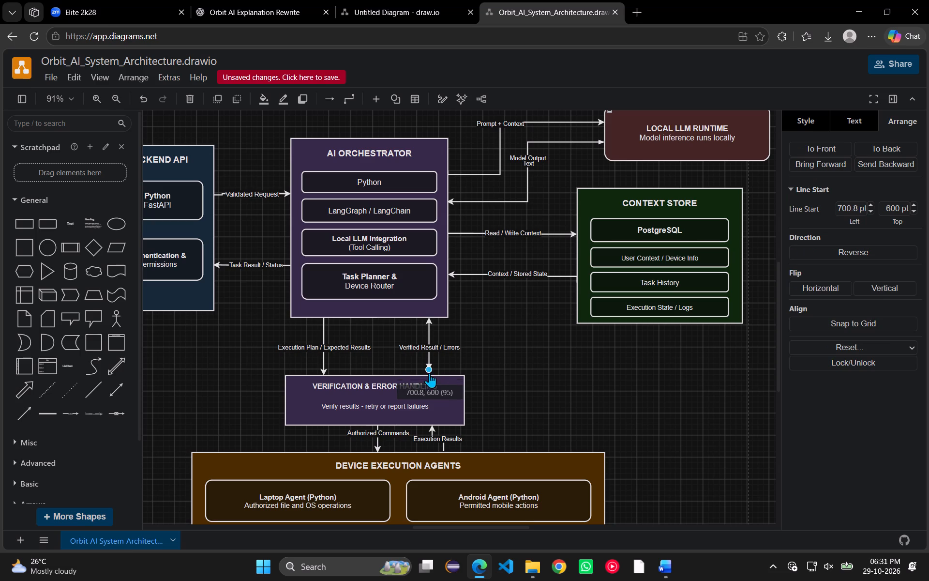
drag(429, 373, 429, 373)
click(504, 369)
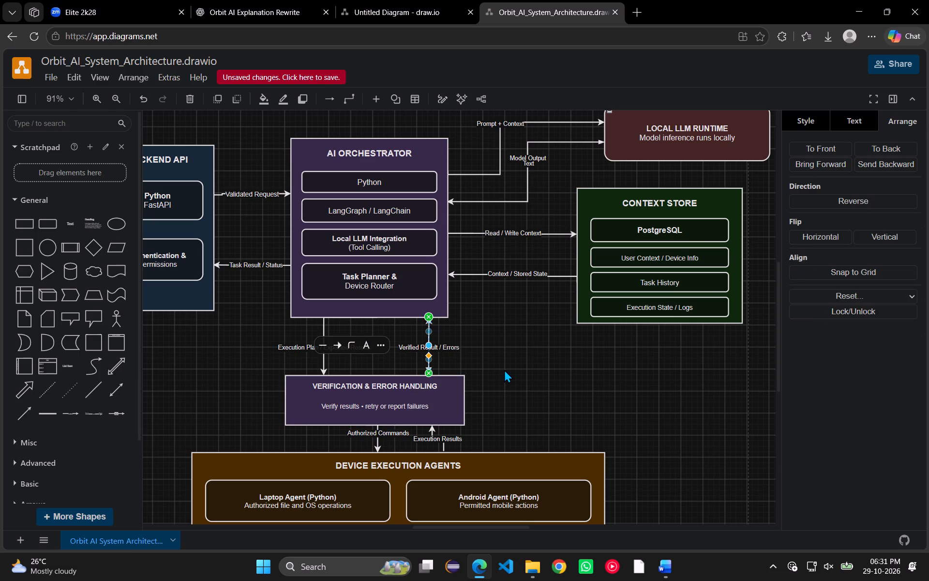
click(509, 377)
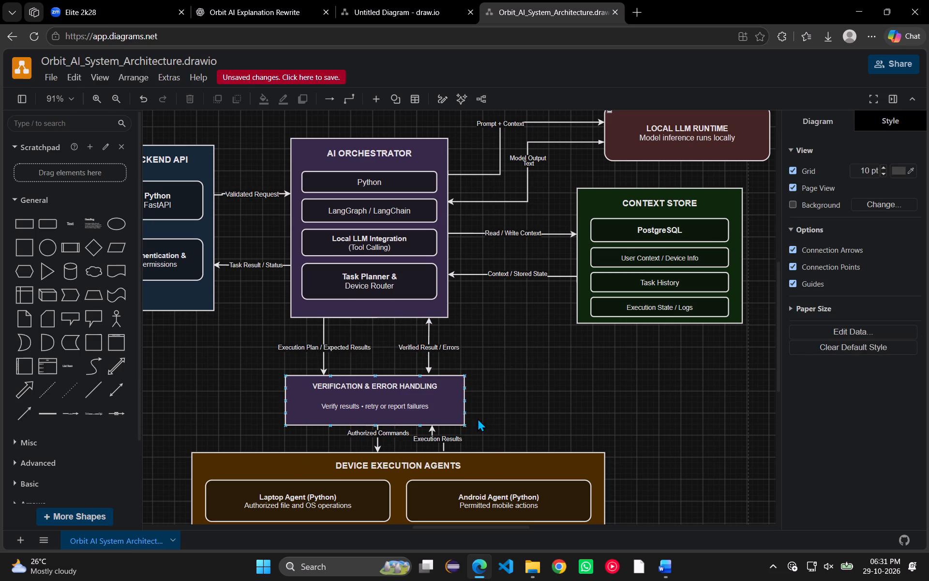
Move the DEVICE EXECUTION AGENTS group slightly down and left to position 265 pt, 770 pt.
scroll(478, 418, down, 1)
drag(400, 413, 402, 423)
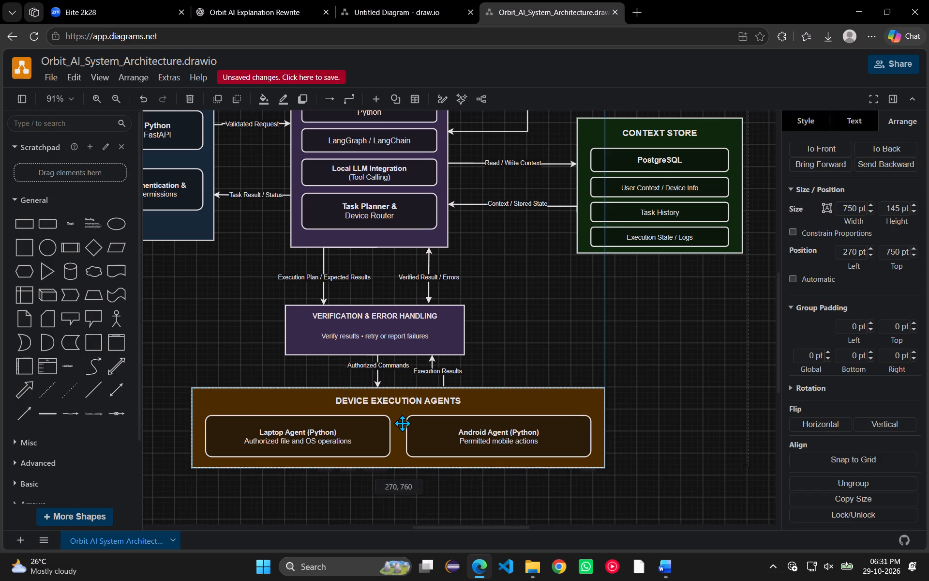
drag(402, 423, 396, 426)
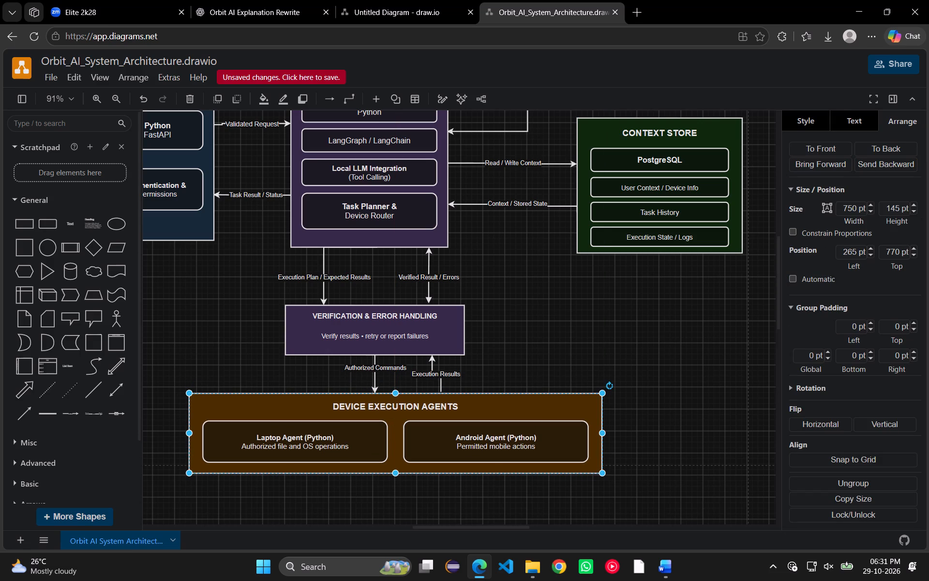
Move the lower end of the Authorized Commands connector to about 33% along the top edge of DEVICE EXECUTION AGENTS.
drag(374, 375, 348, 375)
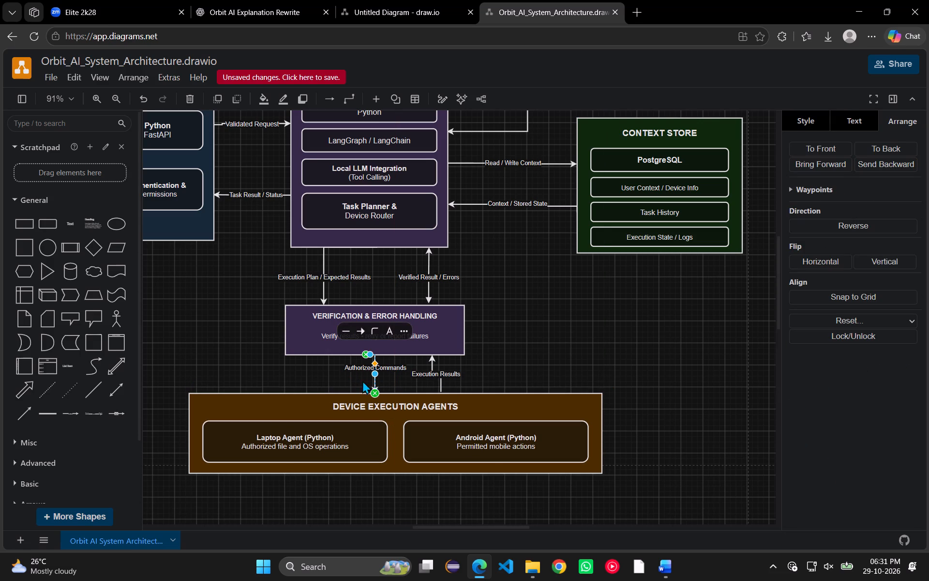
drag(375, 392, 330, 391)
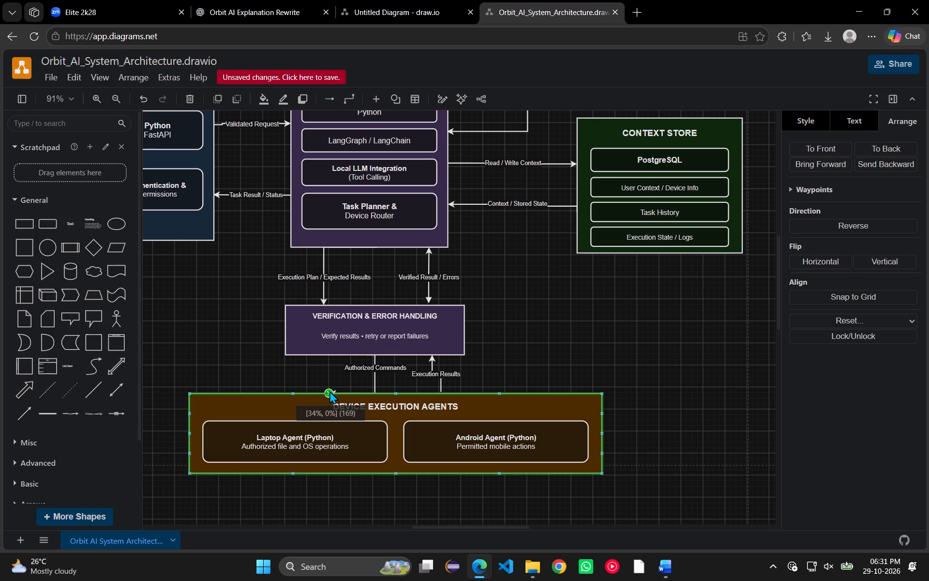
drag(330, 391, 325, 391)
drag(325, 391, 326, 391)
click(340, 377)
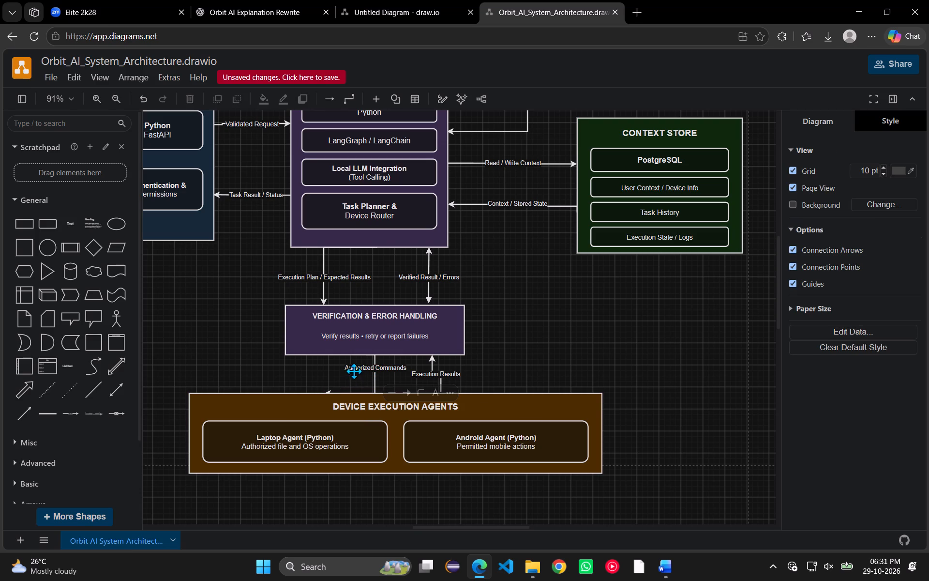
Shift the Authorized Commands connector's vertical segment left to about 510, 750 so it runs straight down into its arrowhead.
double_click(375, 372)
click(375, 372)
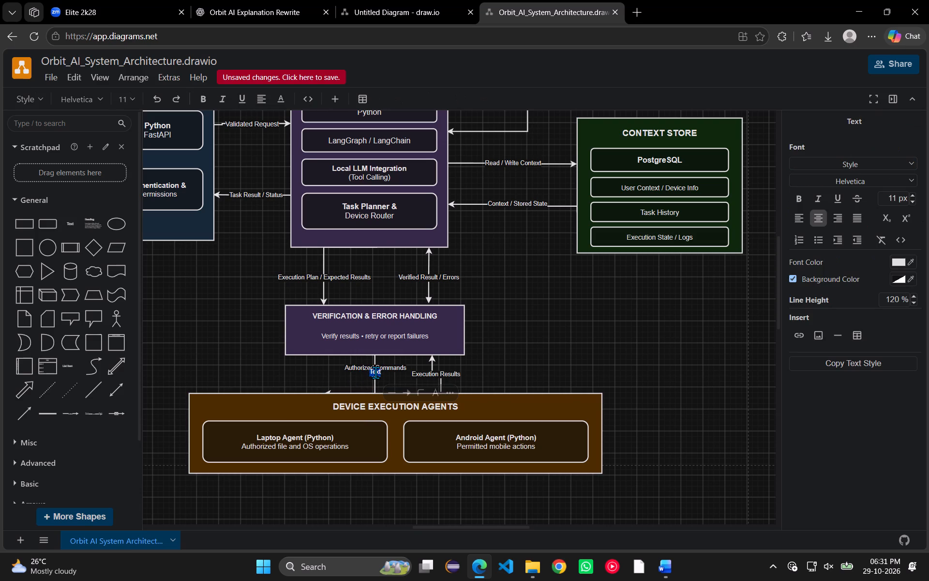
drag(375, 381, 333, 381)
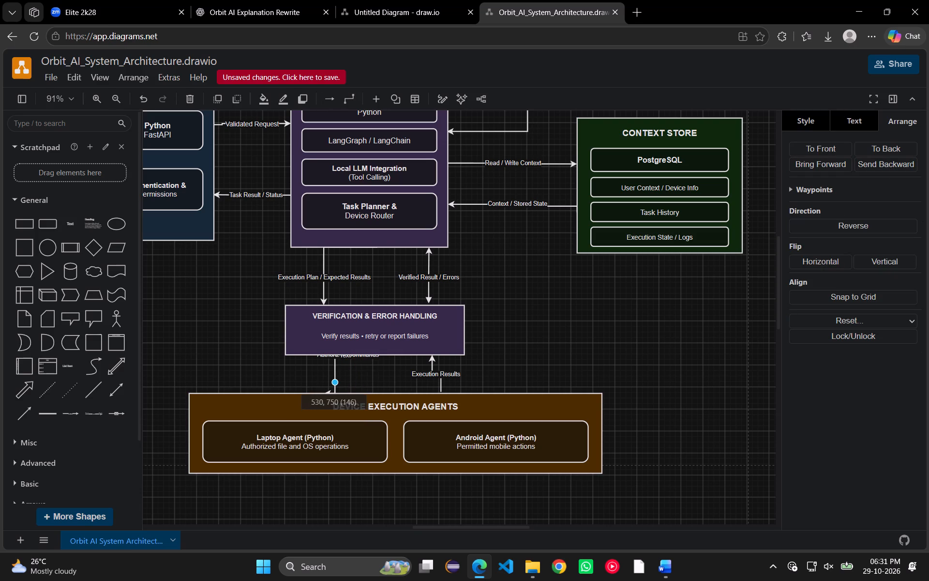
drag(333, 381, 325, 380)
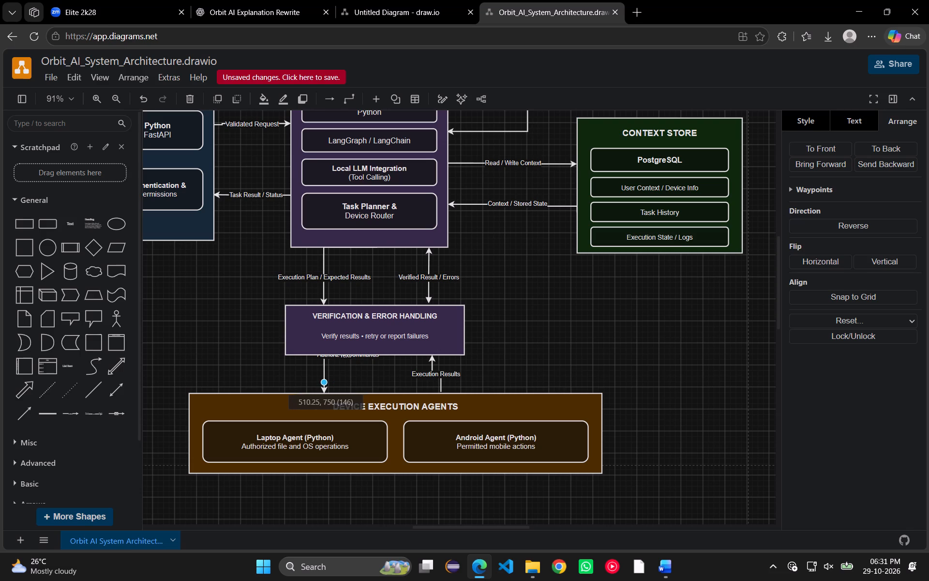
drag(325, 380, 326, 380)
click(357, 381)
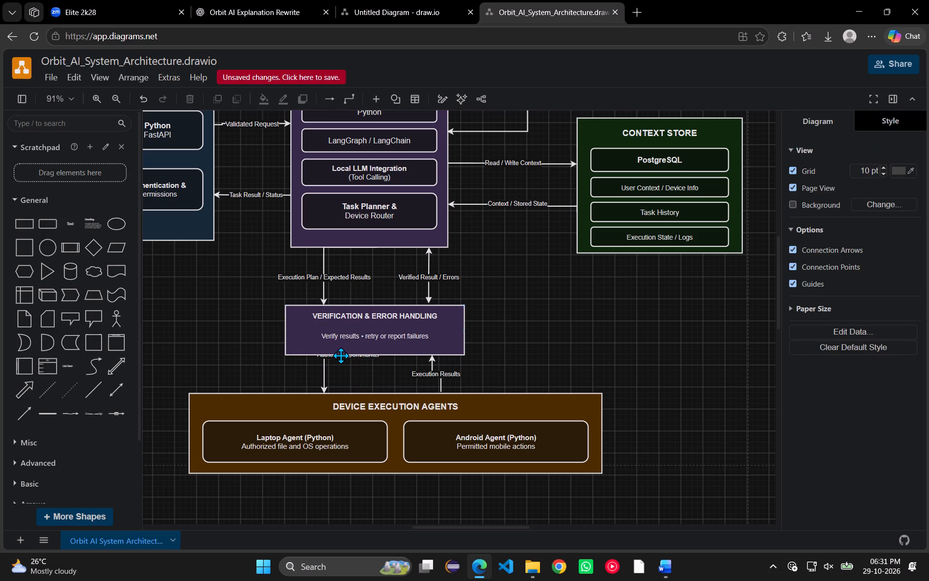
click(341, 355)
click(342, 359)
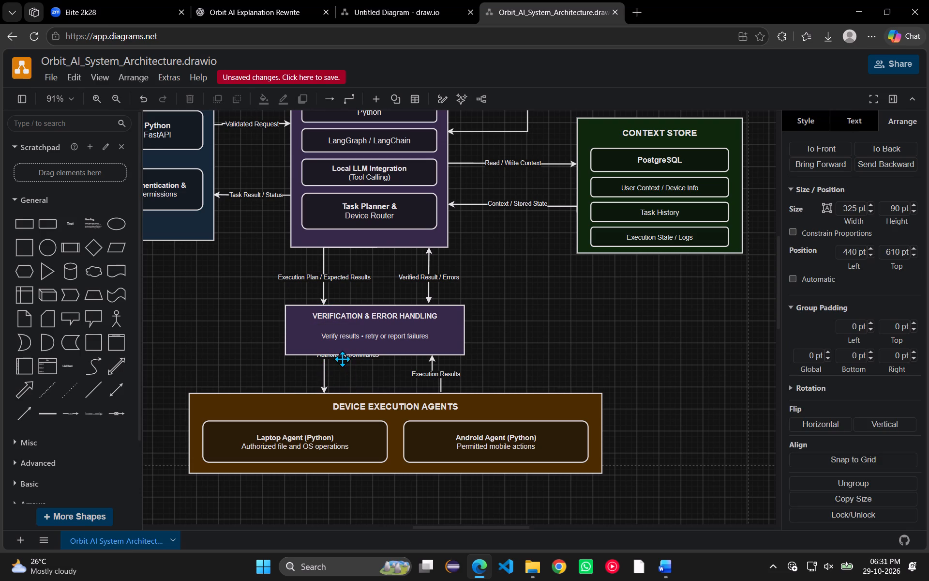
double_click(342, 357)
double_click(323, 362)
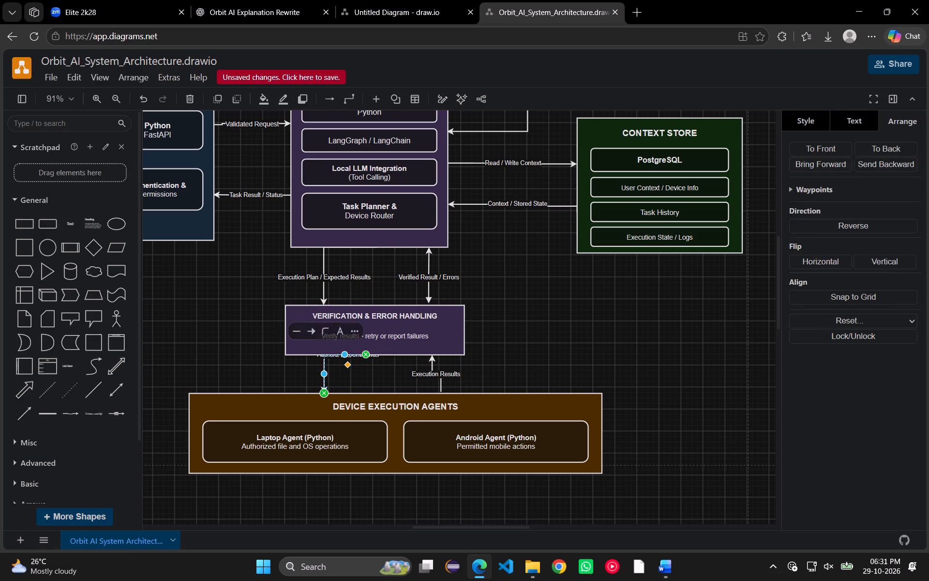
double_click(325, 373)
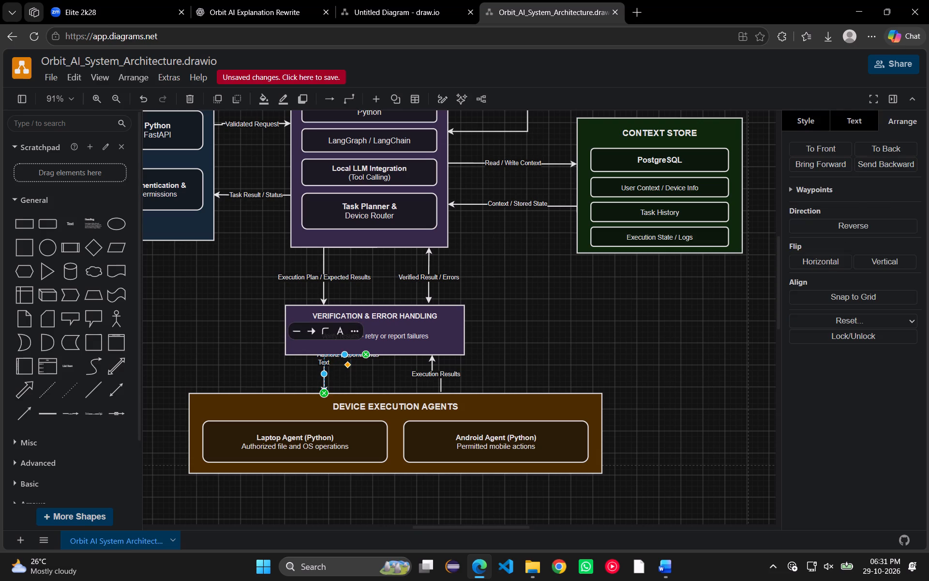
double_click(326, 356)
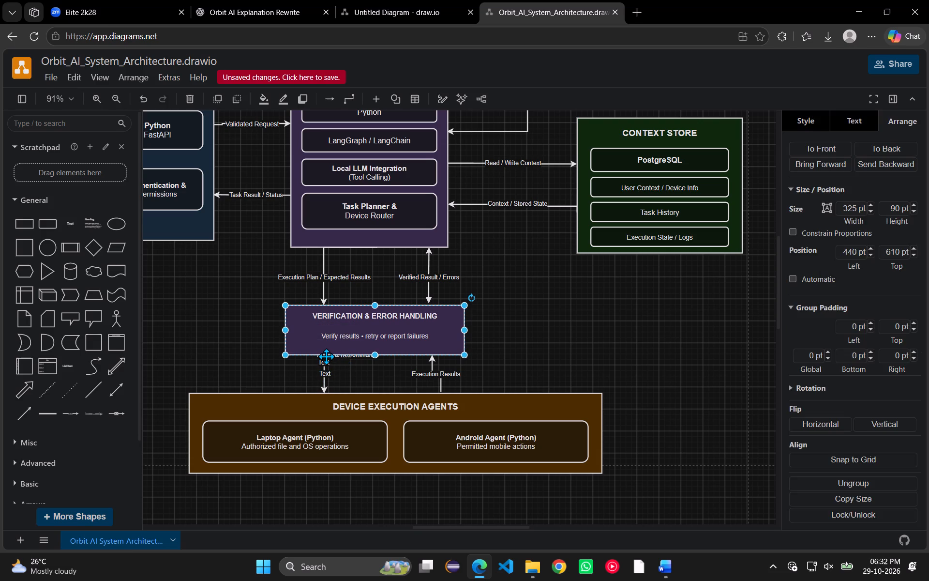
Delete the lower stray Text label on the vertical segment of the Authorized Commands connector.
click(327, 373)
key(Delete)
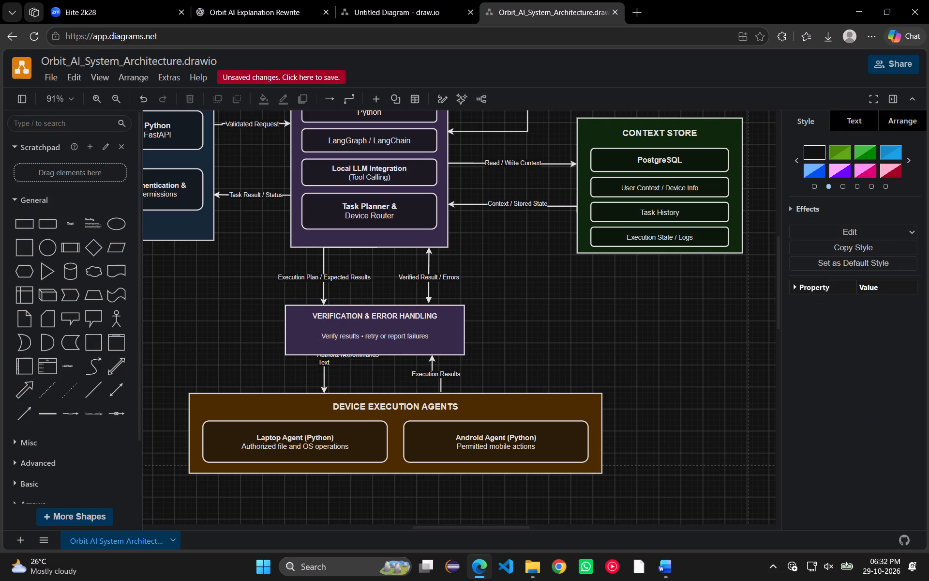
Move the Authorized Commands label down and left so it is centred on the connector's vertical segment, clear of VERIFICATION & ERROR HANDLING.
drag(326, 358, 313, 372)
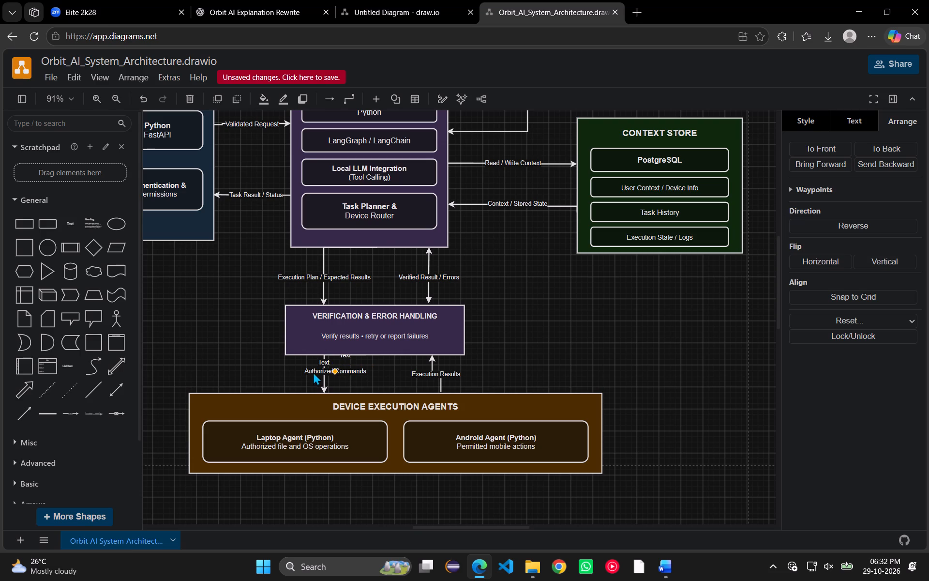
drag(313, 372, 300, 376)
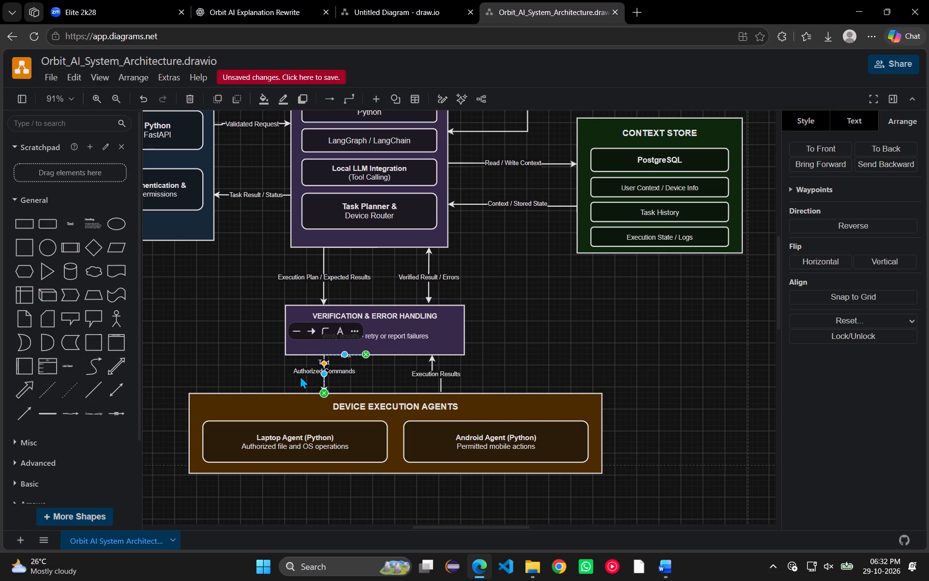
click(256, 369)
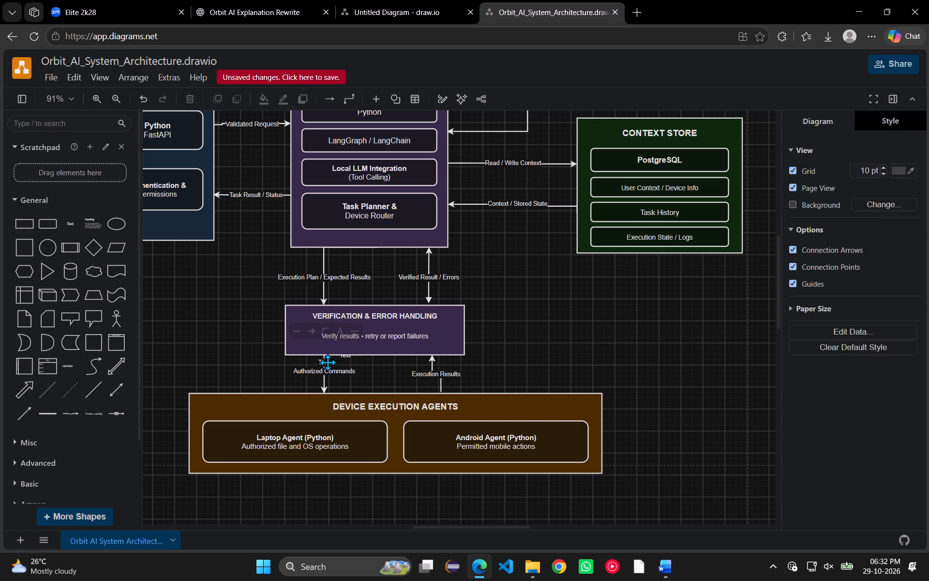
Delete the stray Text label just above Authorized Commands on the connector's vertical segment.
double_click(327, 362)
click(337, 361)
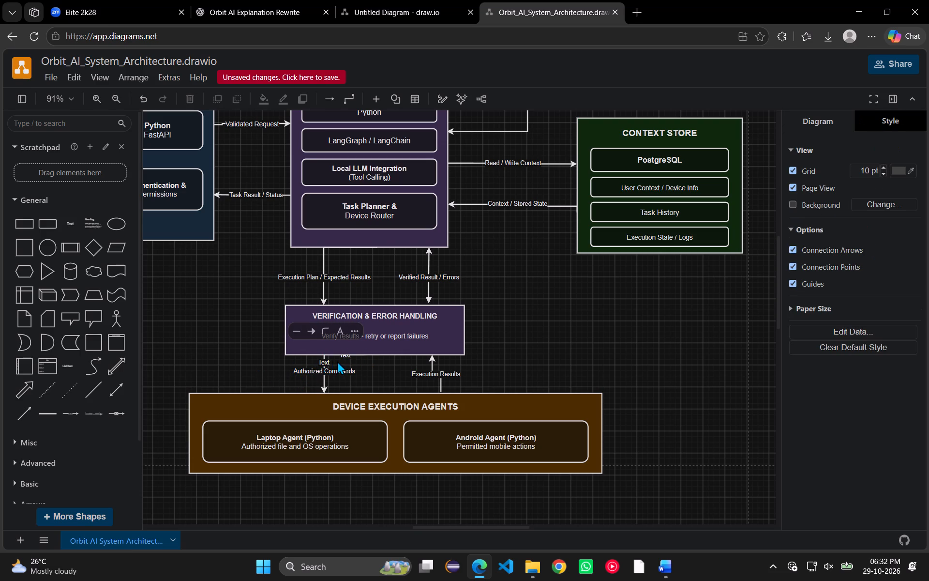
click(324, 360)
click(324, 360)
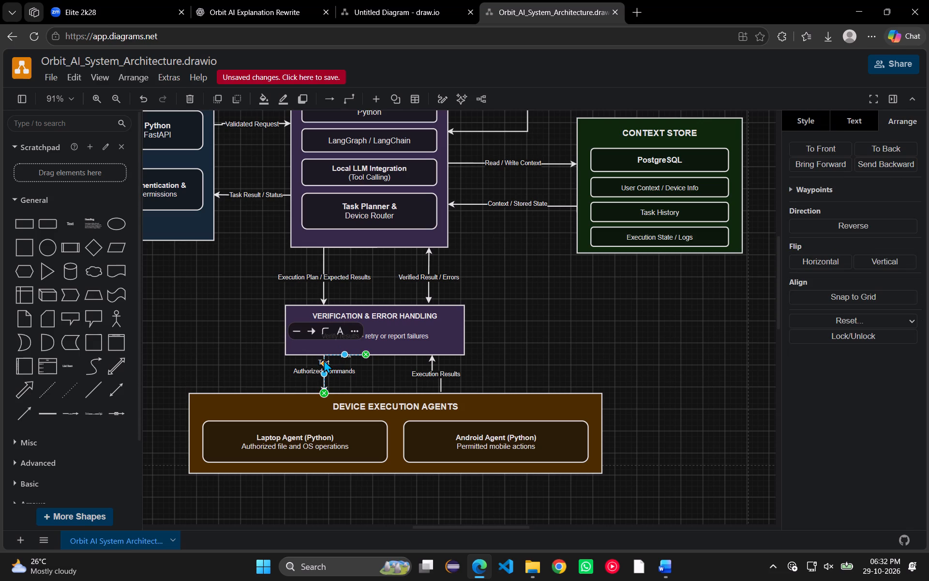
click(324, 360)
click(273, 359)
click(325, 361)
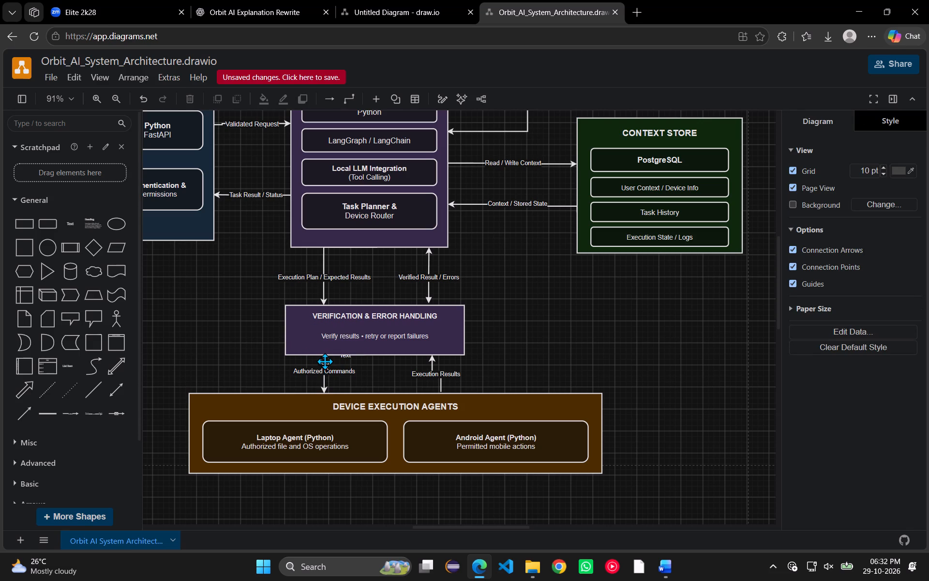
key(Delete)
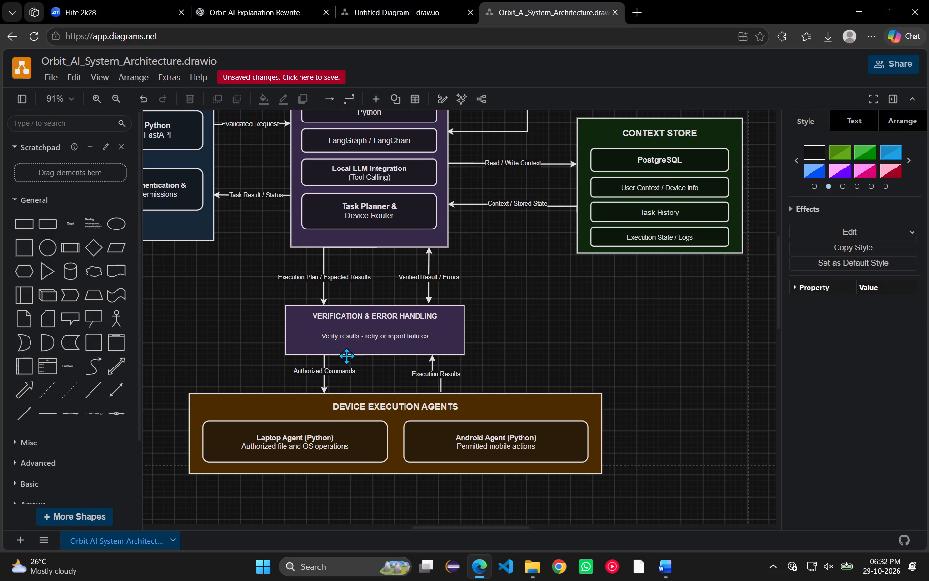
Select the remaining stray Text label on the connector's horizontal segment along the bottom edge of VERIFICATION & ERROR HANDLING.
click(346, 356)
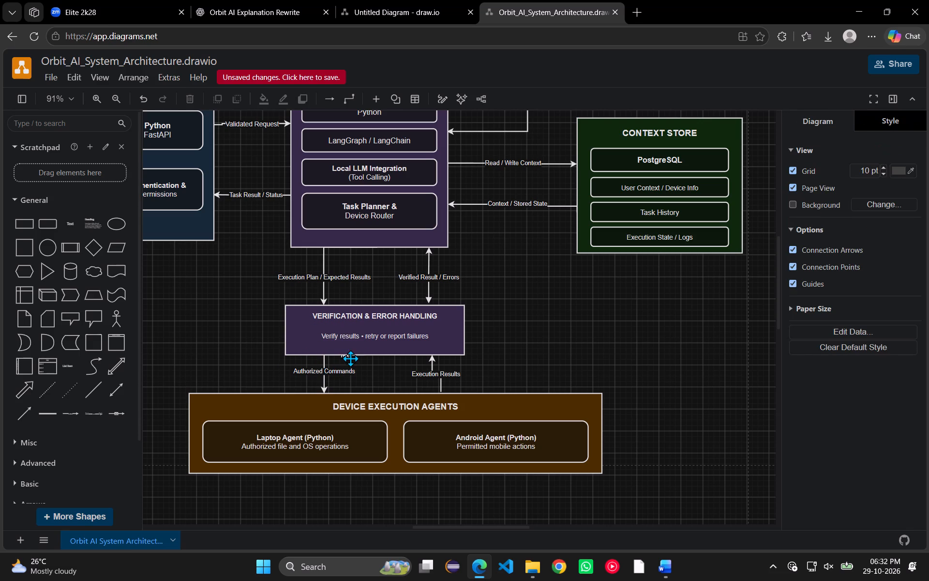
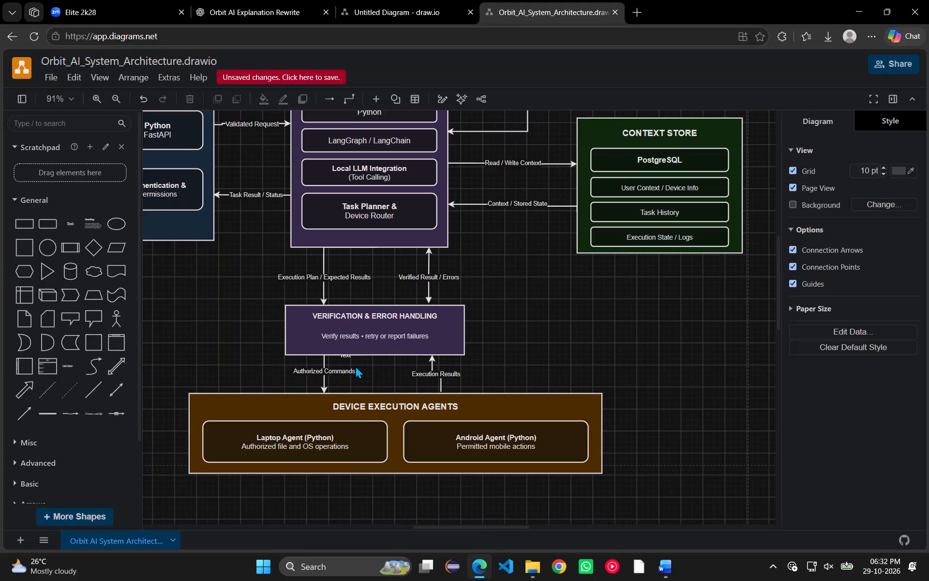
Lock the heading and description shapes inside the VERIFICATION & ERROR HANDLING block.
click(355, 366)
drag(244, 301, 501, 352)
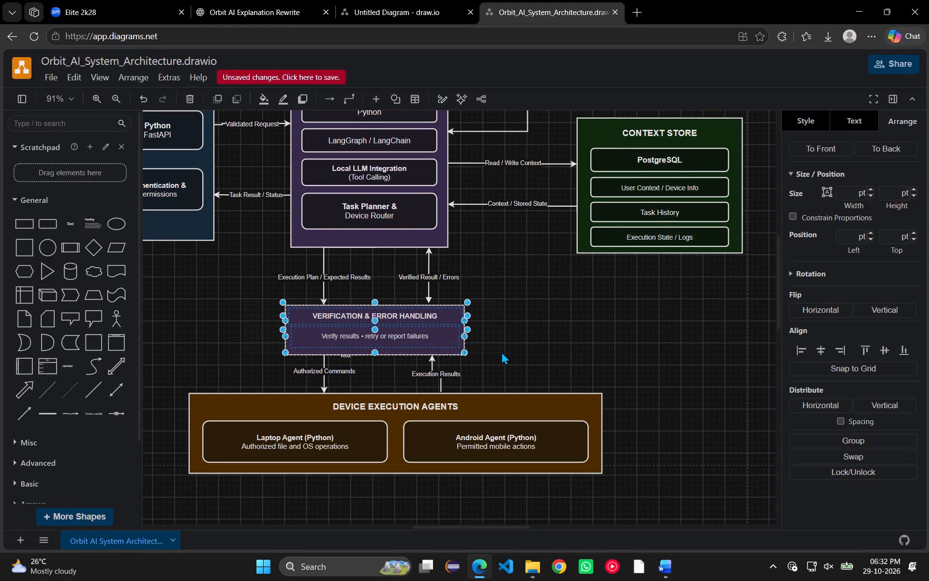
click(864, 479)
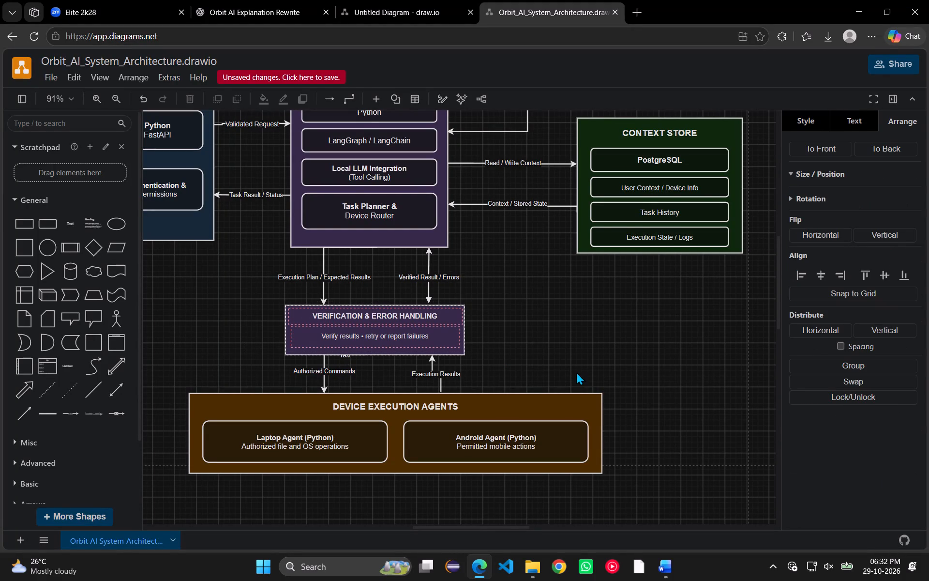
Move the VERIFICATION & ERROR HANDLING block up to a top position of 590 pt, clear of the stray Text label.
click(343, 356)
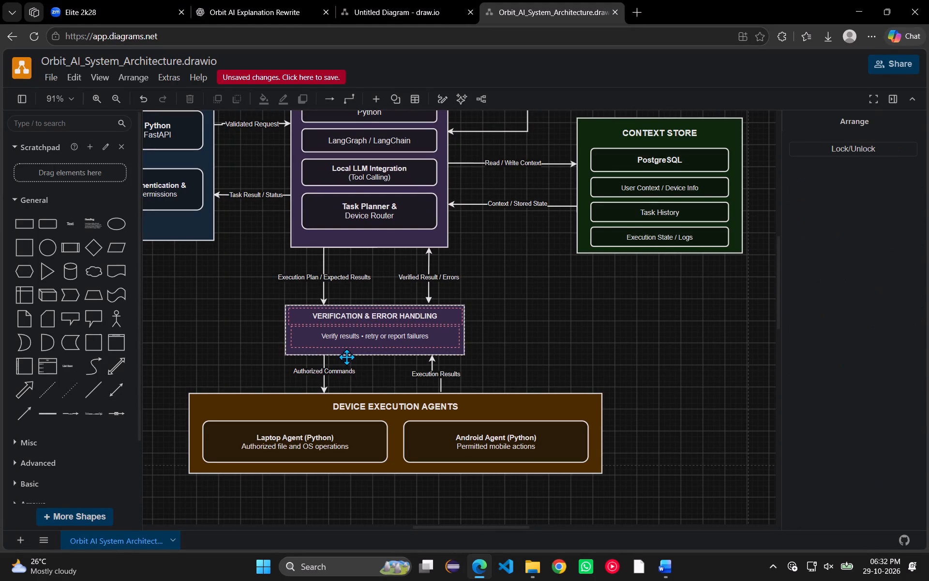
double_click(346, 357)
drag(347, 357, 347, 362)
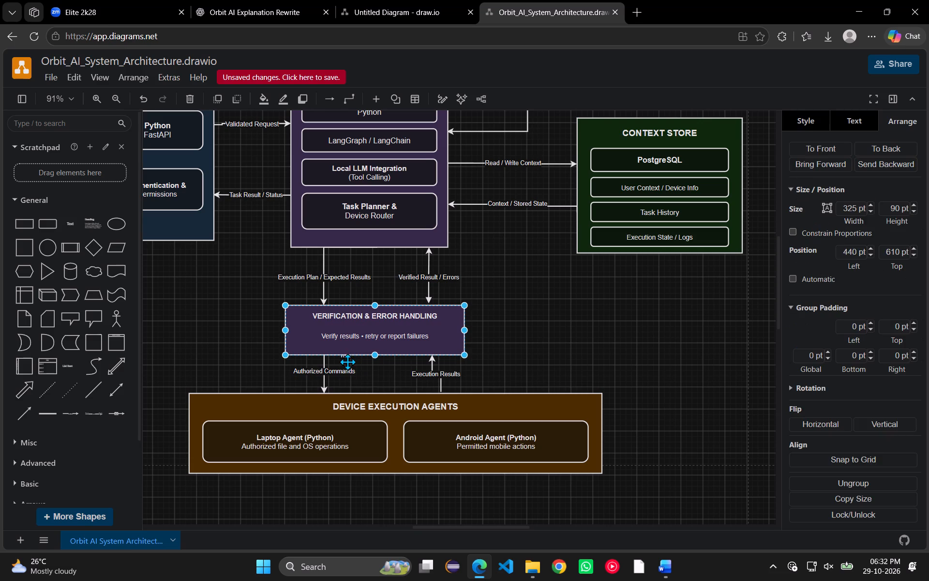
drag(347, 362, 345, 349)
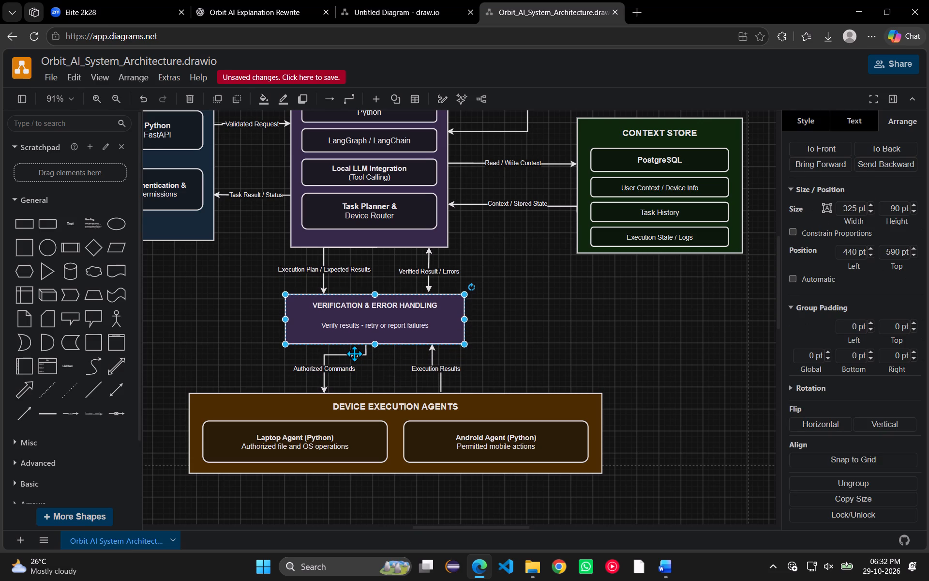
Delete the stray Text label on the horizontal segment of the Authorized Commands connector.
click(354, 353)
key(Delete)
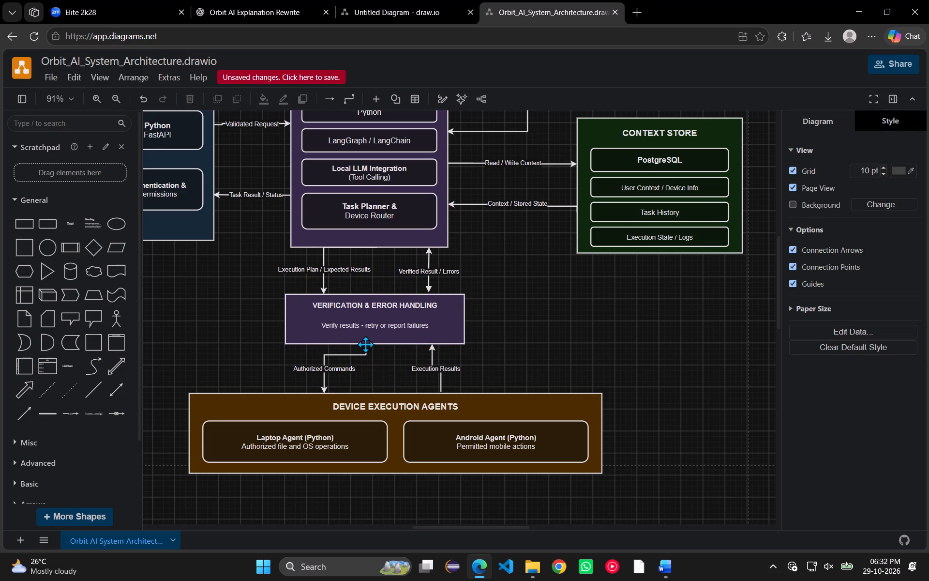
Straighten the Authorized Commands connector by moving its start along VERIFICATION & ERROR HANDLING, directly above its arrowhead.
click(365, 344)
click(366, 351)
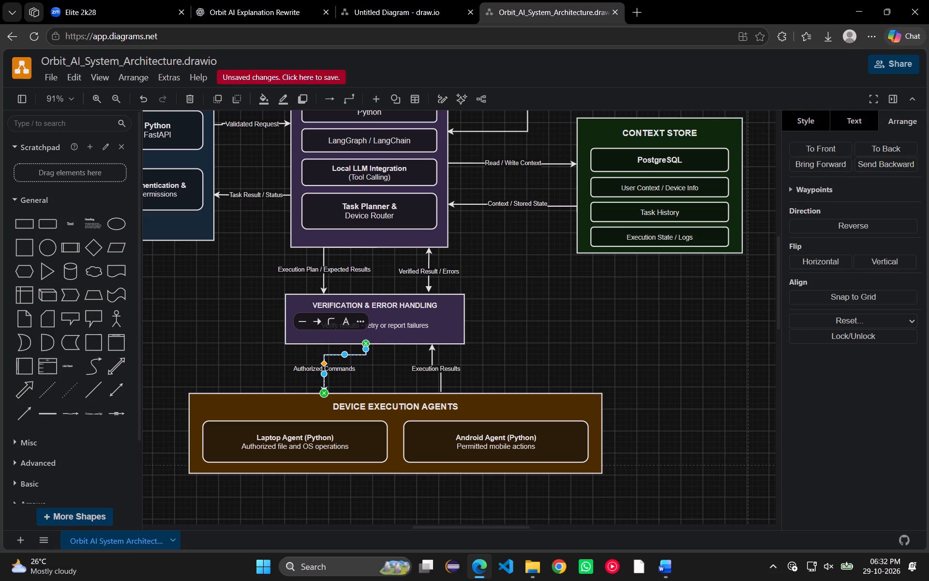
drag(365, 343, 327, 337)
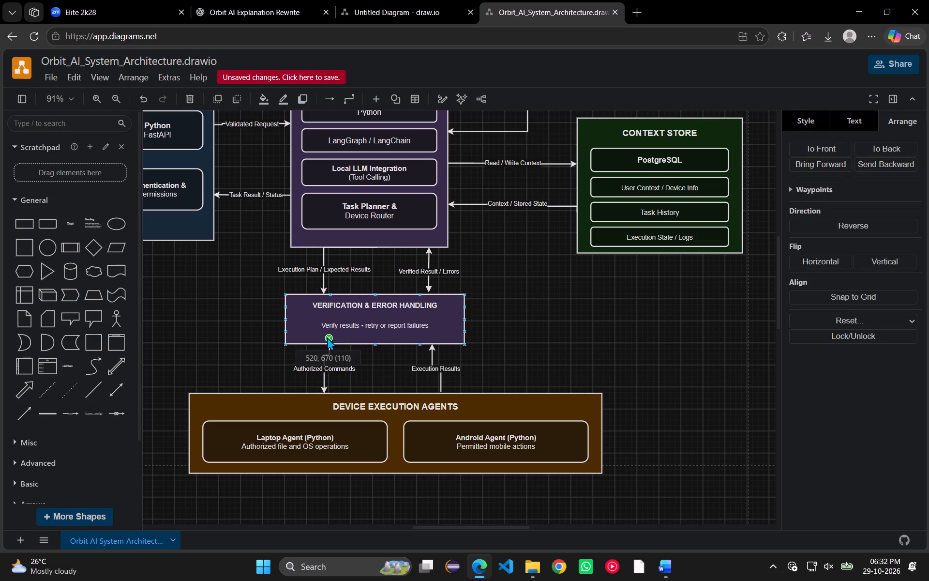
drag(327, 337, 327, 337)
click(363, 362)
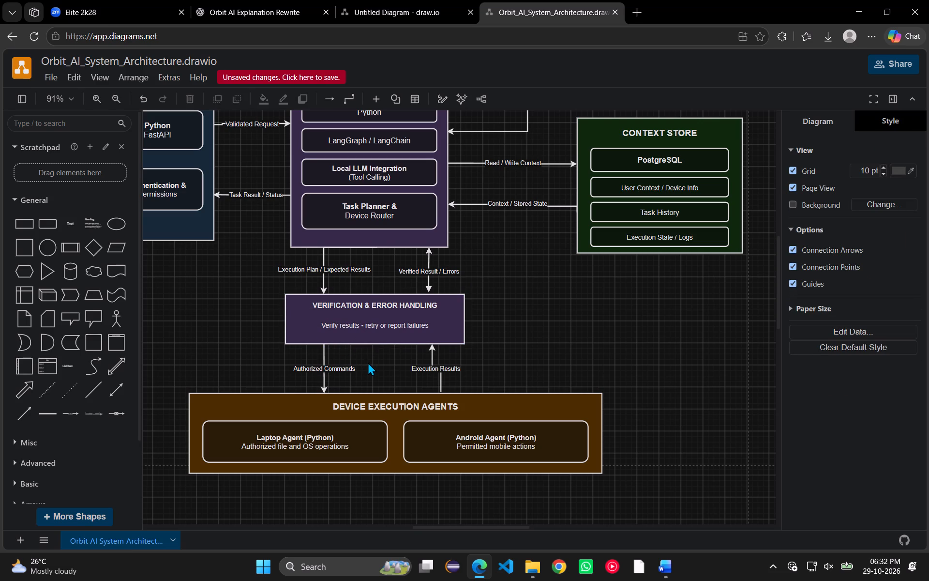
click(478, 364)
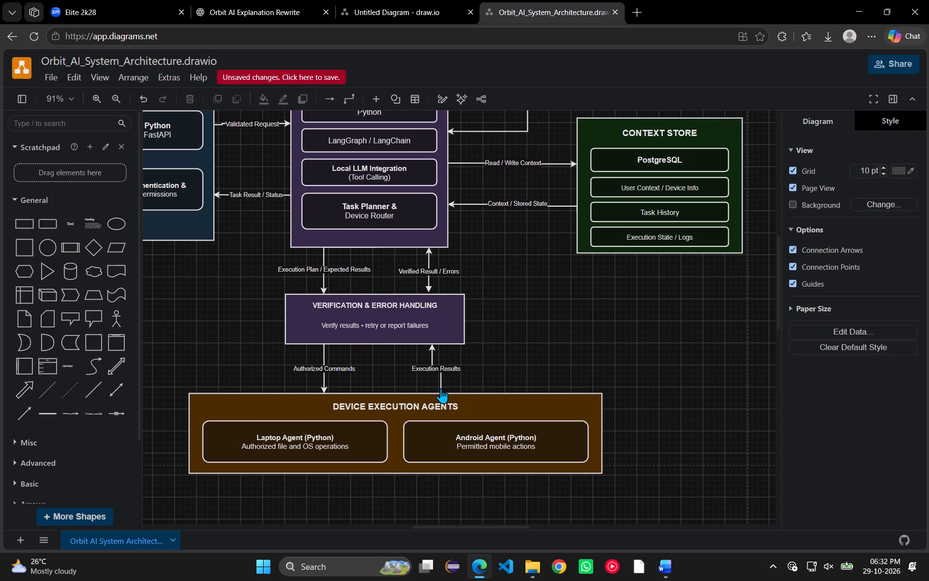
Straighten the Execution Results connector by moving its start along the top edge of DEVICE EXECUTION AGENTS, directly below its arrowhead.
click(441, 388)
drag(441, 394, 433, 394)
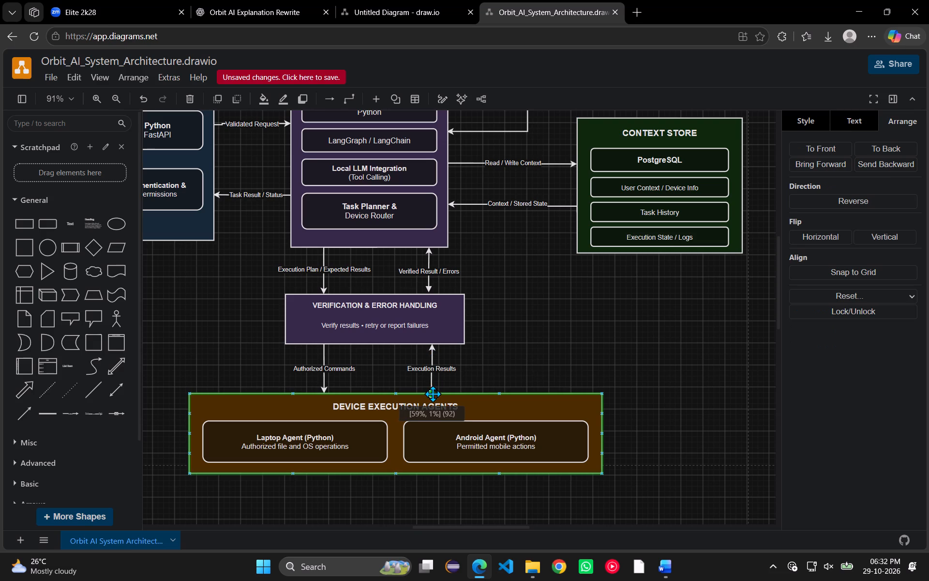
drag(433, 394, 432, 393)
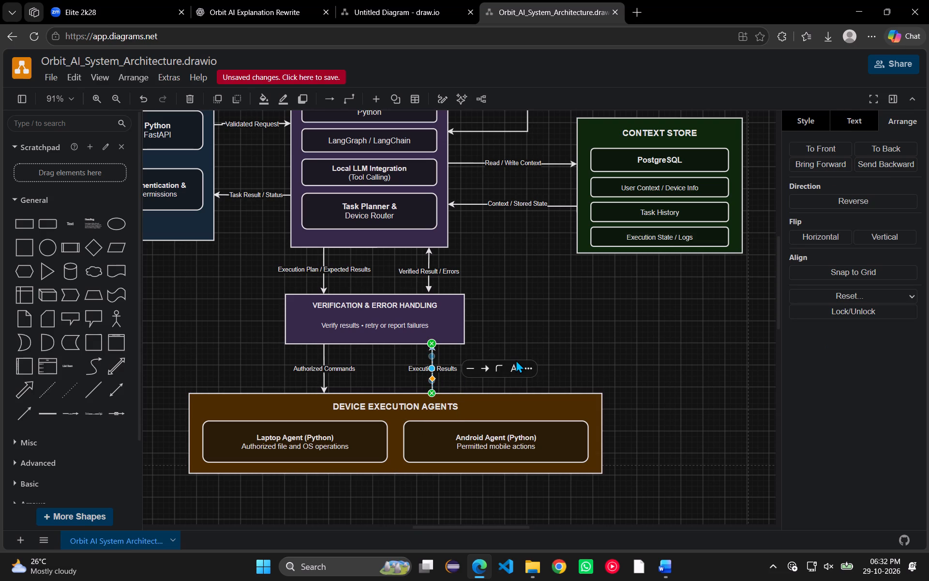
click(541, 327)
Straighten the Validated Request connector by raising its start on BACKEND API's right edge level with its AI ORCHESTRATOR end.
scroll(527, 331, up, 1)
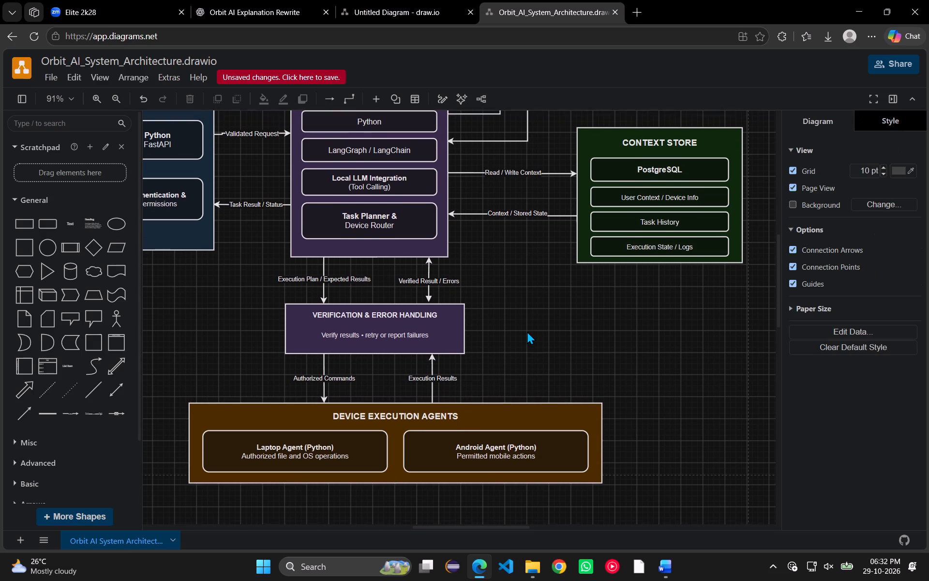
scroll(527, 331, up, 3)
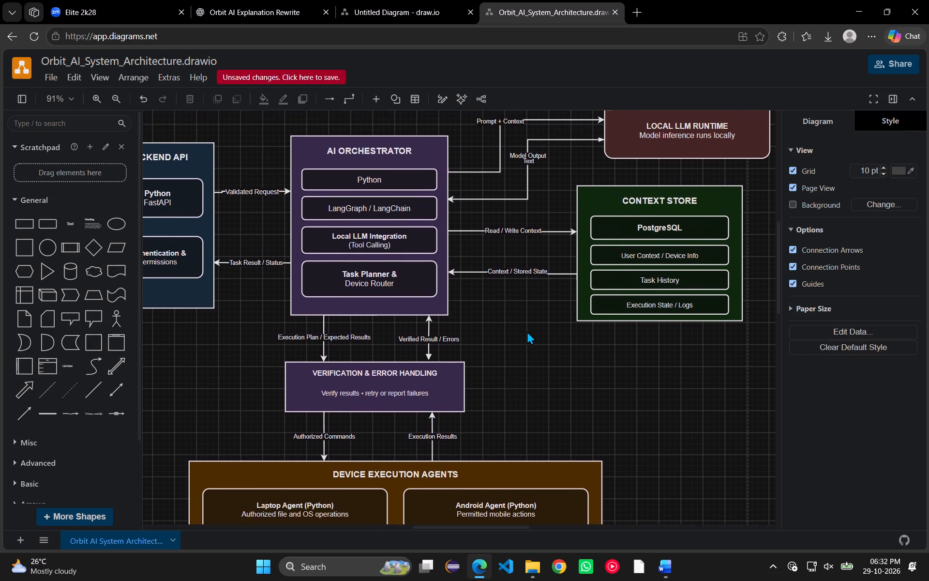
scroll(527, 331, down, 1)
scroll(527, 331, up, 3)
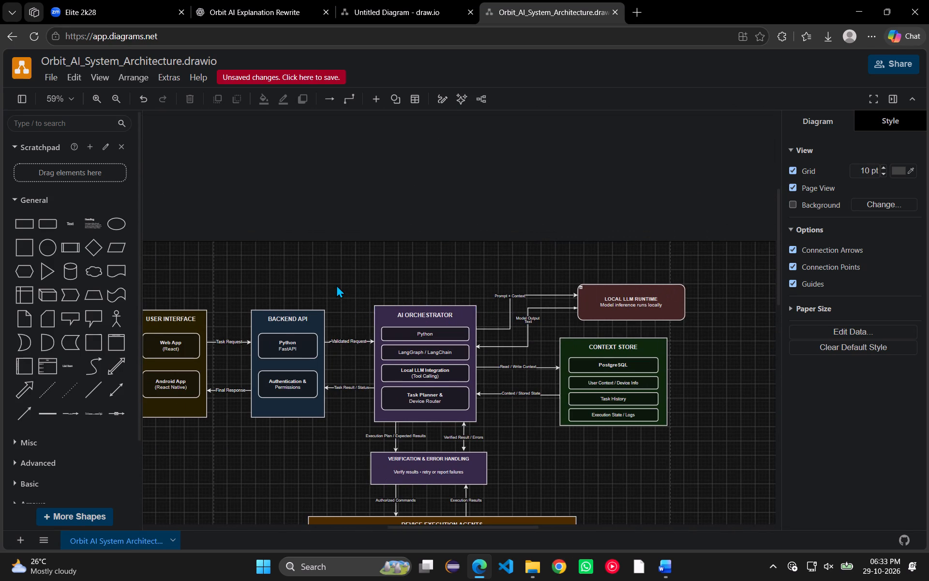
scroll(336, 285, down, 1)
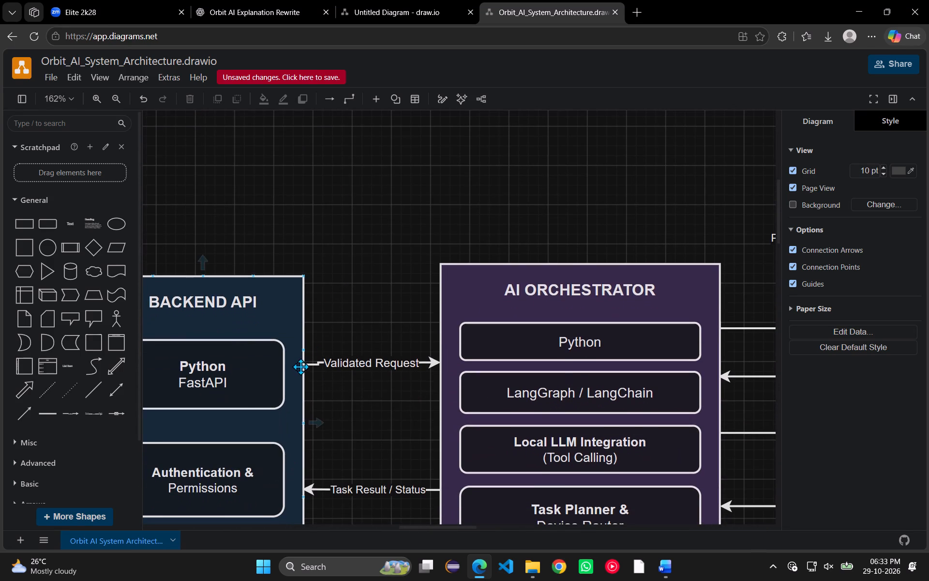
click(304, 367)
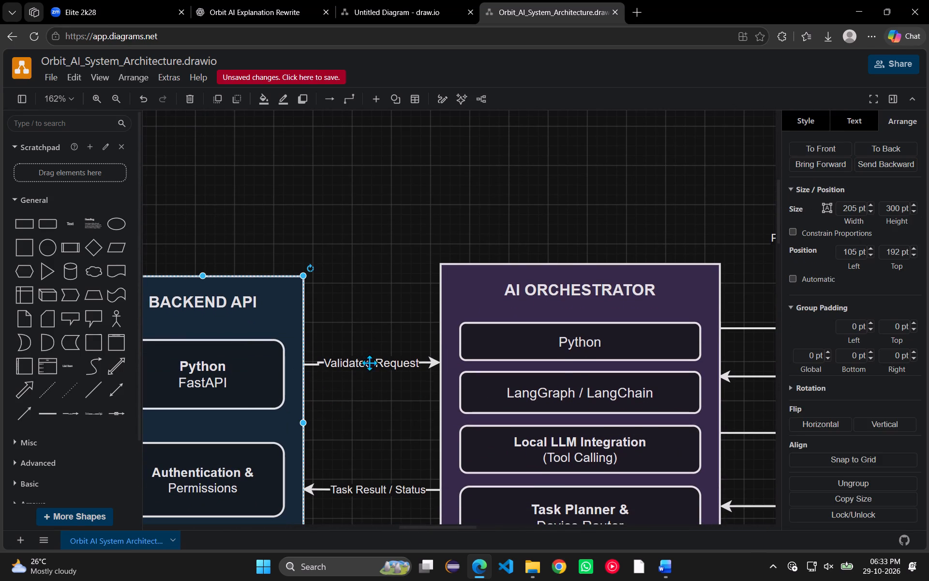
click(367, 364)
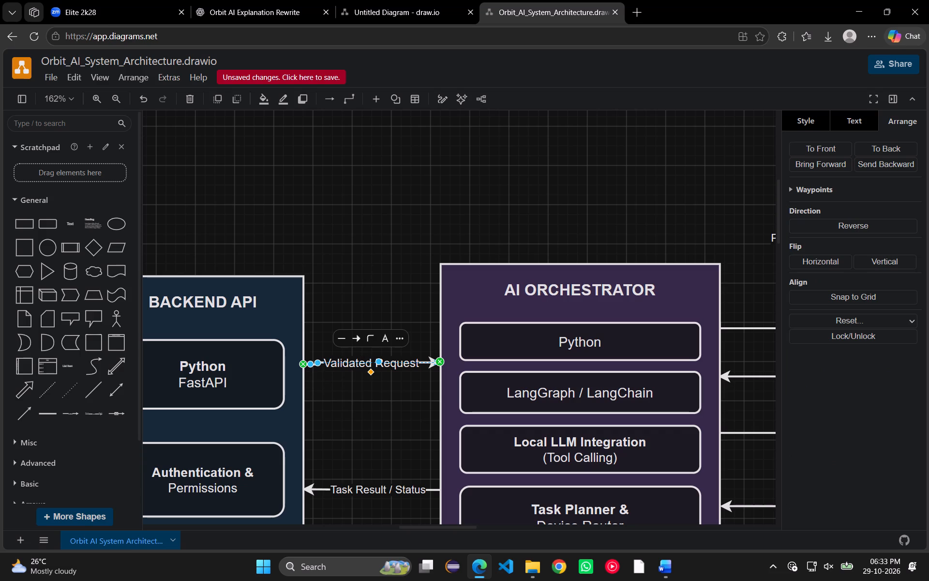
click(303, 364)
click(303, 364)
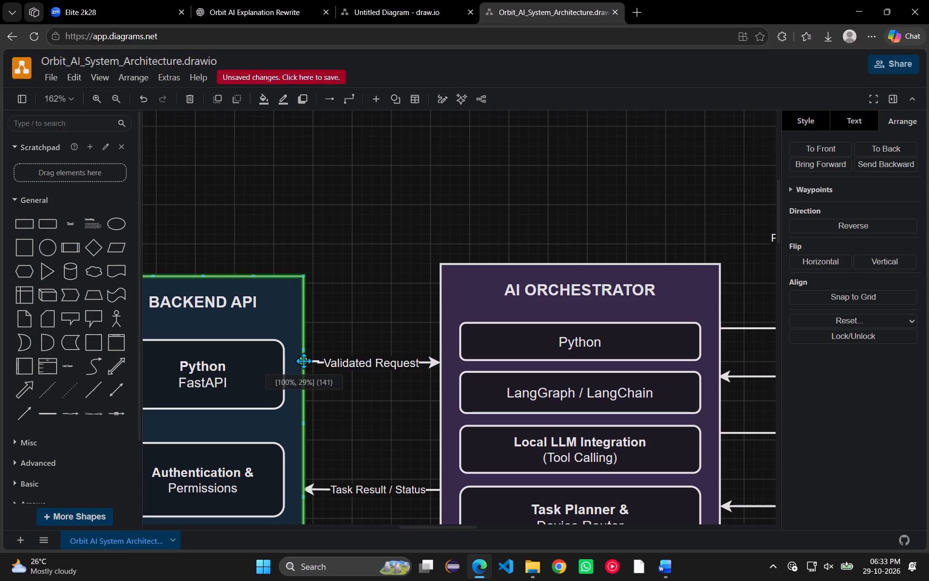
click(303, 361)
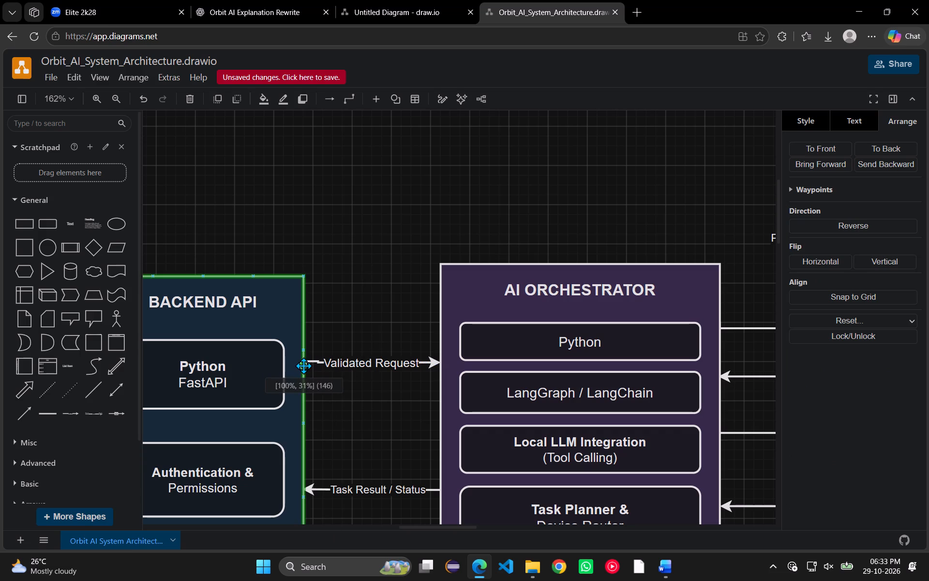
click(354, 387)
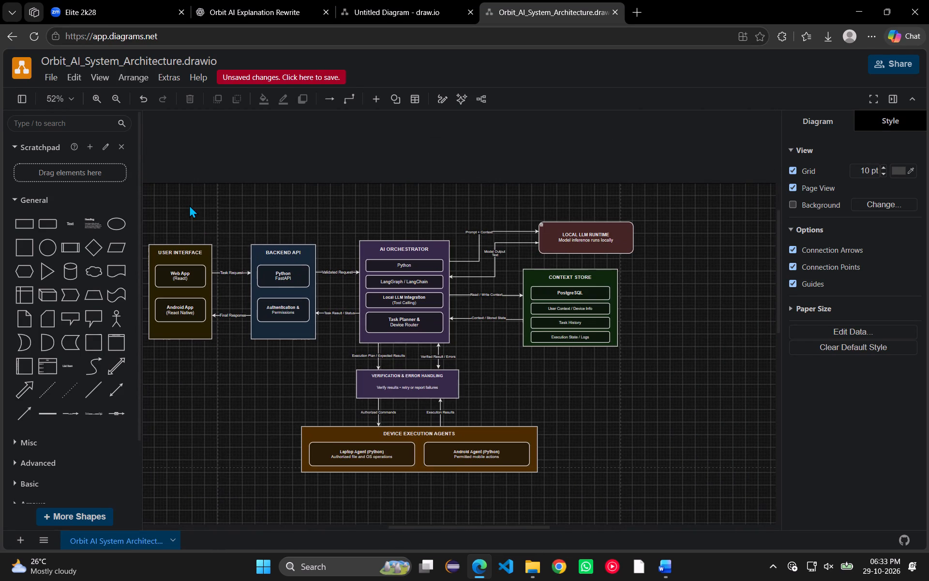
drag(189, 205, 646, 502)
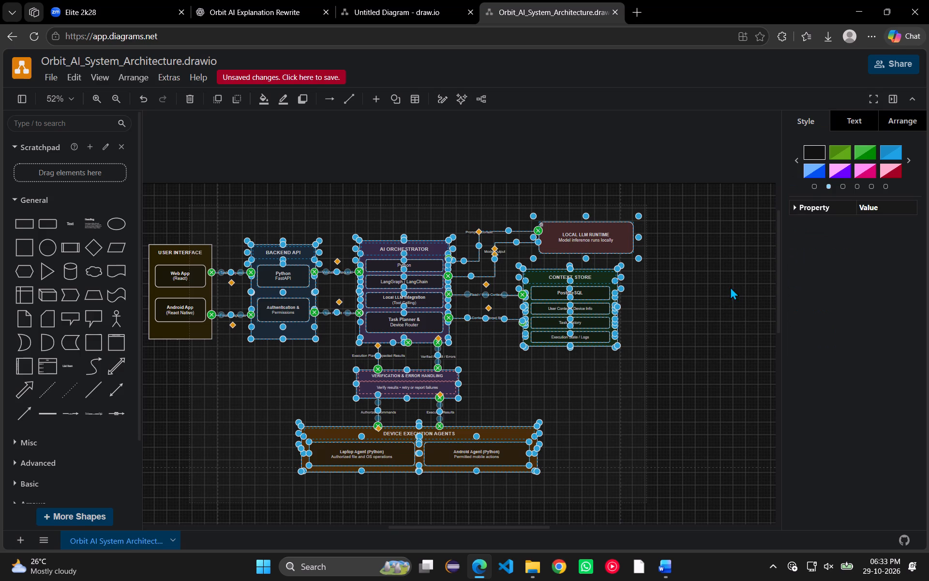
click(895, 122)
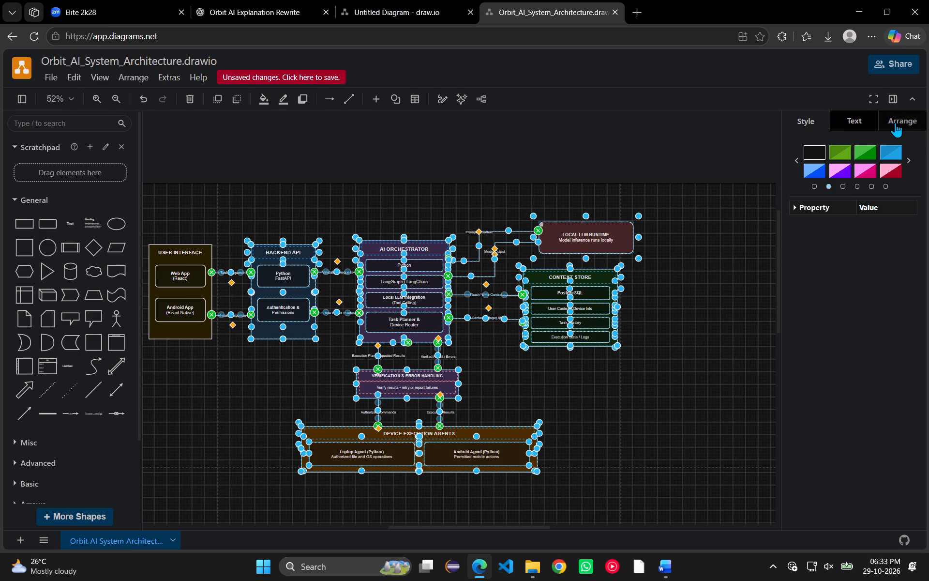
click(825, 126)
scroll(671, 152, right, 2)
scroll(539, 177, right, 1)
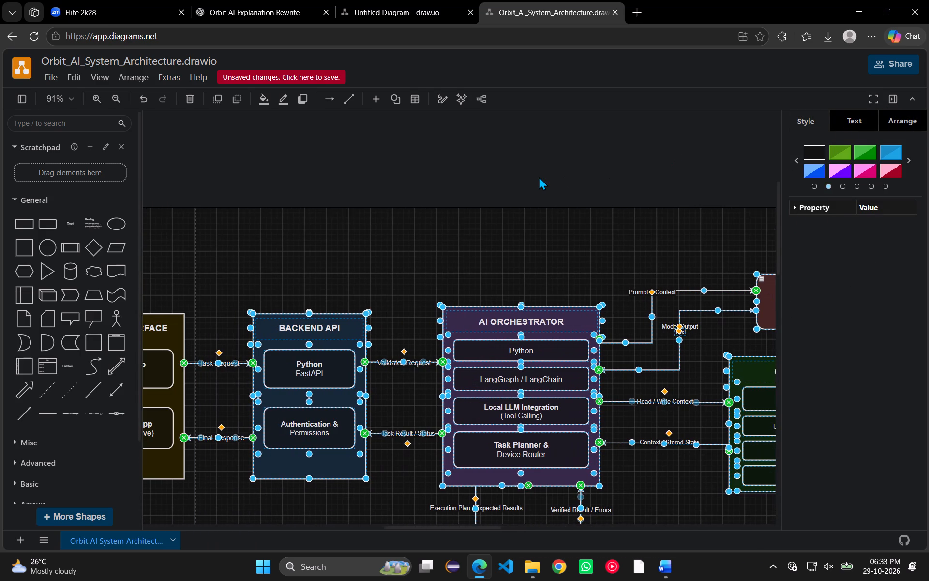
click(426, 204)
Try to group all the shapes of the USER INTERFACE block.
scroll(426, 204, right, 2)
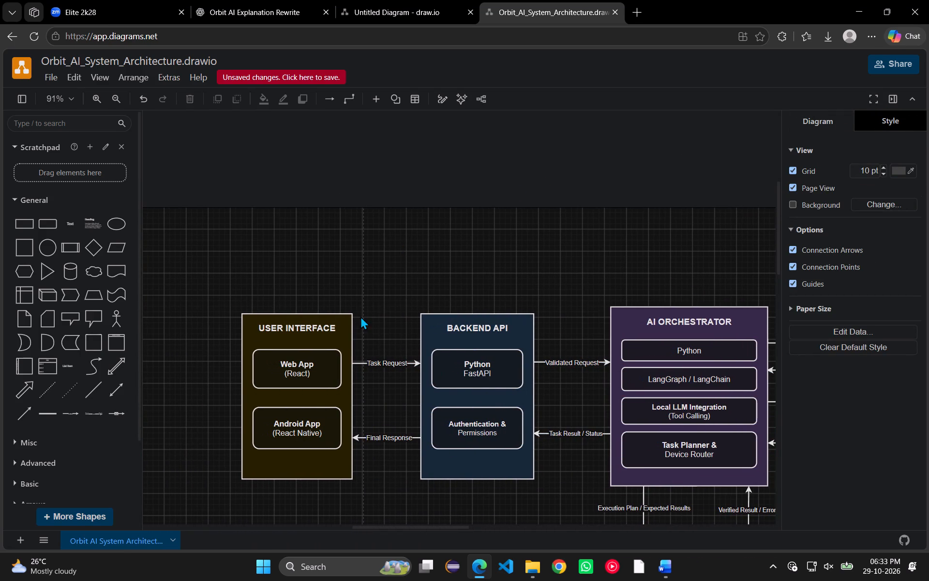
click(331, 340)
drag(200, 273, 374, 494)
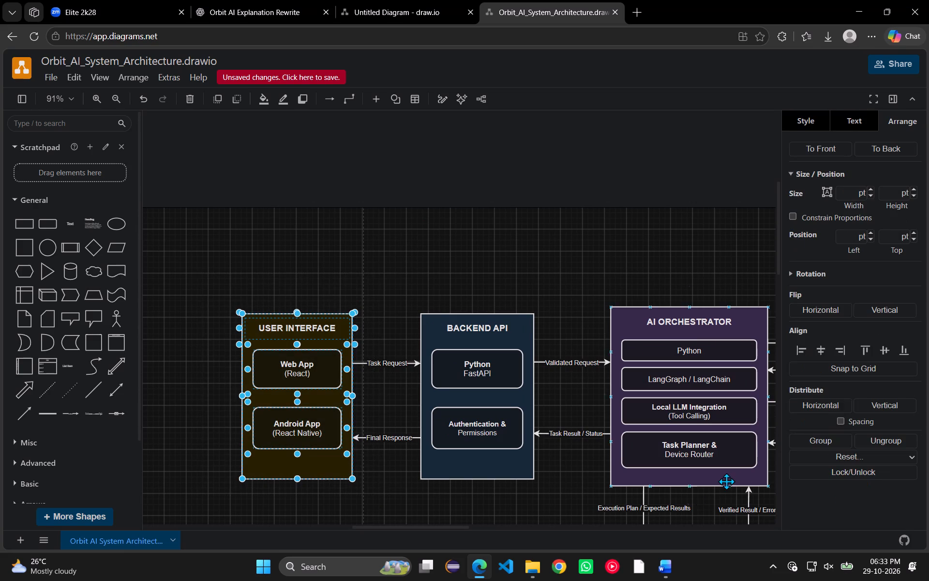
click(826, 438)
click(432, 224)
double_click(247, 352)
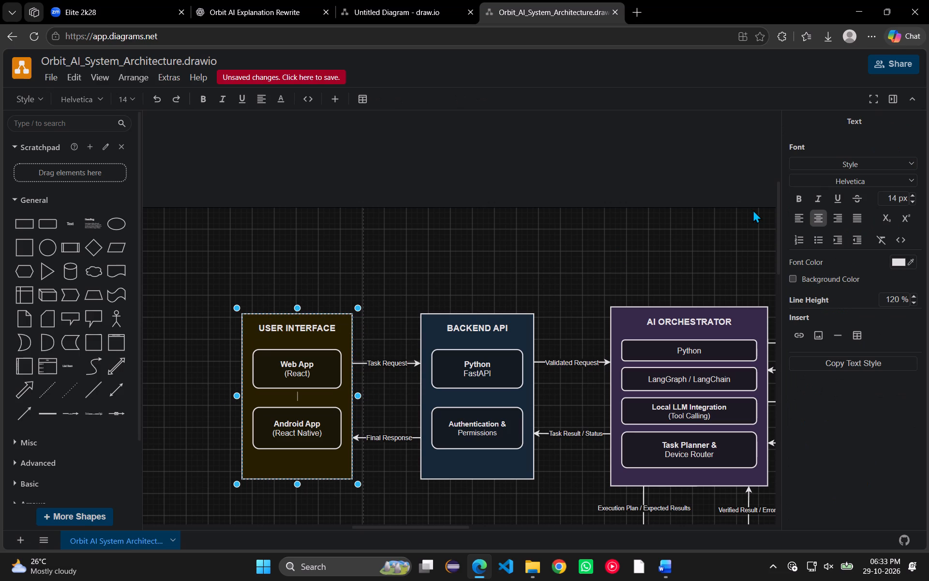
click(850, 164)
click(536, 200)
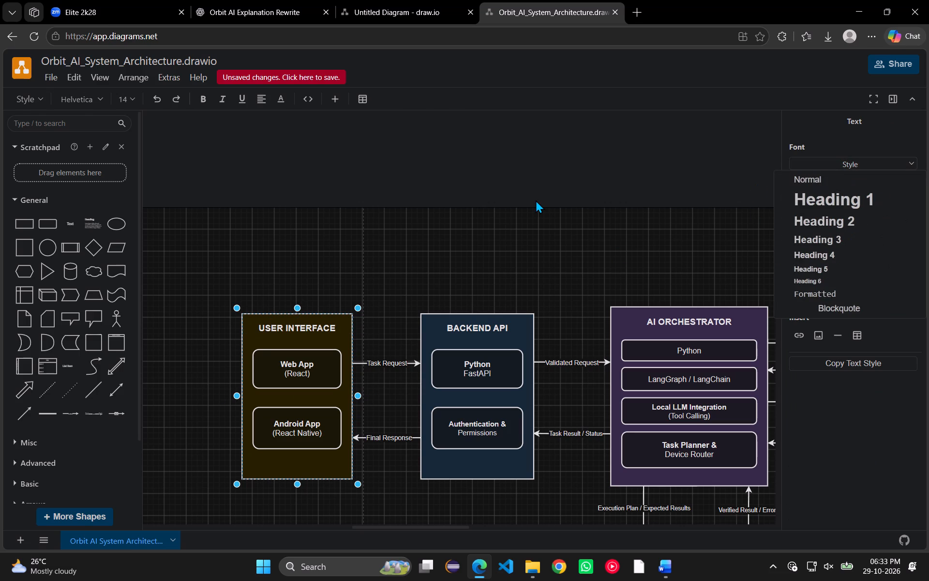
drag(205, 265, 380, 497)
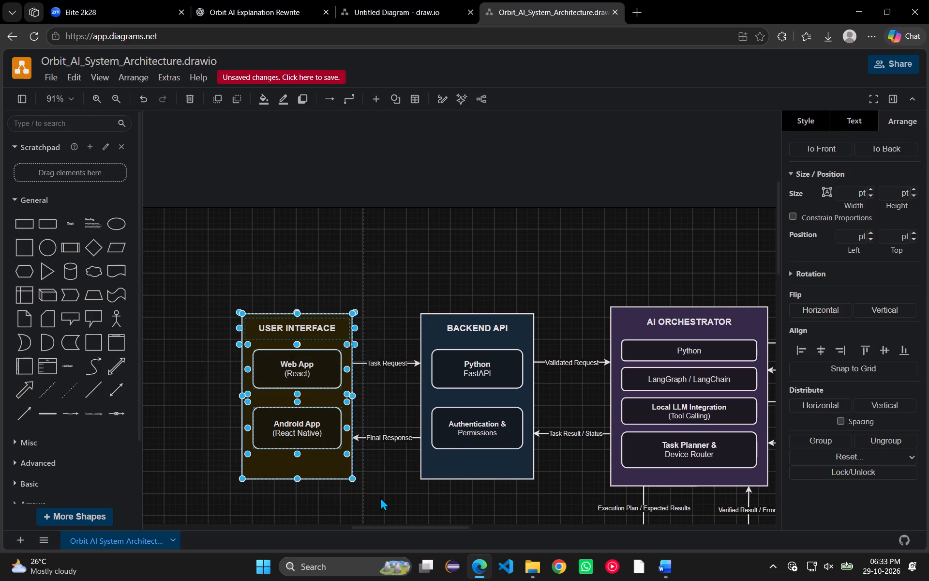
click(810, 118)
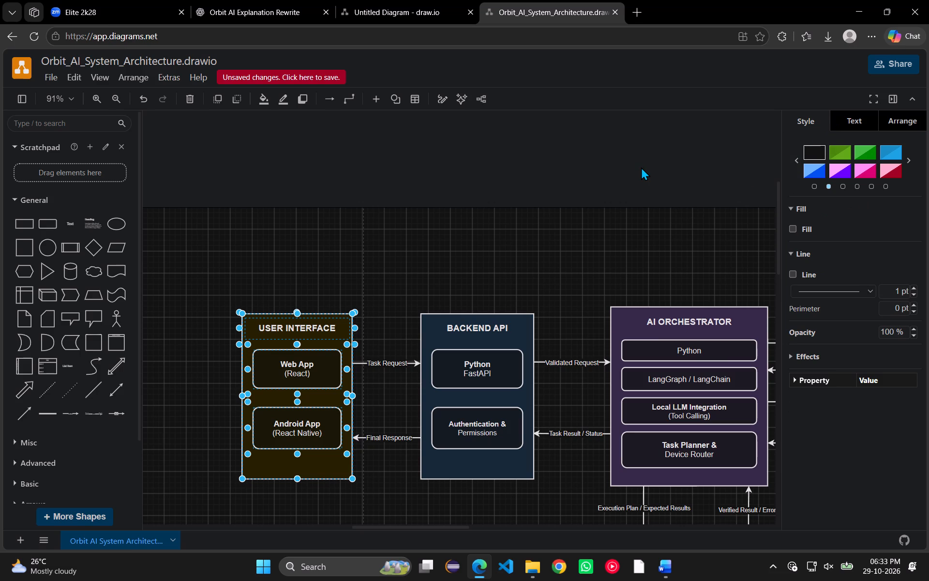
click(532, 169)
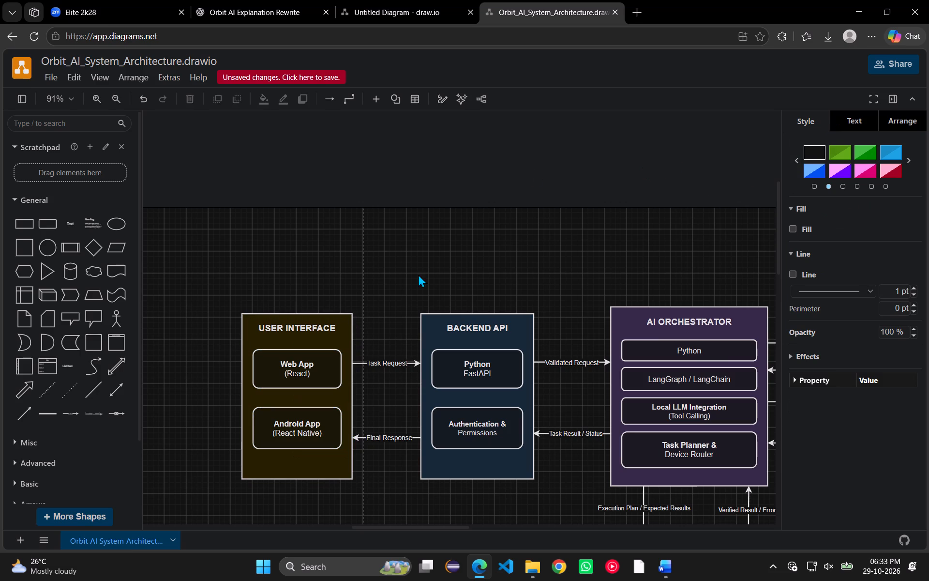
Enable a fill on the USER INTERFACE group and pick pale yellow as its dark-mode colour, checking the figure in the Word synopsis.
click(351, 332)
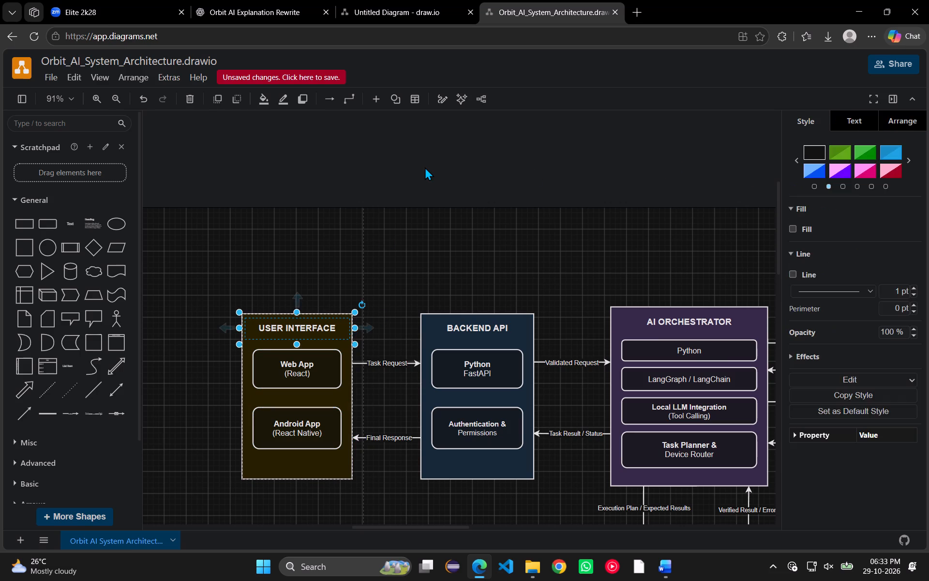
click(425, 167)
click(352, 407)
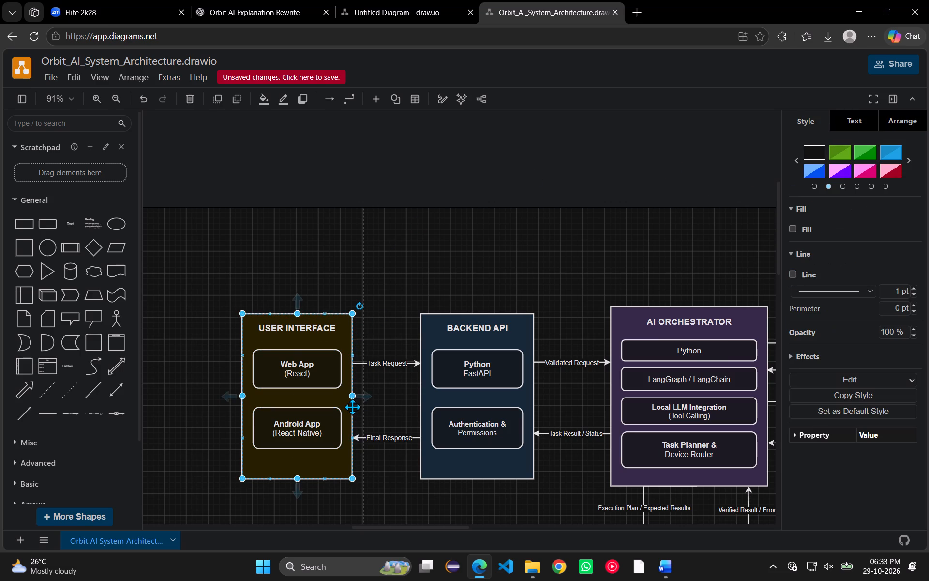
click(793, 209)
click(793, 209)
click(792, 228)
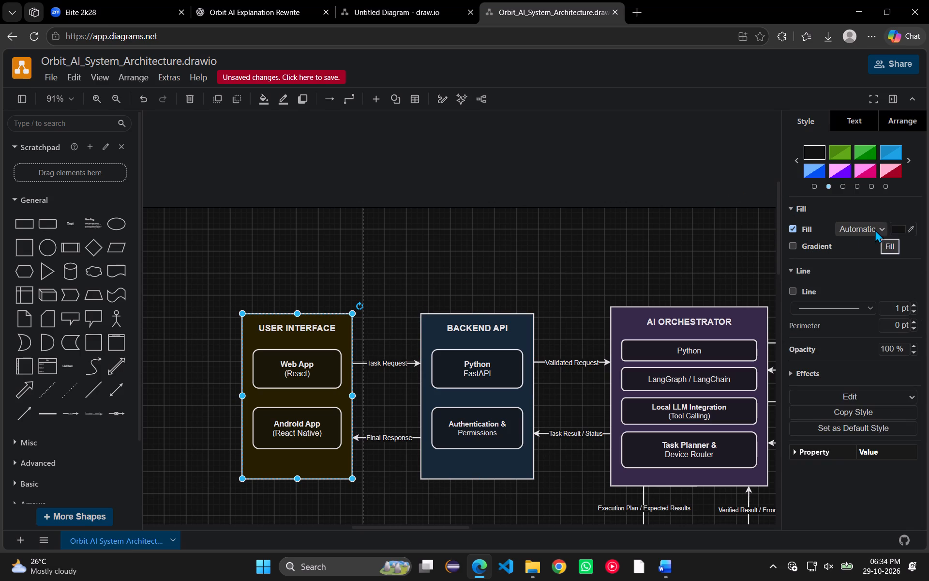
click(905, 227)
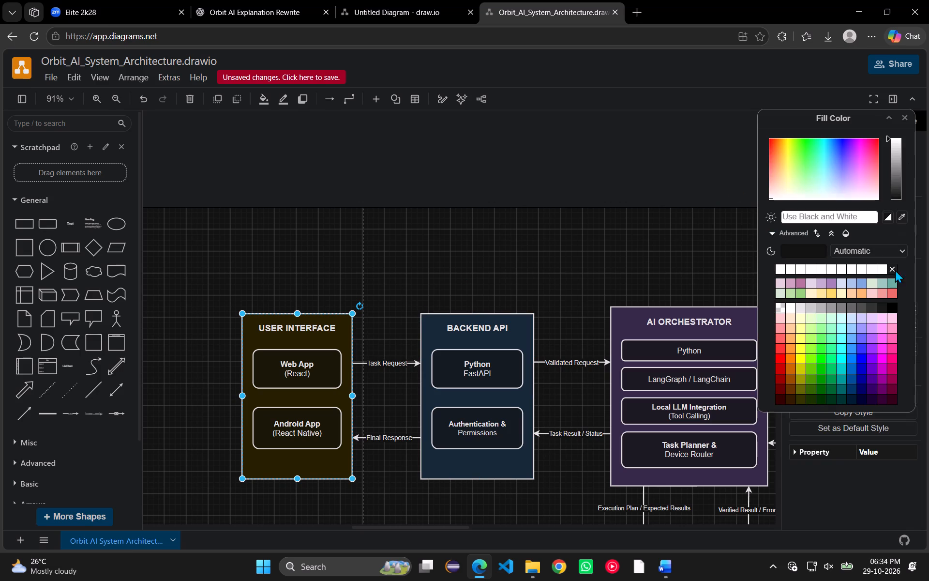
click(664, 567)
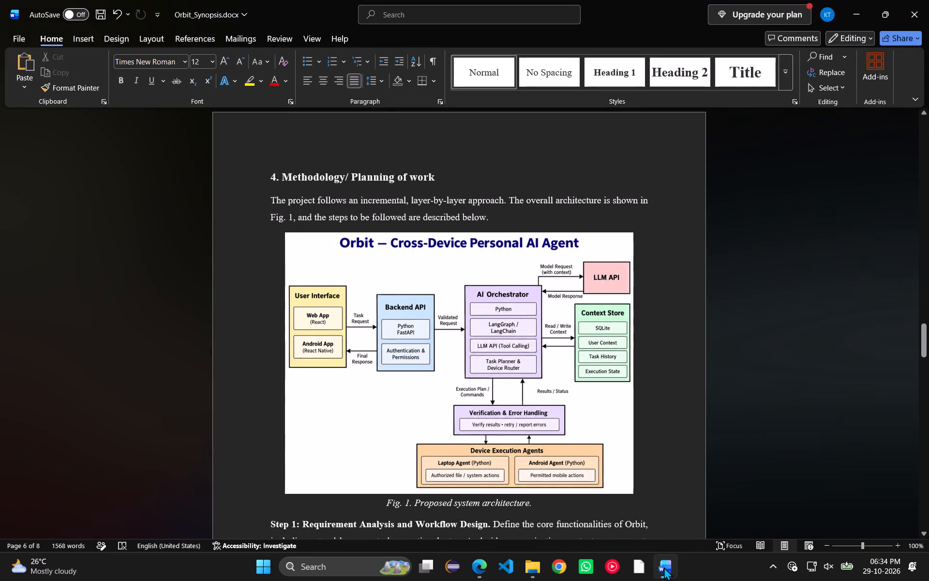
click(664, 567)
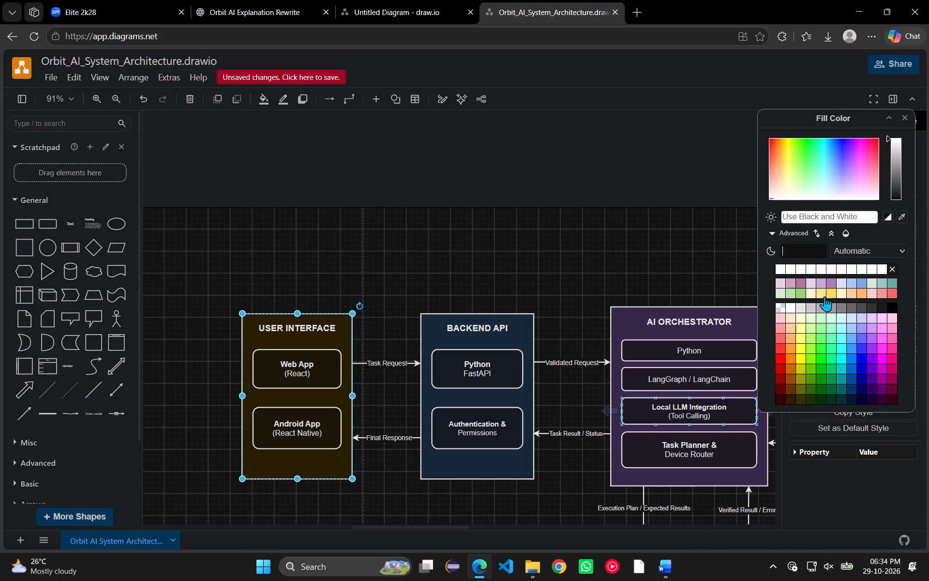
click(822, 293)
click(832, 292)
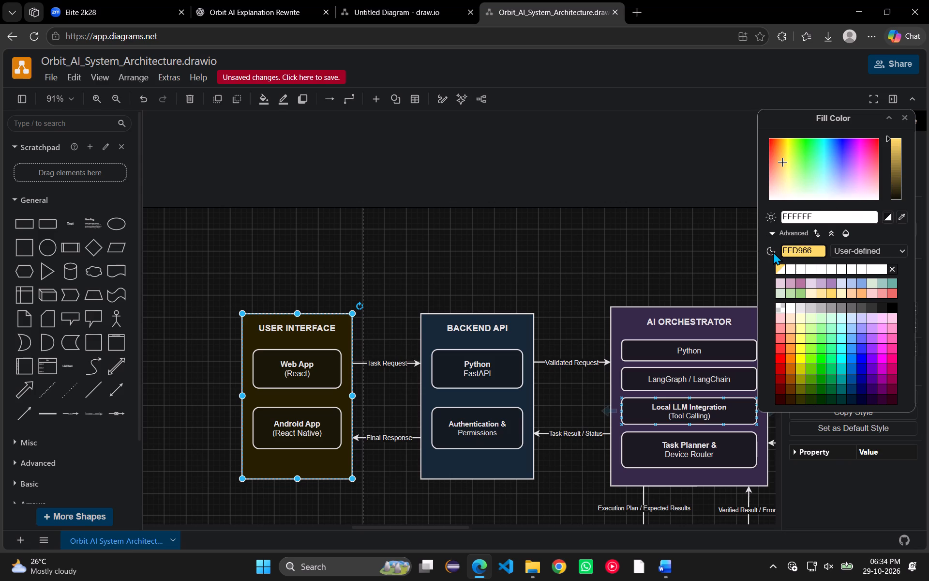
click(773, 252)
click(773, 252)
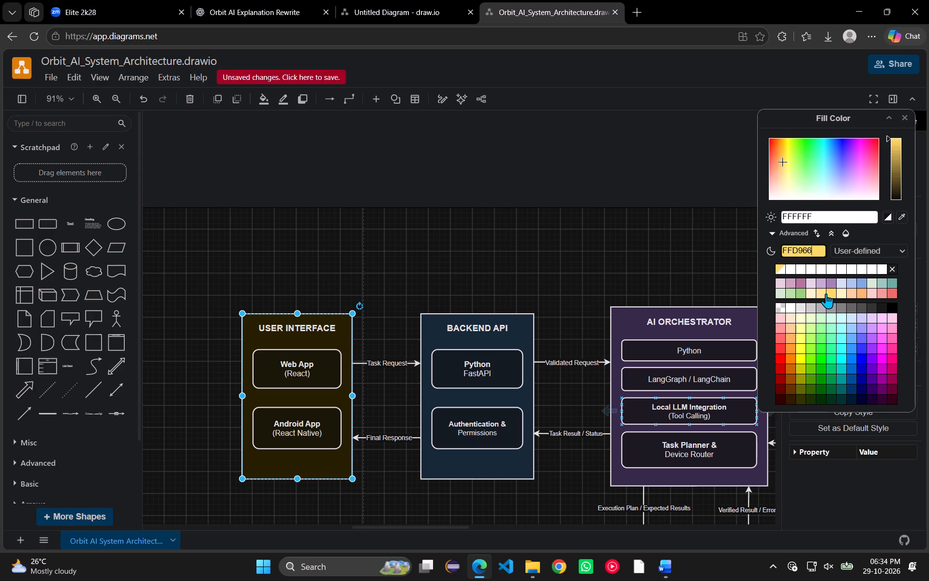
drag(828, 293, 823, 294)
double_click(823, 294)
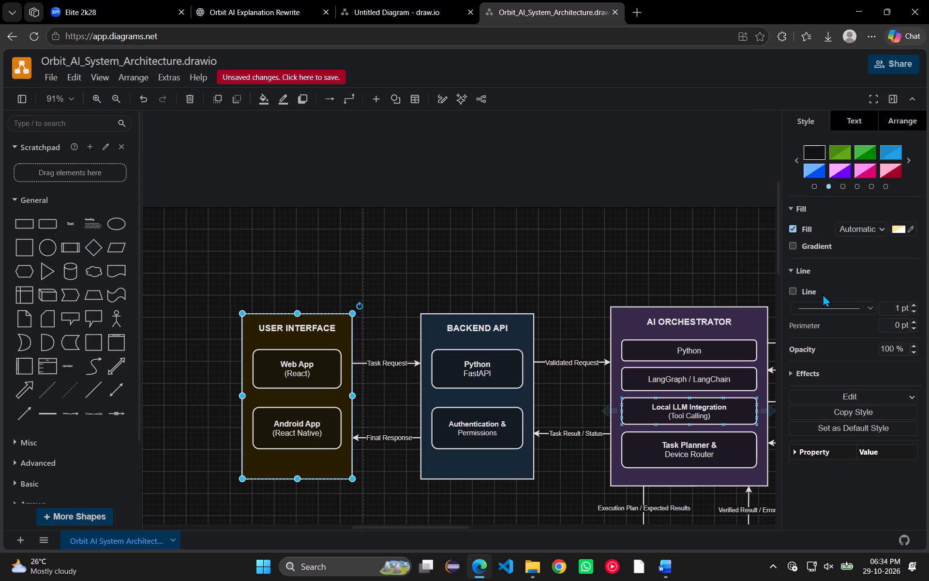
Try preset styles on the USER INTERFACE background rectangle and apply the one with light fill FAD7AC and dark fill 4B2D08.
click(332, 337)
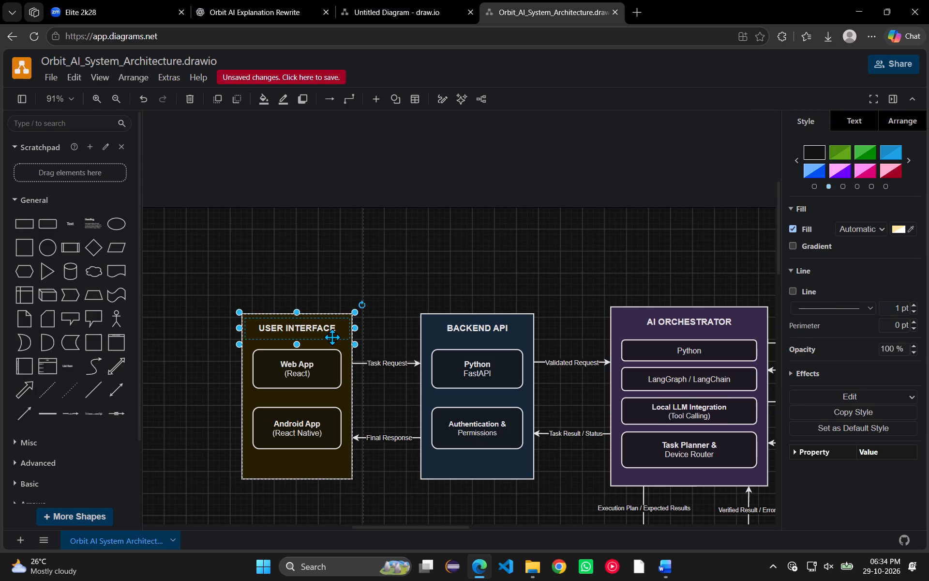
click(339, 398)
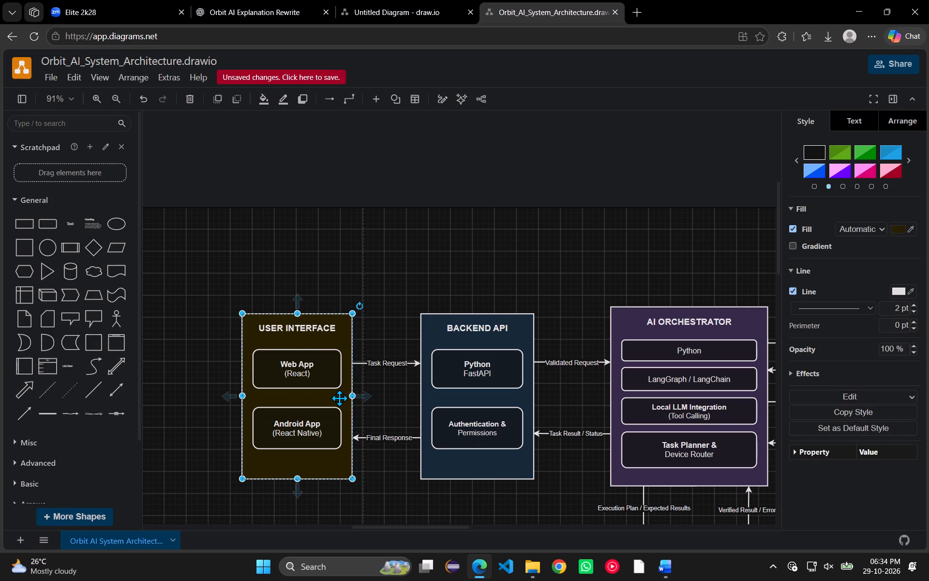
click(908, 162)
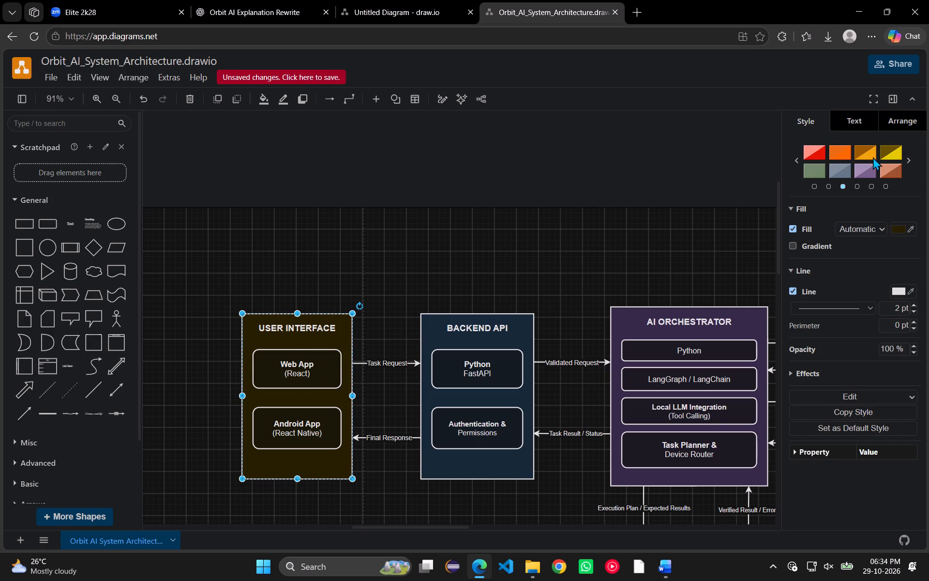
click(838, 152)
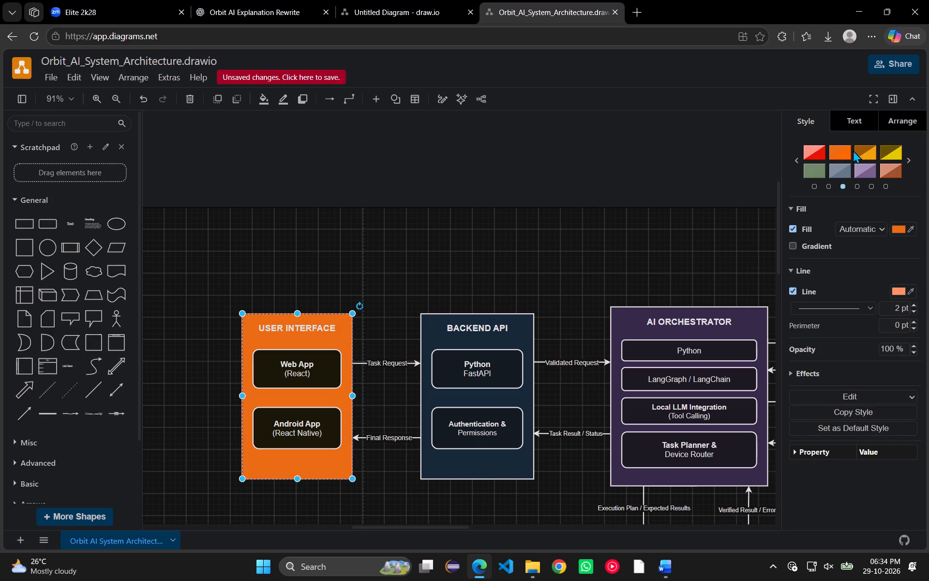
click(871, 154)
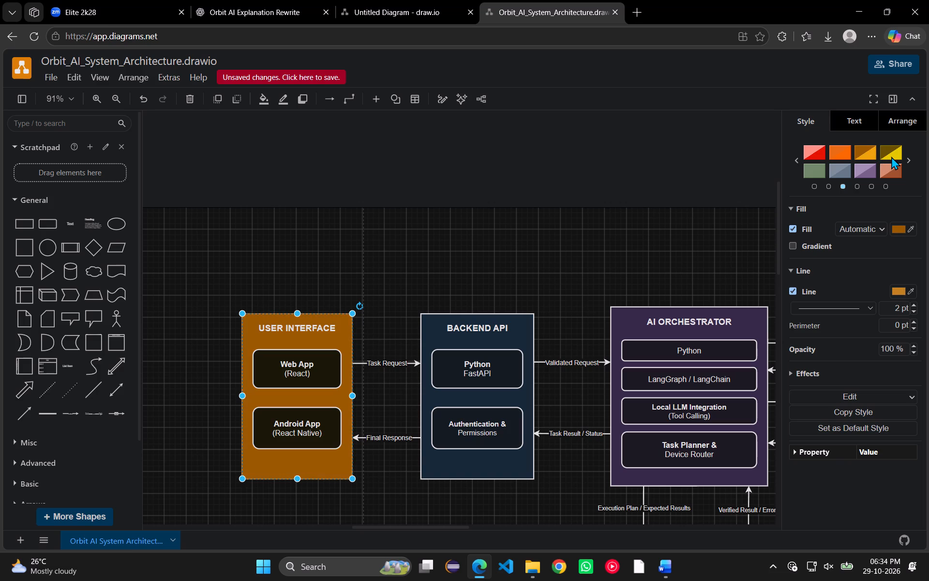
click(891, 156)
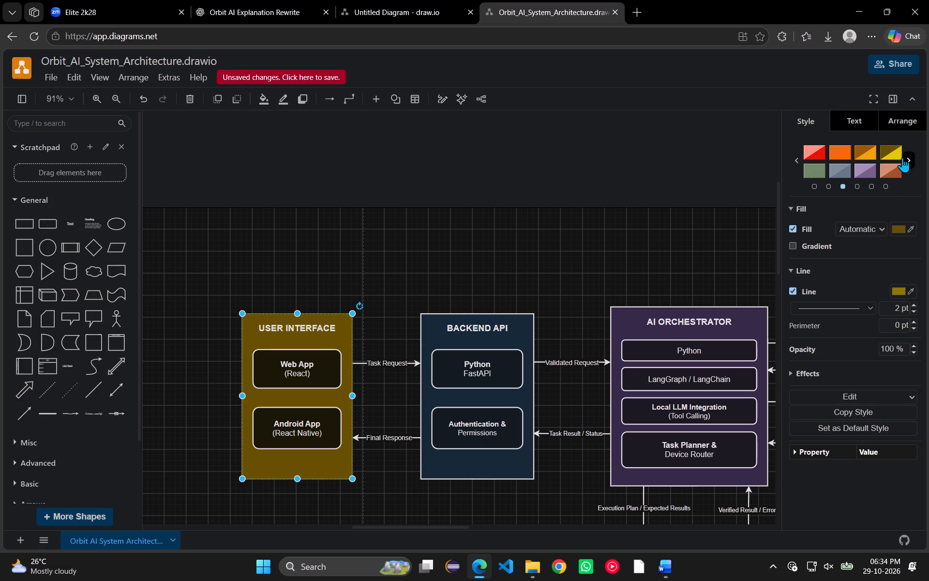
click(901, 157)
click(900, 157)
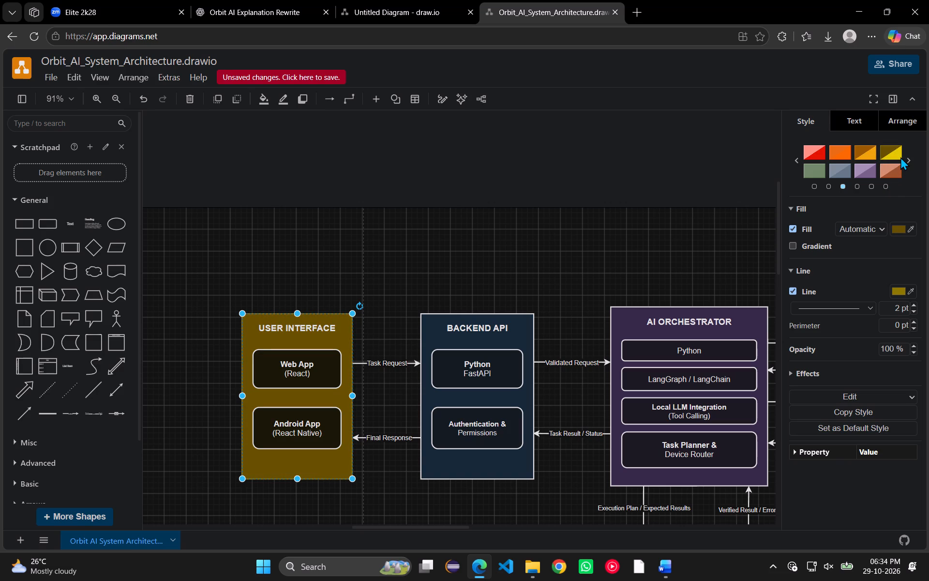
click(910, 160)
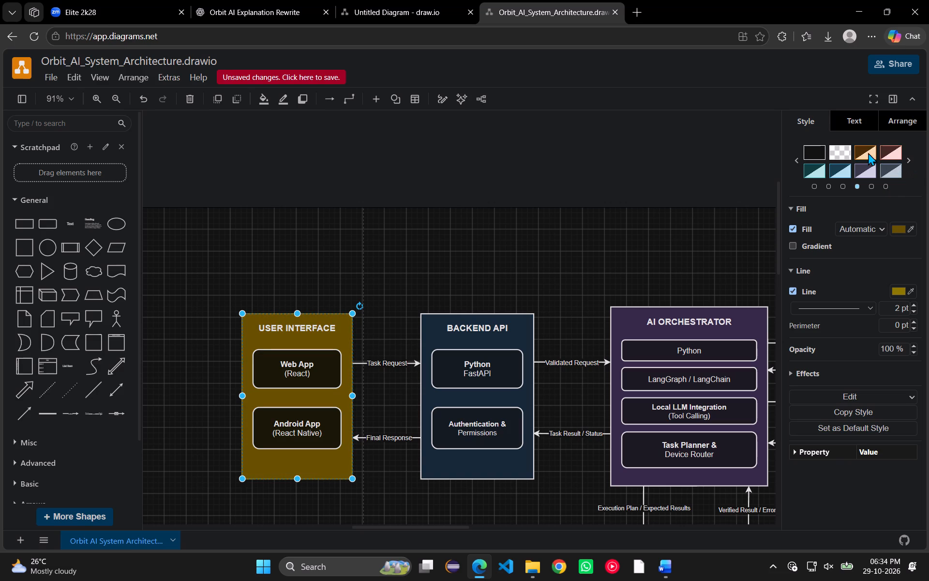
click(864, 153)
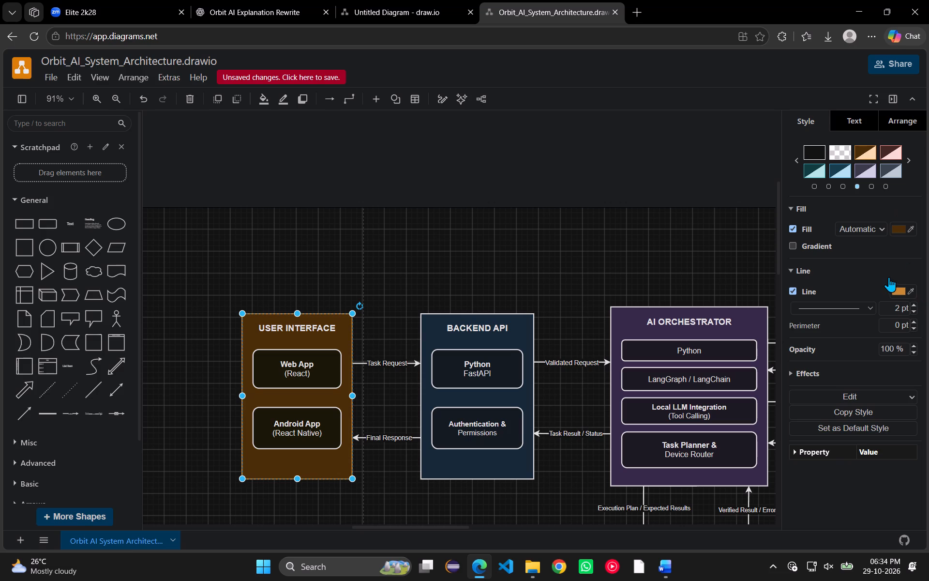
Set the dark-mode line colour of the USER INTERFACE background rectangle to pale yellow FFE599.
click(901, 290)
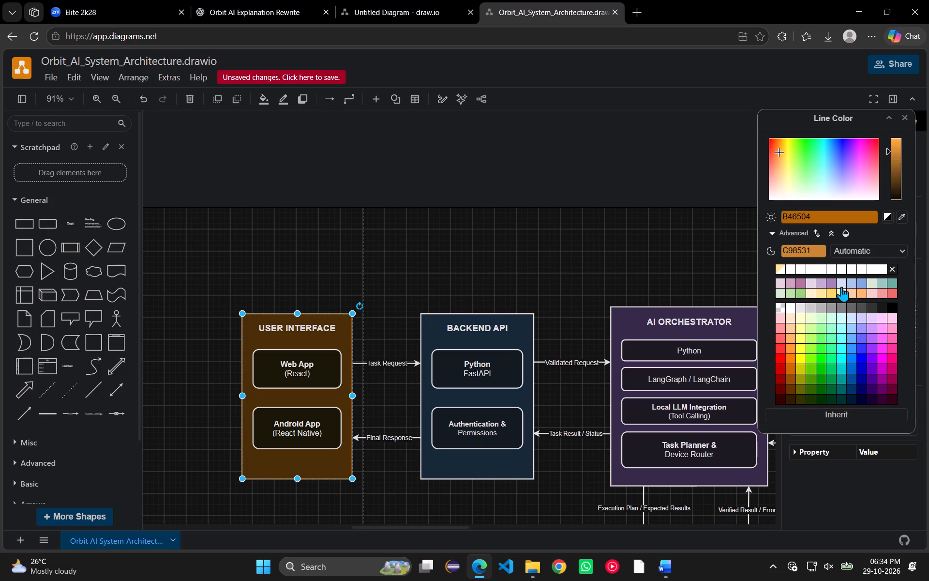
click(832, 292)
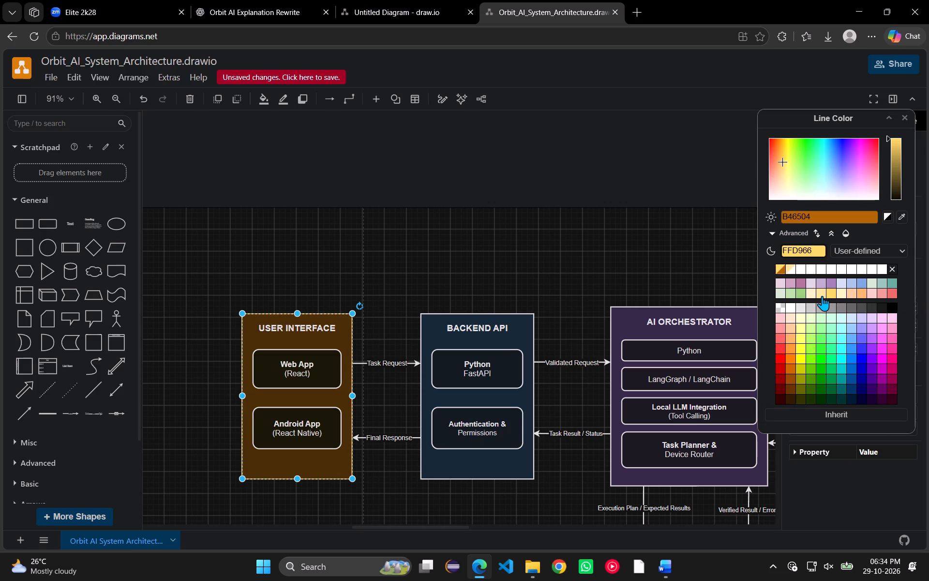
click(822, 296)
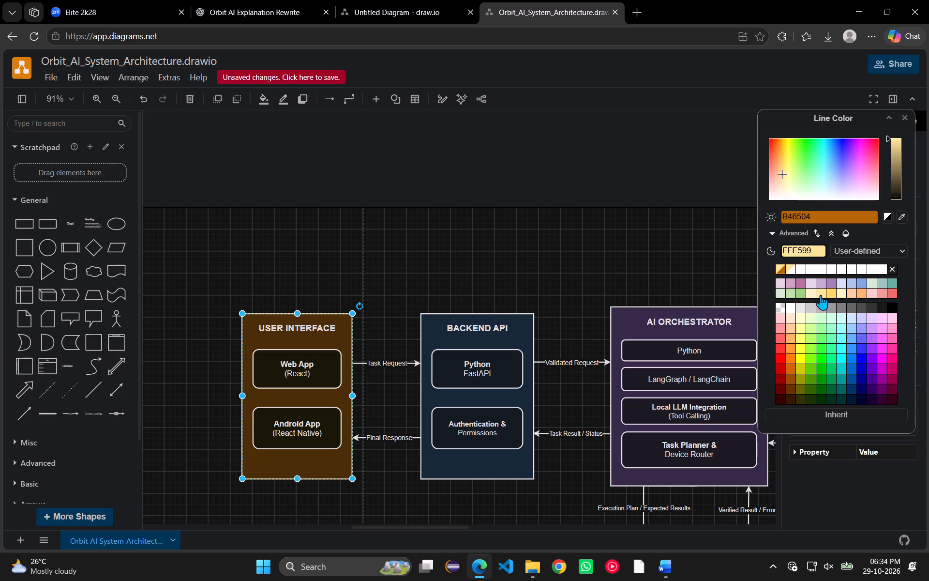
click(821, 295)
click(824, 296)
click(709, 231)
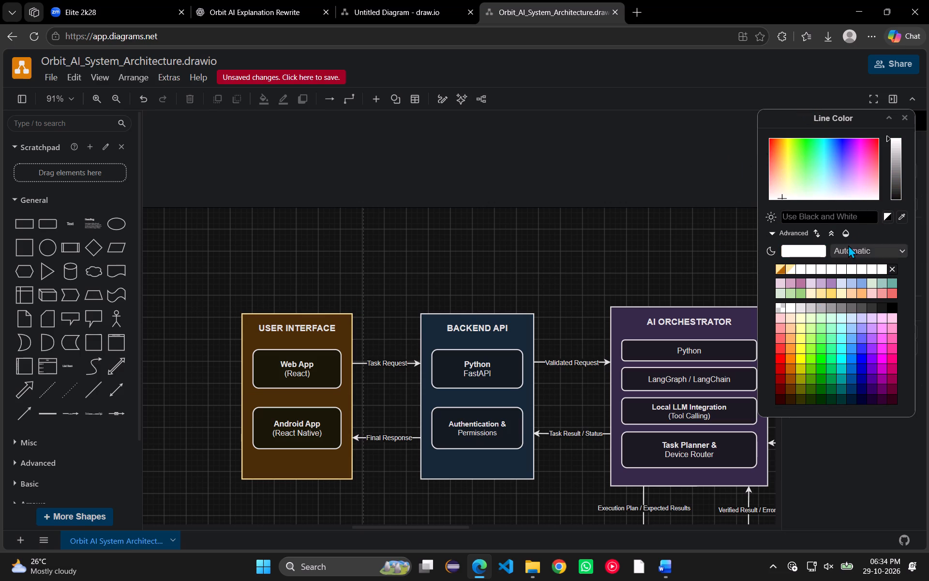
click(905, 118)
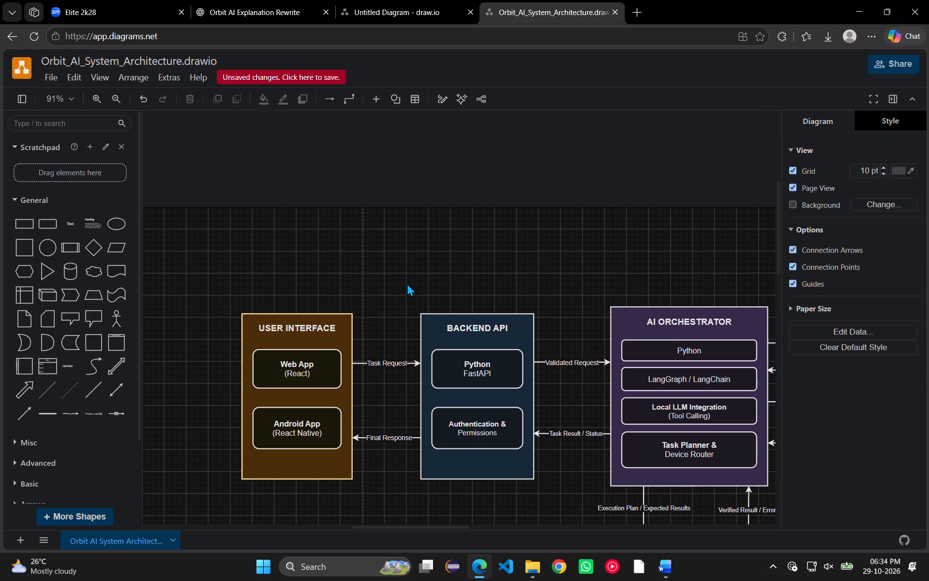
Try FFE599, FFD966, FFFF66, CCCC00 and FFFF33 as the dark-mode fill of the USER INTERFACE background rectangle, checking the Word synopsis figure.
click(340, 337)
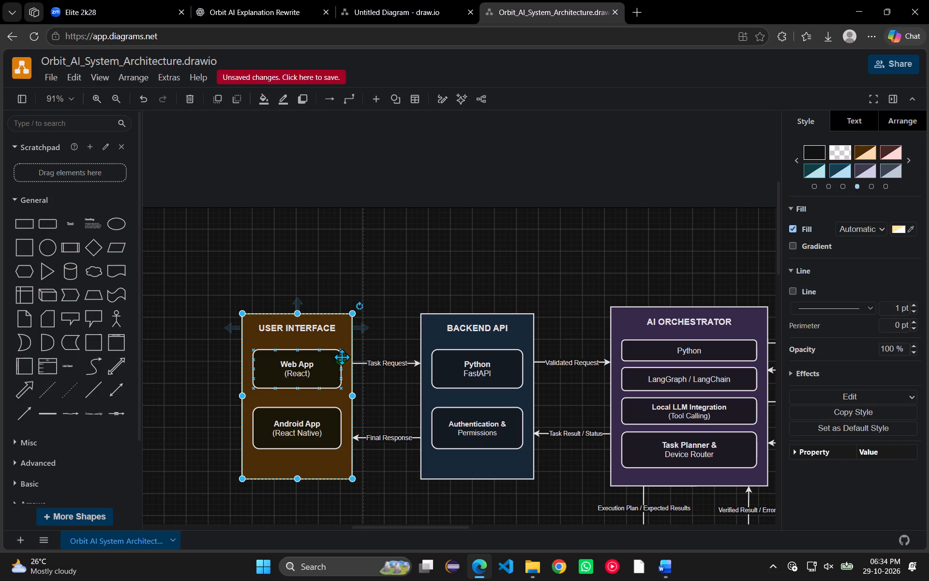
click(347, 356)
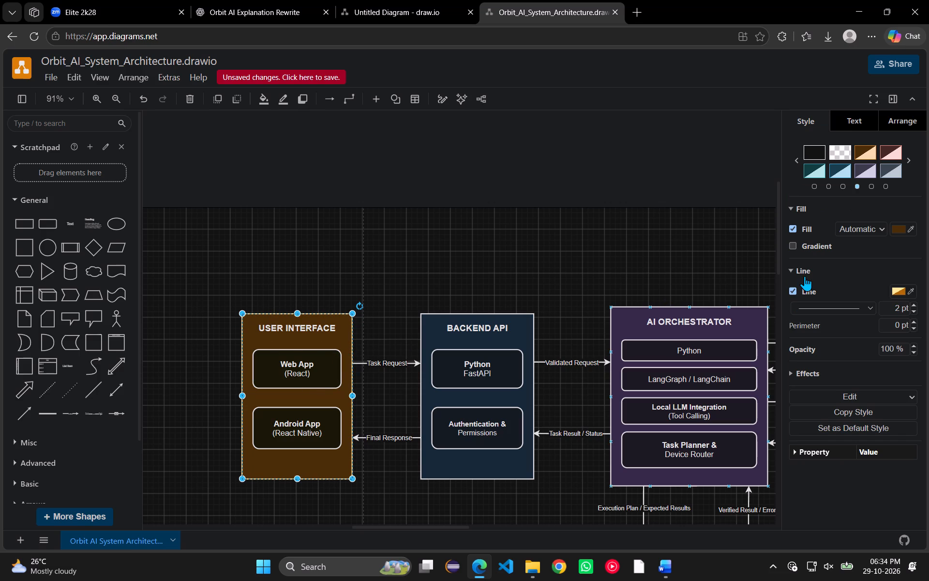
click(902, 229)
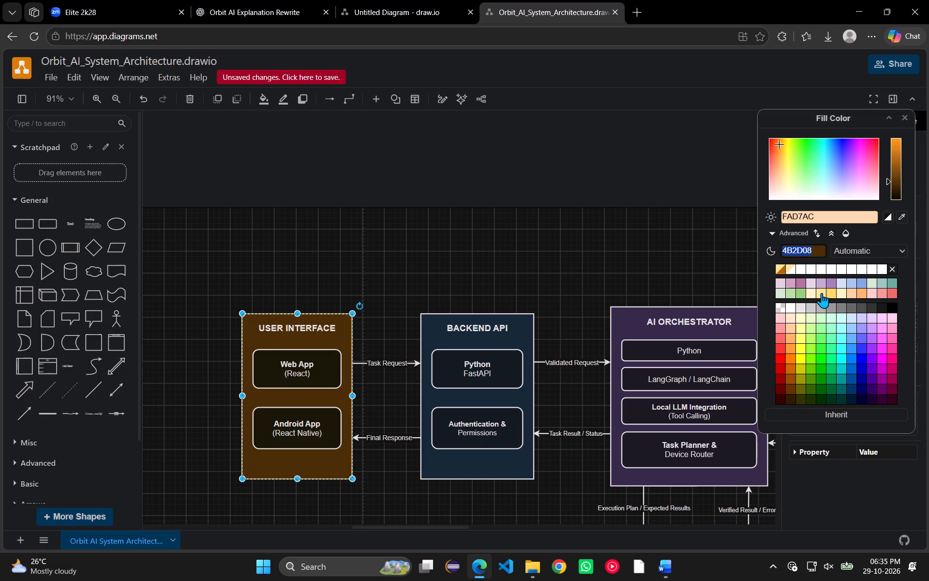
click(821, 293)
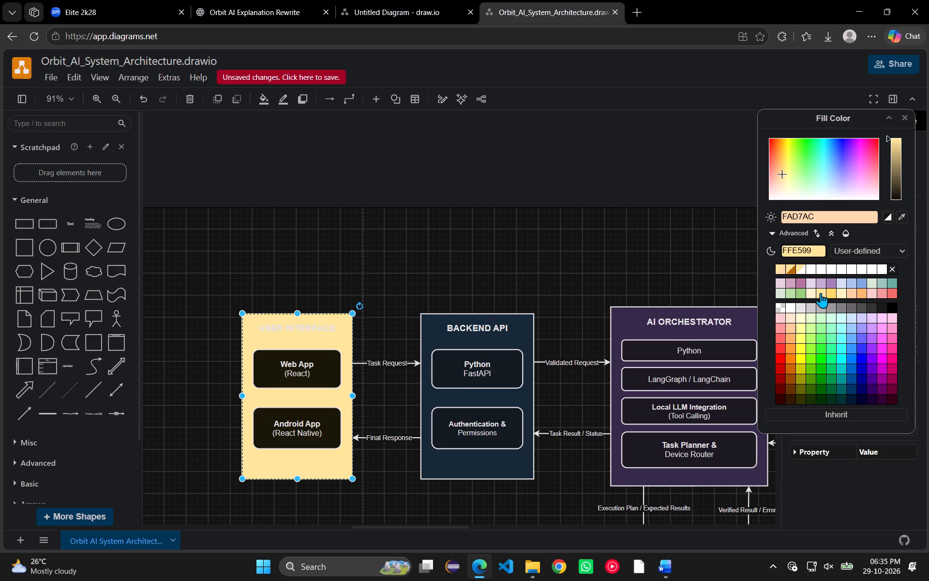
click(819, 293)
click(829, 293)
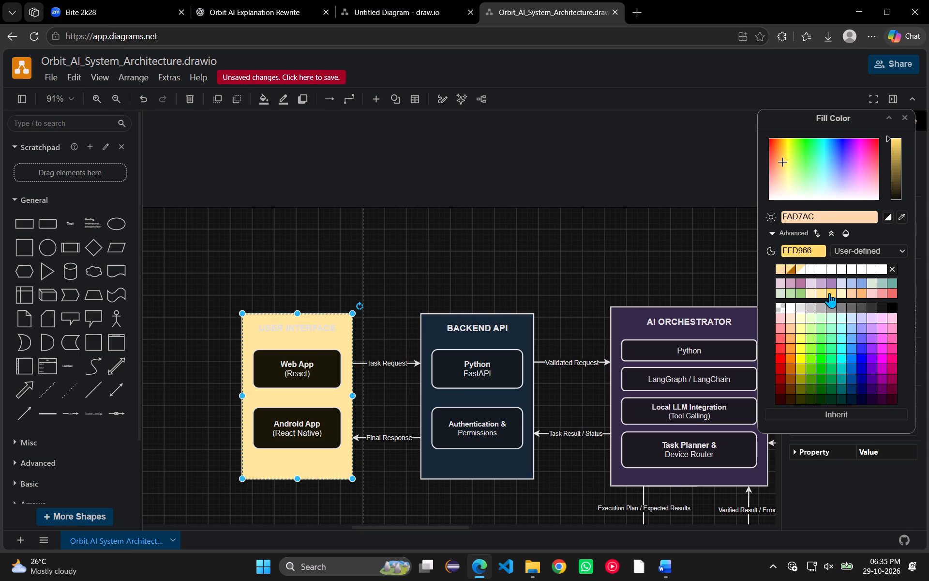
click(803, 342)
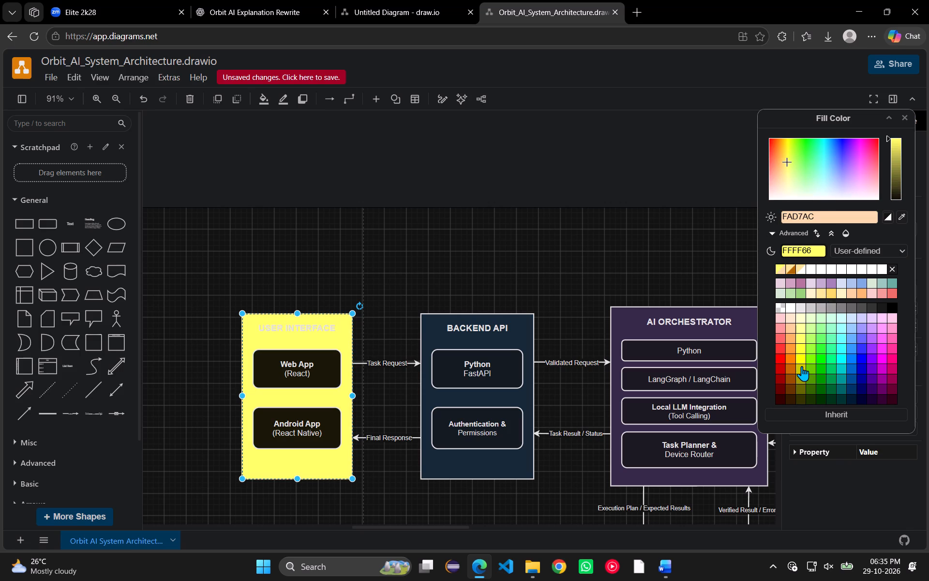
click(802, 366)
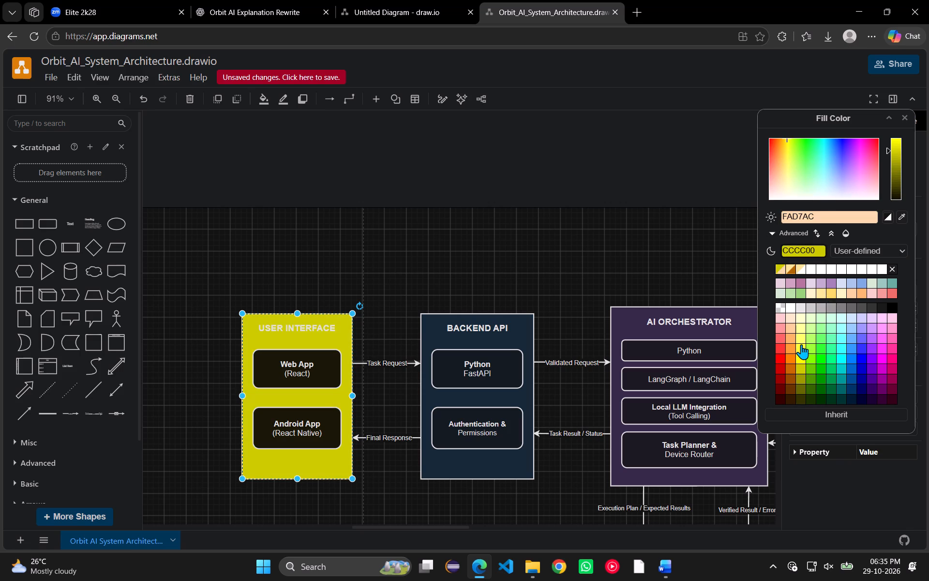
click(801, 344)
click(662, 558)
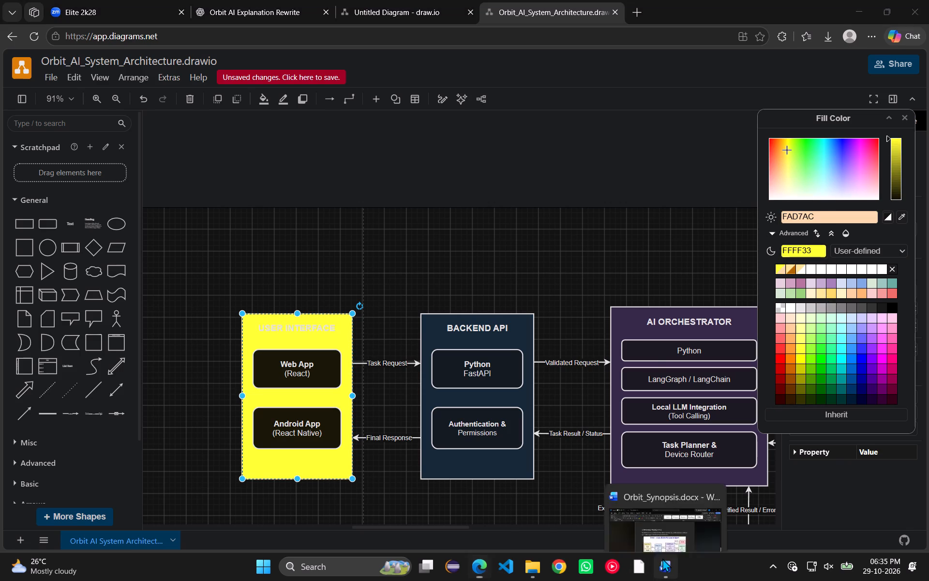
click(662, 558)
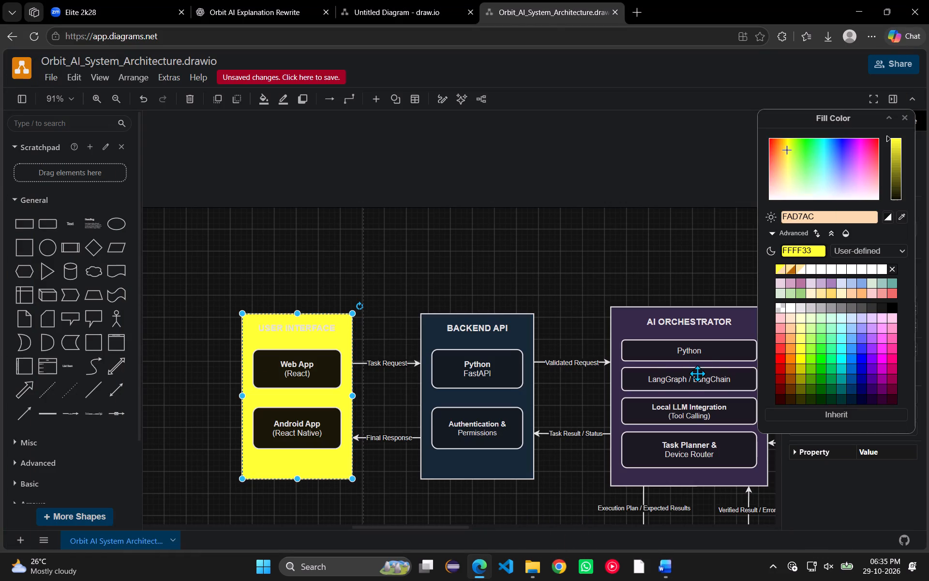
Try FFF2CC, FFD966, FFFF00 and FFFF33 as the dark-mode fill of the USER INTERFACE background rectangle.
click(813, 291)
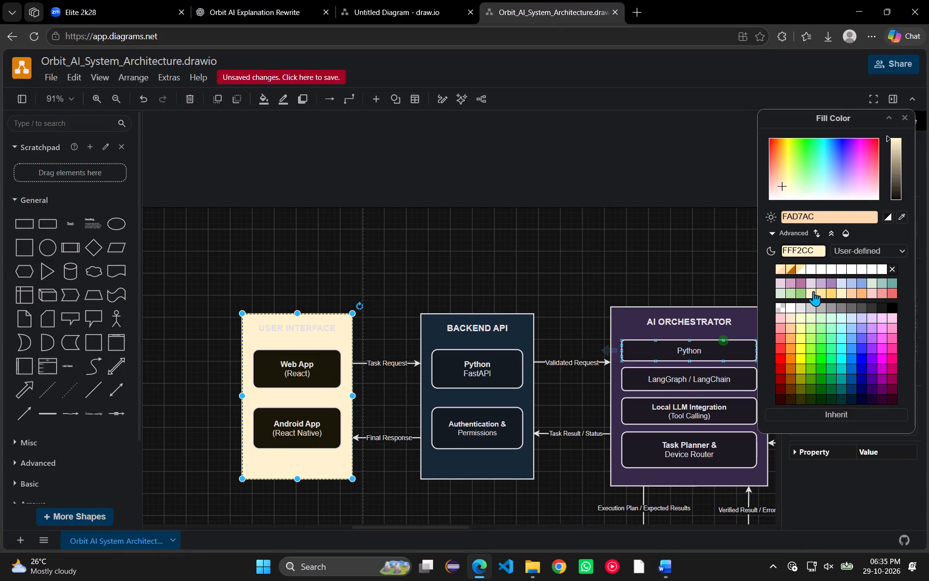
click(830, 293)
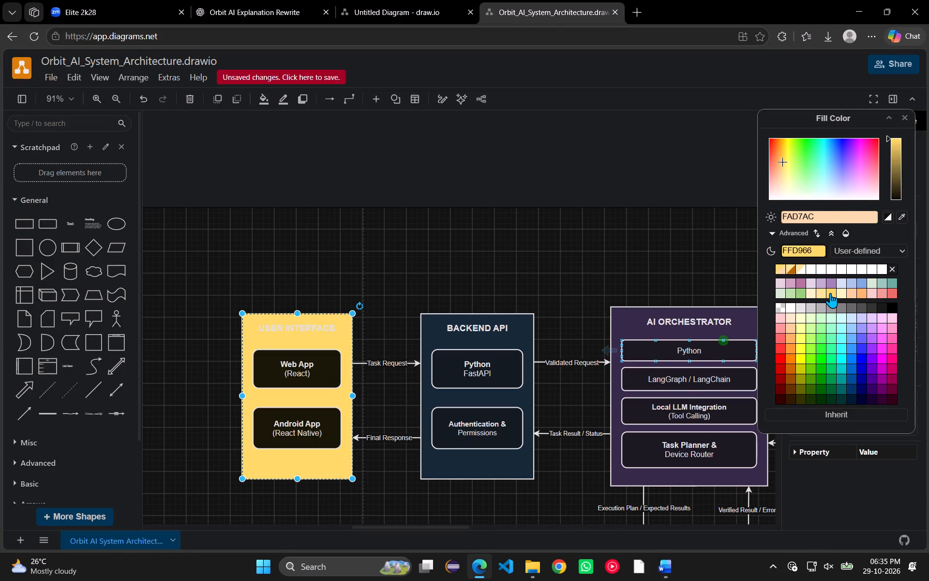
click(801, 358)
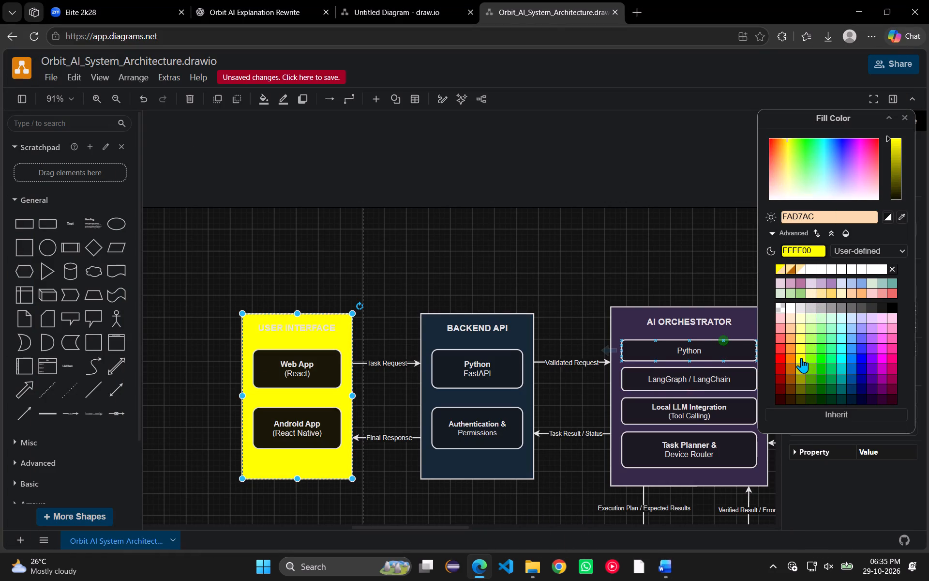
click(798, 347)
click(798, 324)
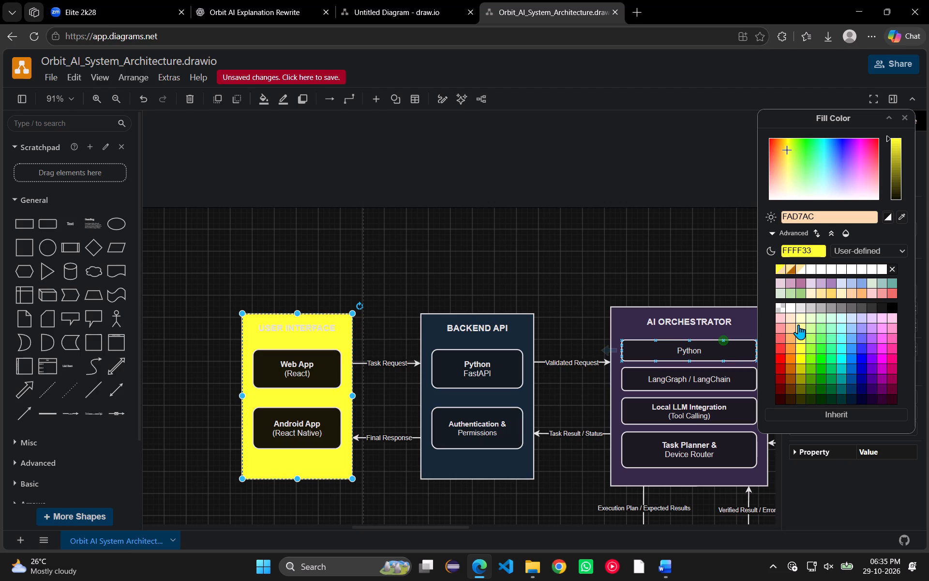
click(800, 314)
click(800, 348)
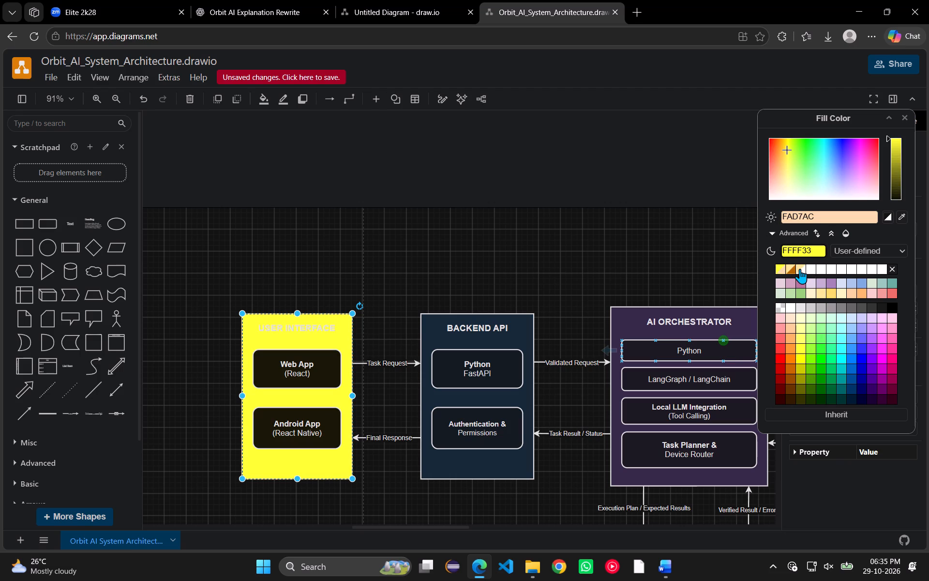
Set the USER INTERFACE background rectangle's fill to white FFFFFF with pale yellow FFE599 as its dark-mode colour.
click(800, 269)
click(798, 268)
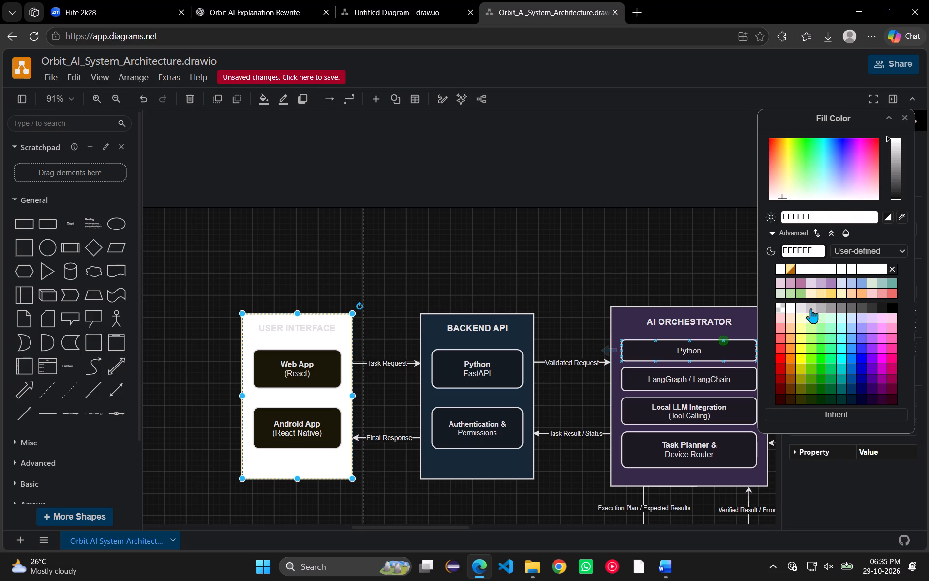
click(801, 356)
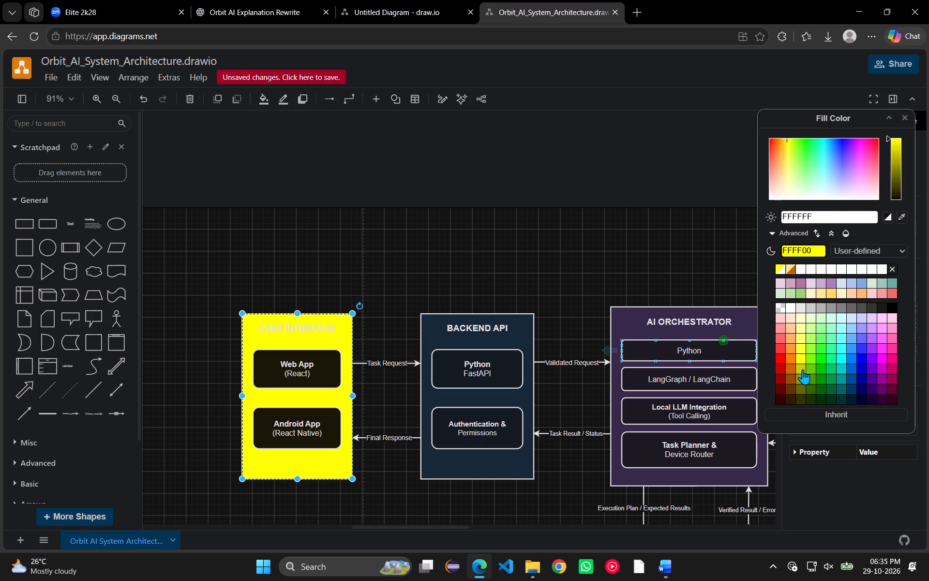
click(830, 291)
click(865, 293)
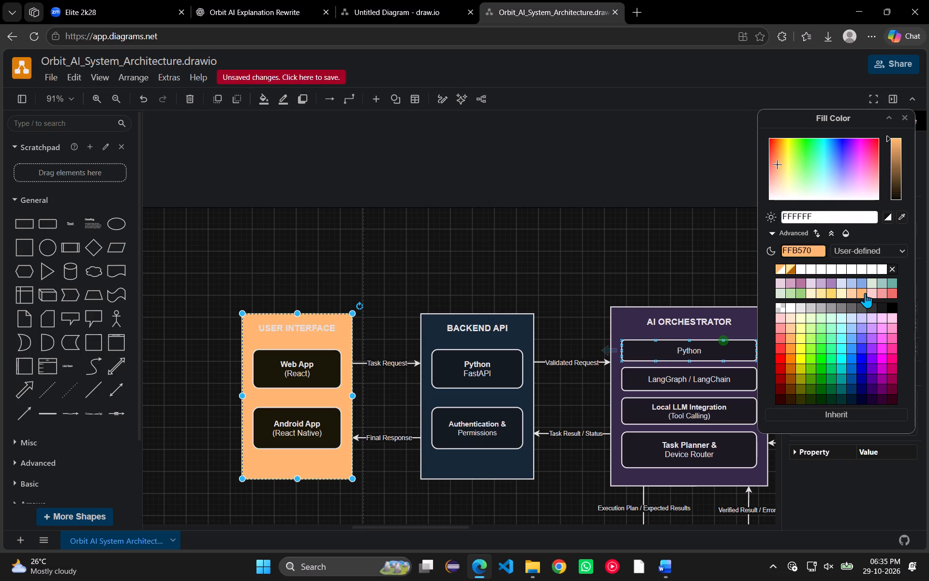
click(820, 296)
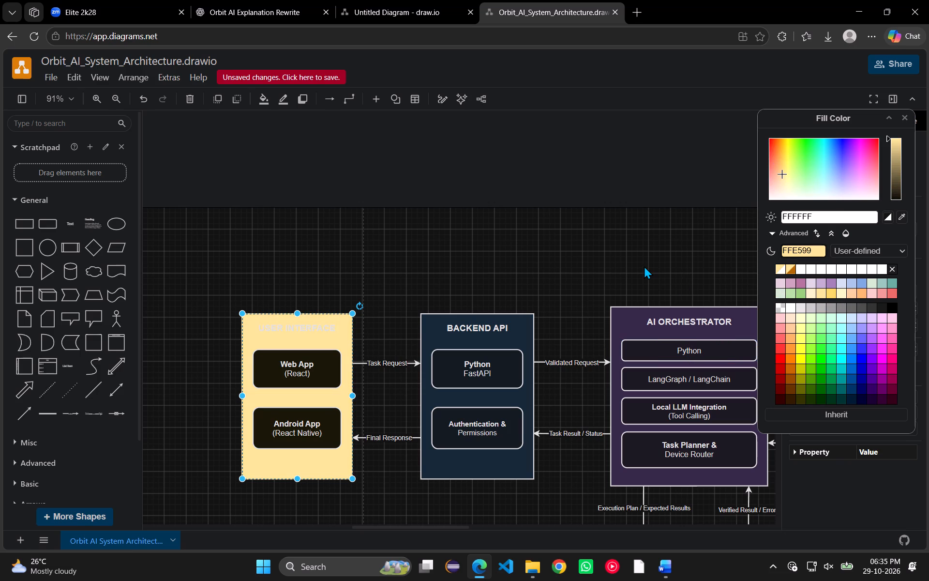
click(314, 331)
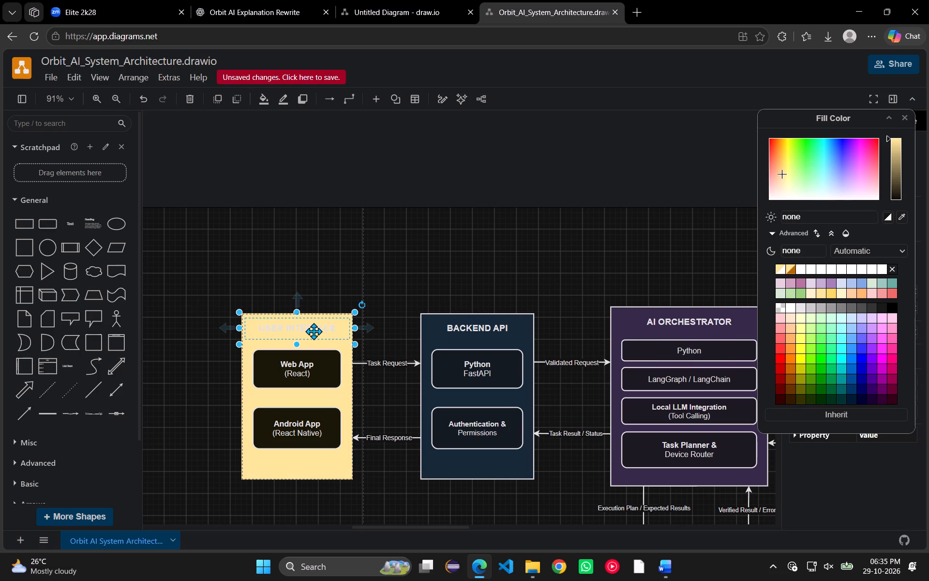
click(907, 117)
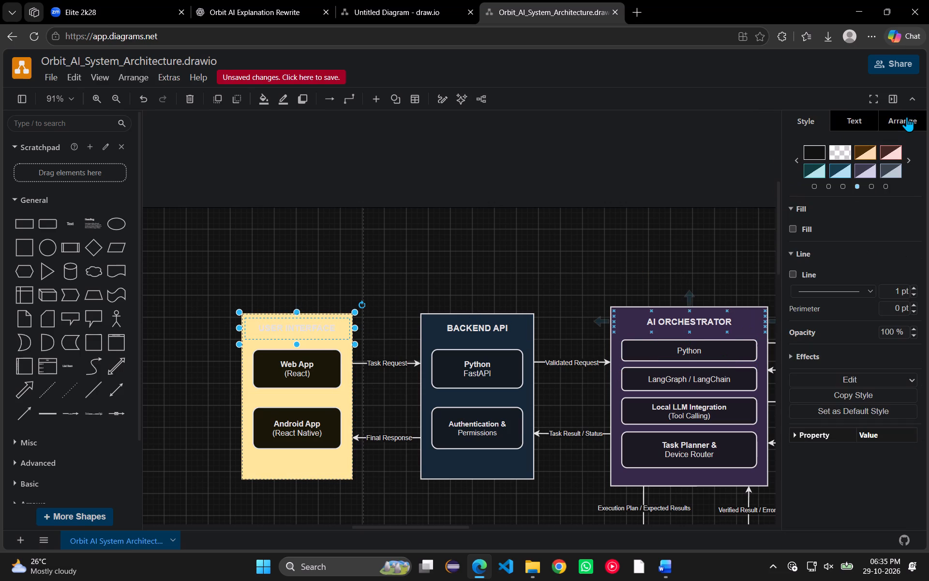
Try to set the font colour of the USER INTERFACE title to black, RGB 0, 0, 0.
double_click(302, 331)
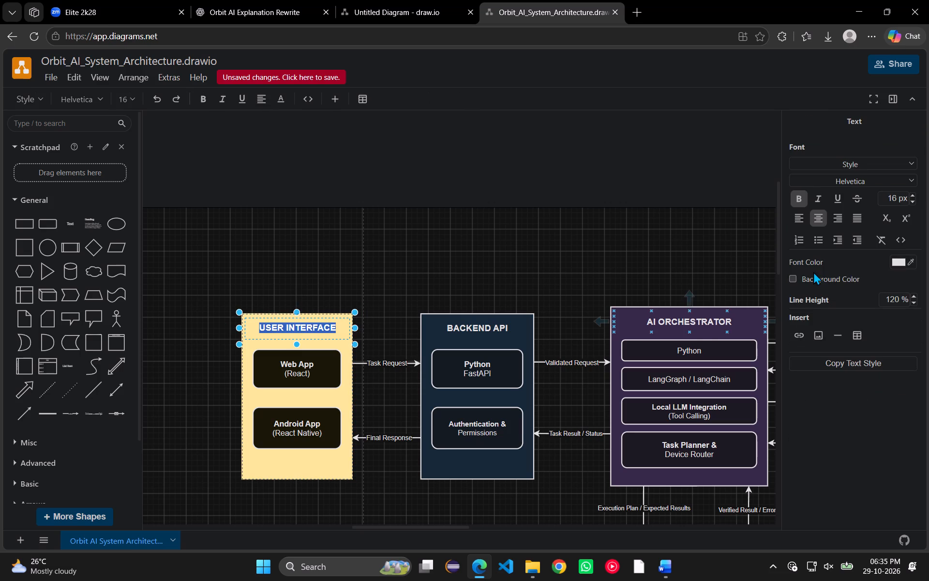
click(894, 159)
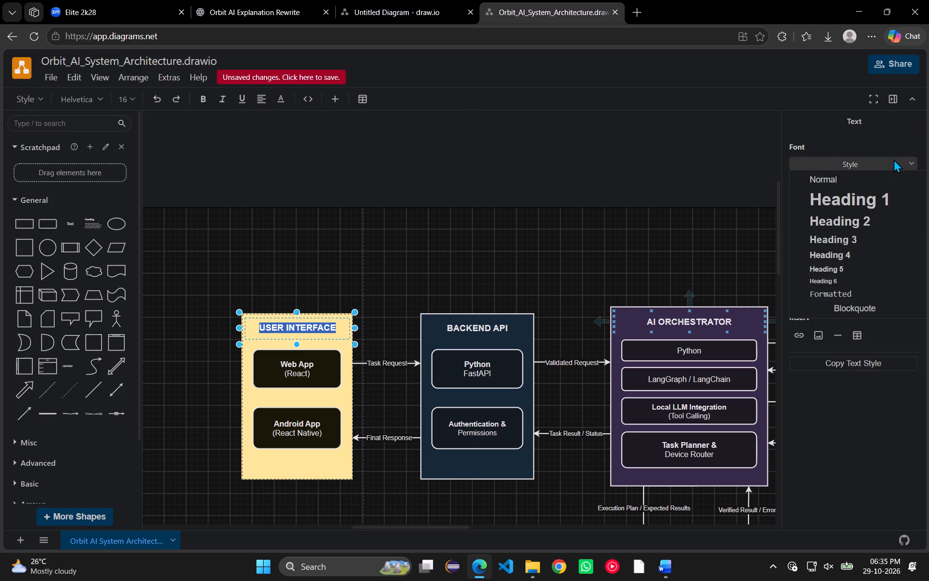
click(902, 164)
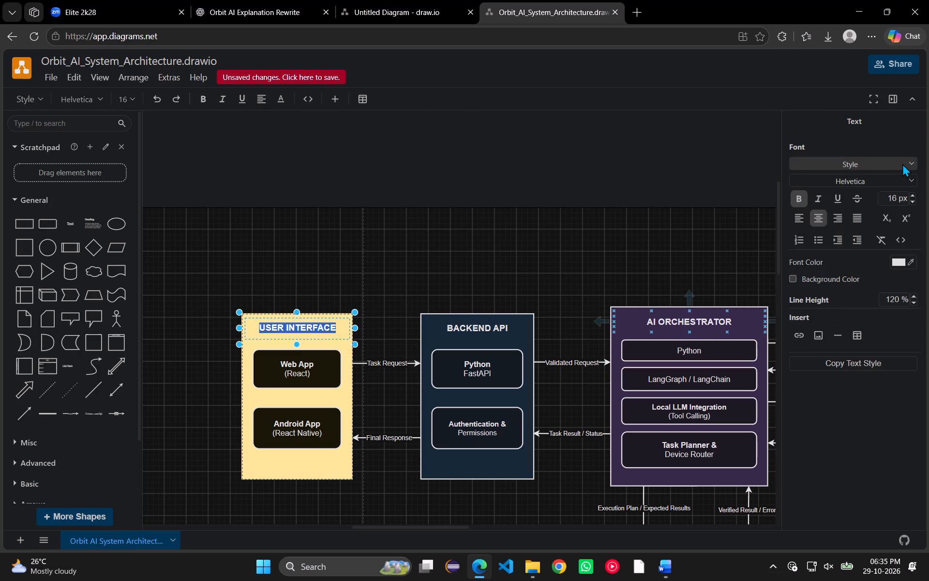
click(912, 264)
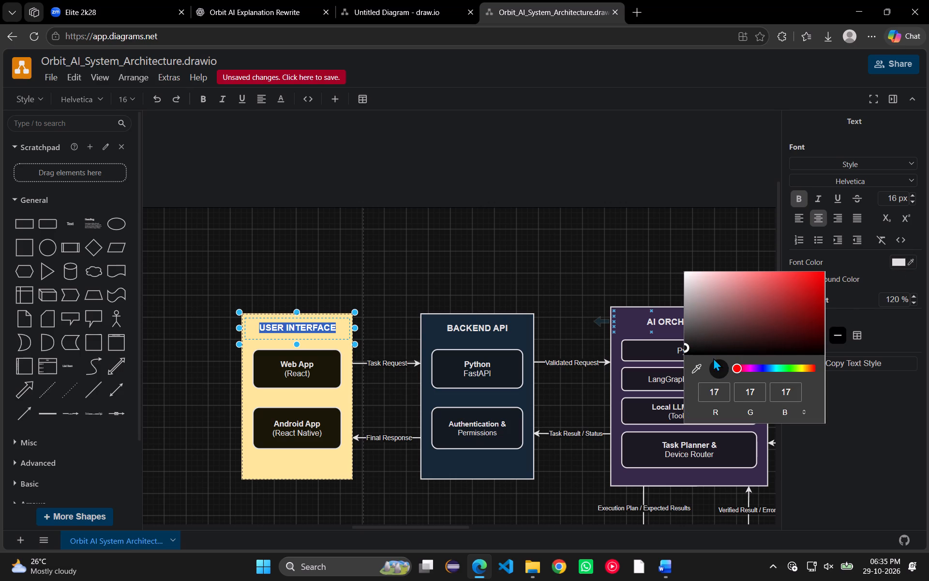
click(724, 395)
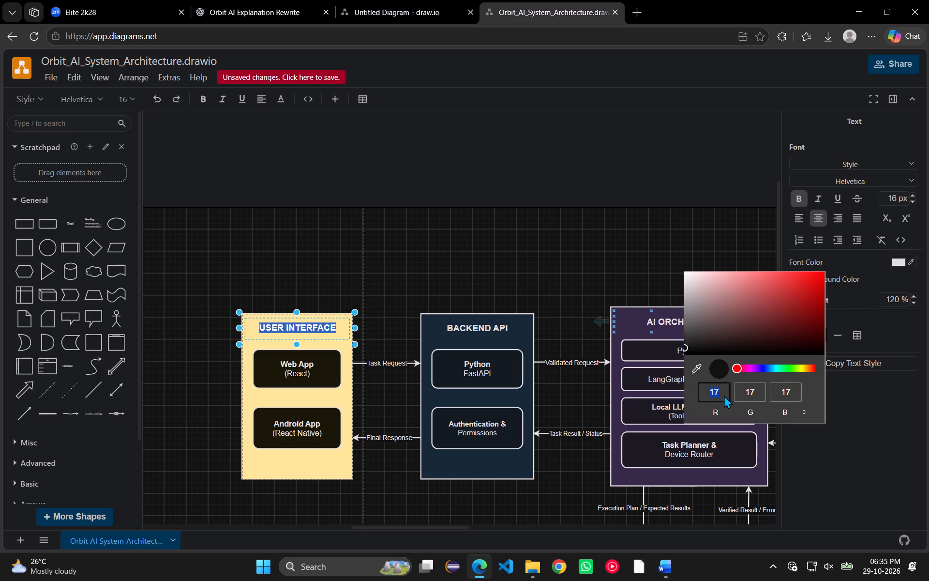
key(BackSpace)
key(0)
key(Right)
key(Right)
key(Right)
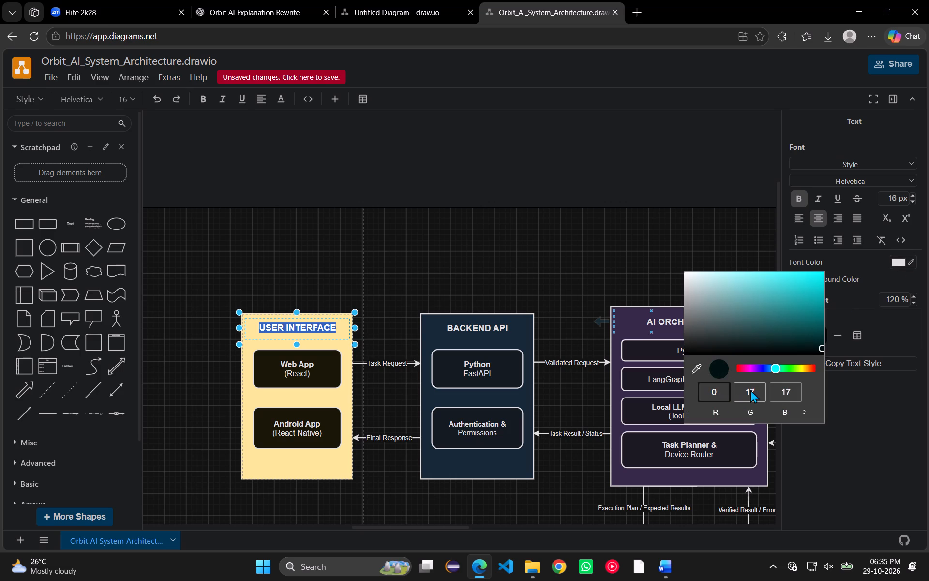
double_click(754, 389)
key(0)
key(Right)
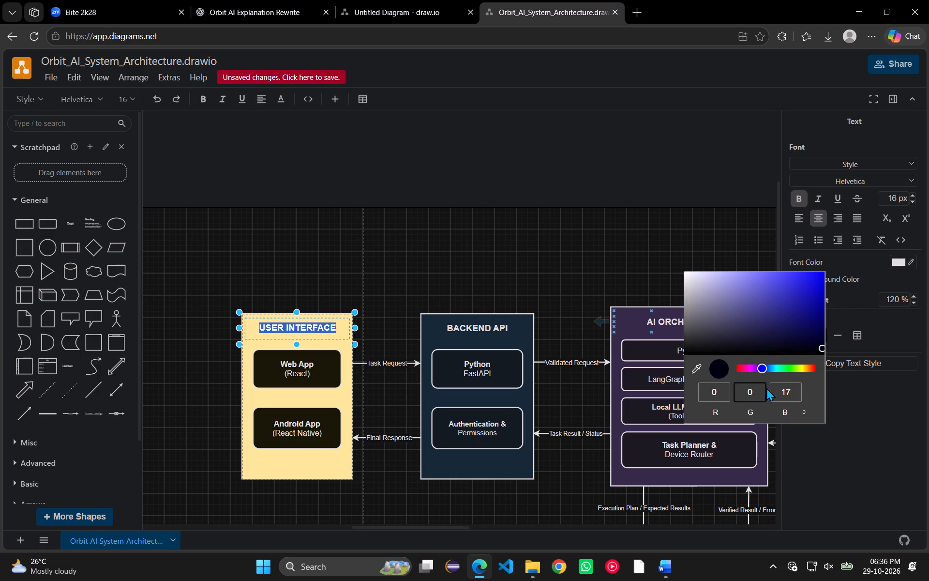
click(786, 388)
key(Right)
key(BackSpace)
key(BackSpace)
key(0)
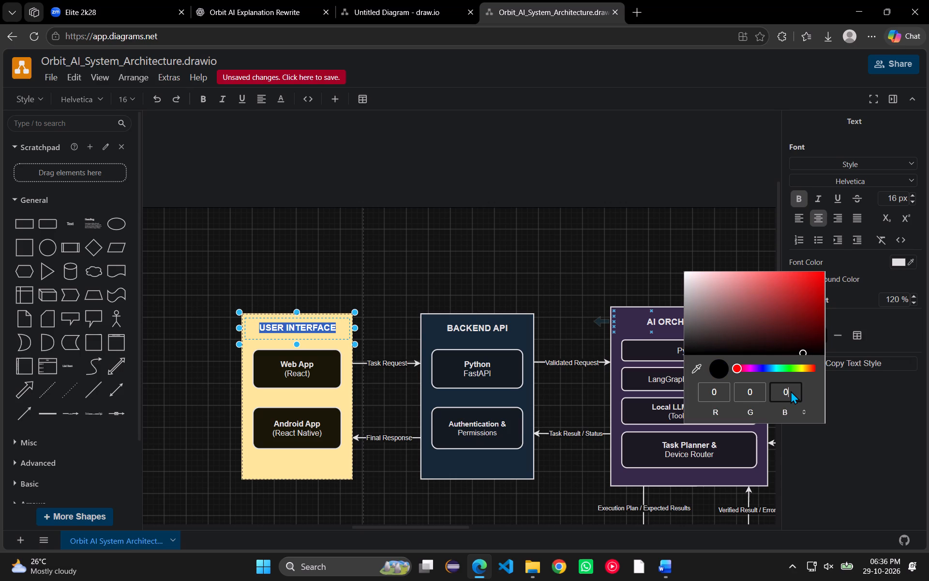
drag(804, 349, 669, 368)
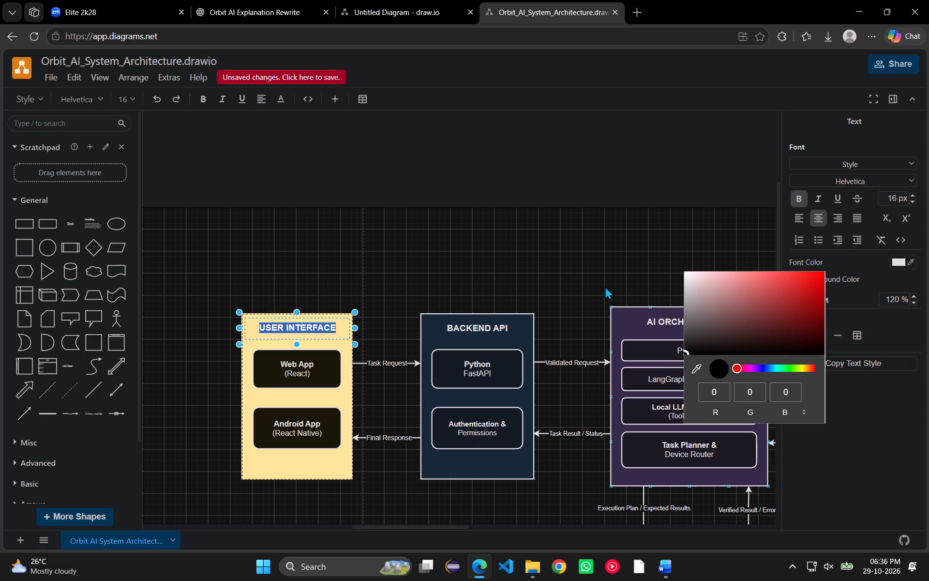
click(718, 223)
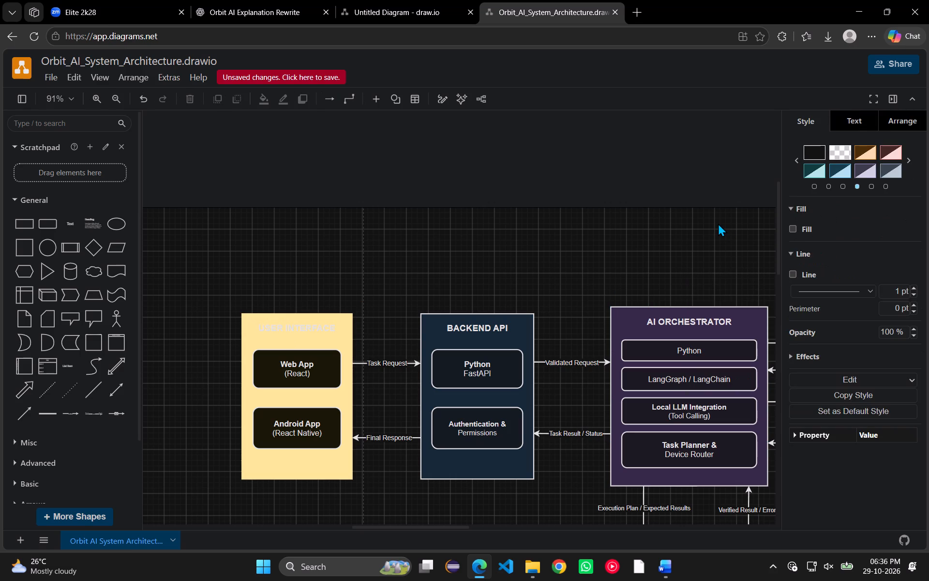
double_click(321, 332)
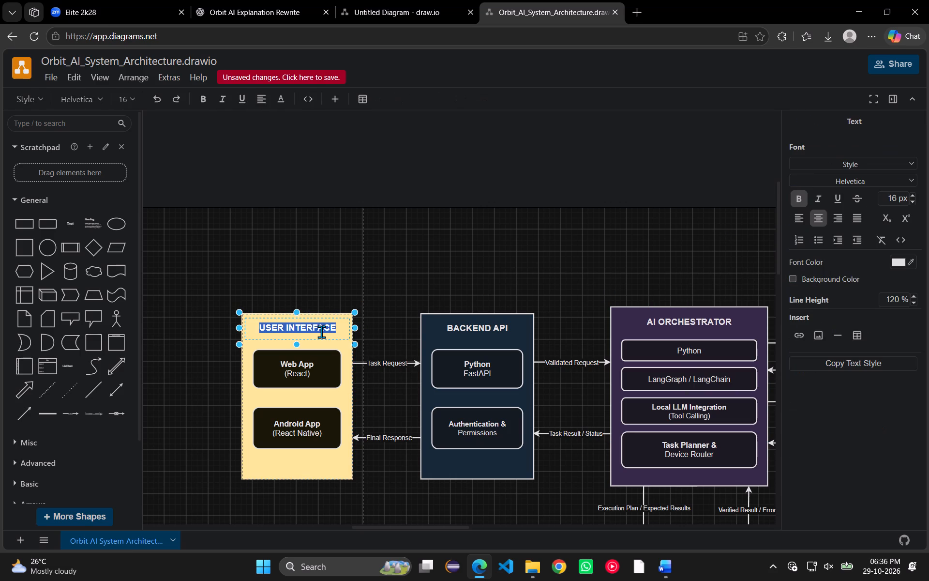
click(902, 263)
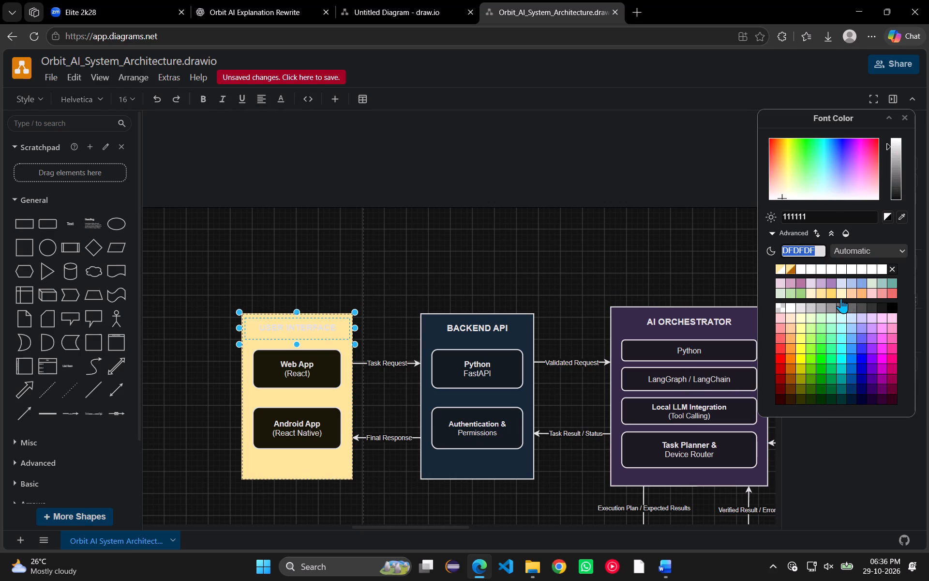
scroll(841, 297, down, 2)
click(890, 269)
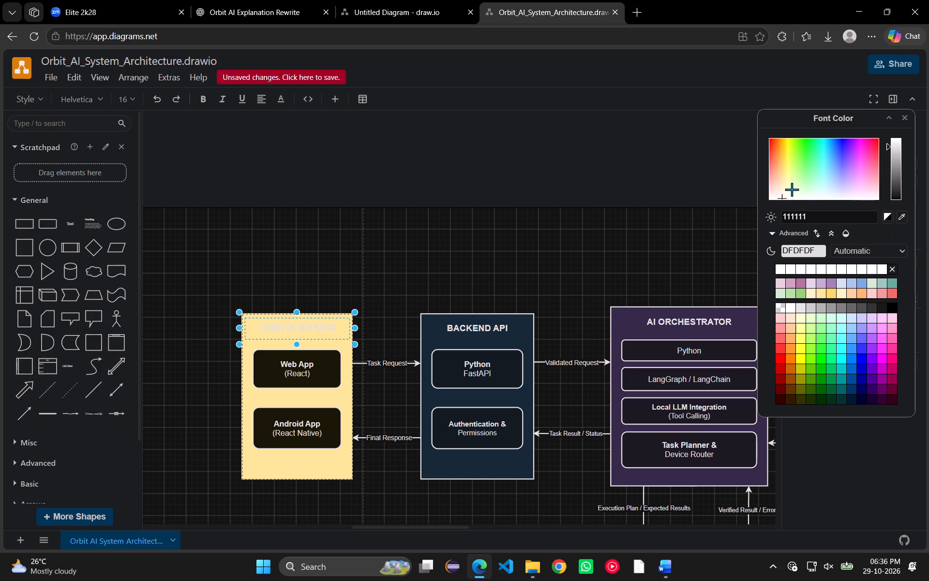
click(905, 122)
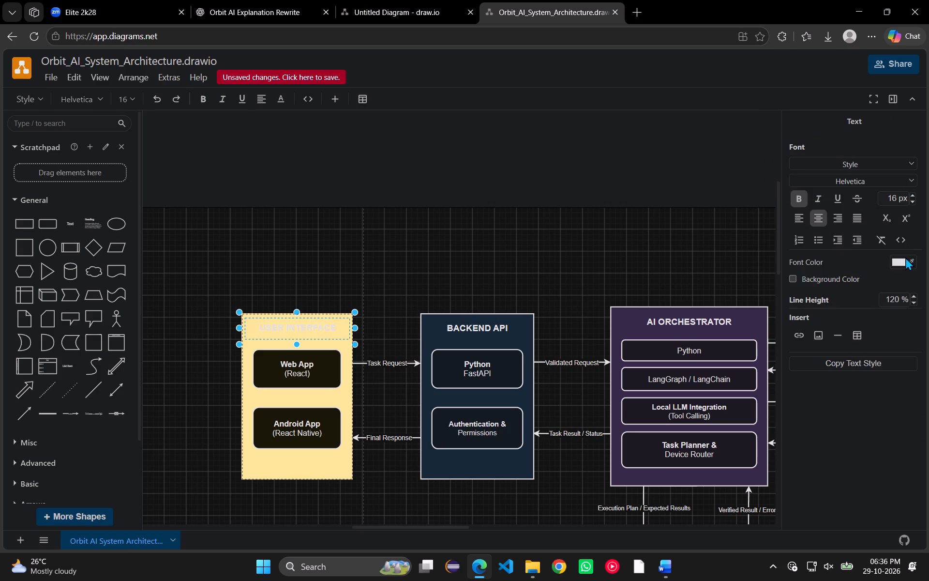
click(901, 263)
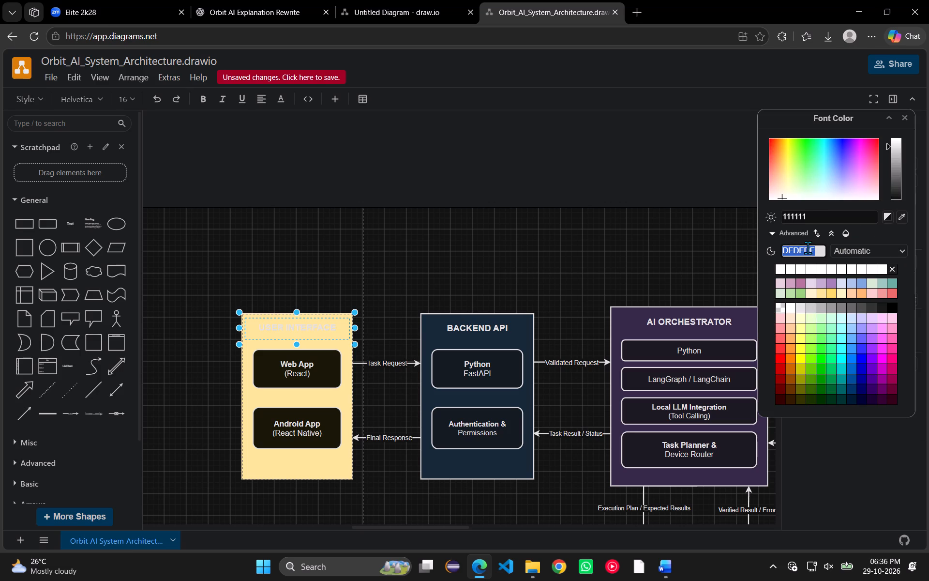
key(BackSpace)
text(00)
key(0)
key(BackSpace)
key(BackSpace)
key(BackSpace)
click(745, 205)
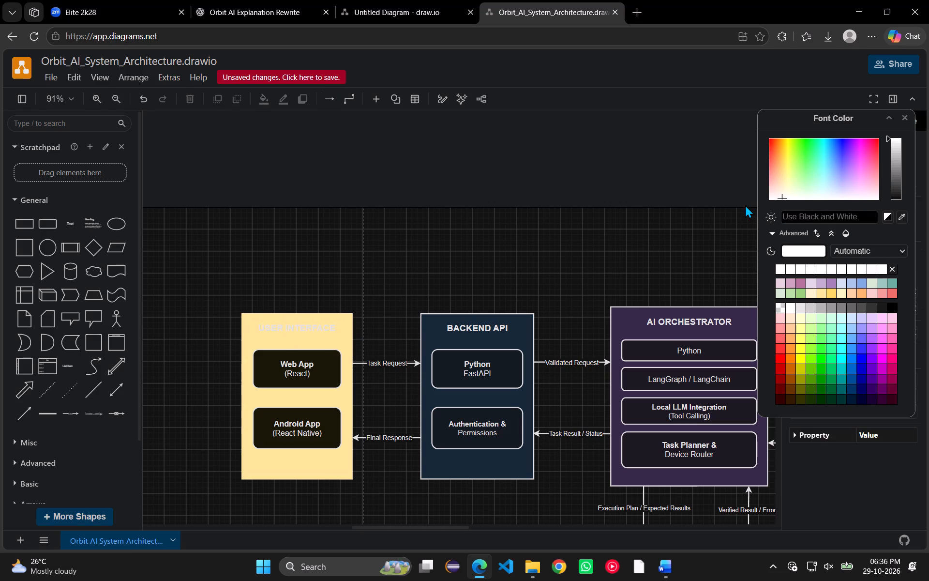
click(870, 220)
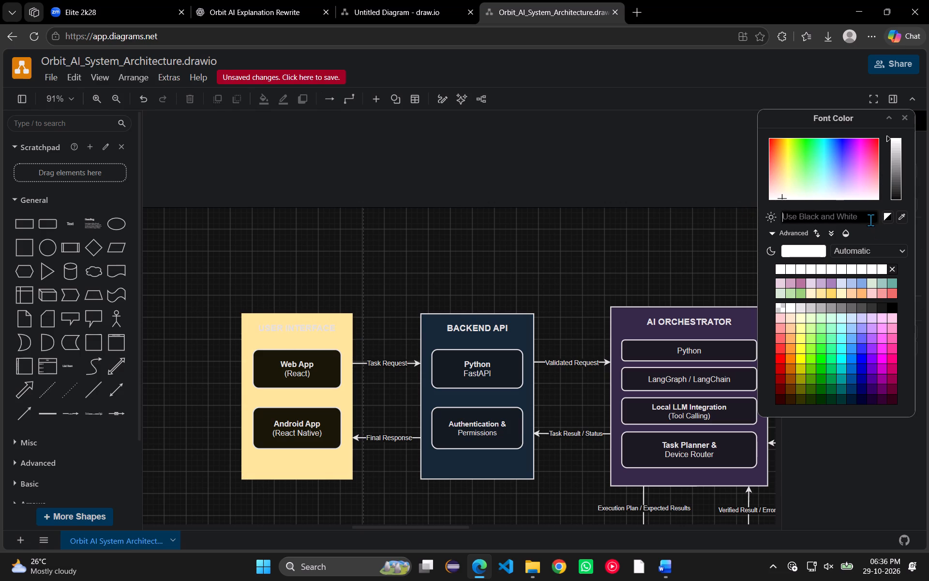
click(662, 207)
Set the font colour of the USER INTERFACE title to black, RGB 0, 0, 0.
double_click(321, 328)
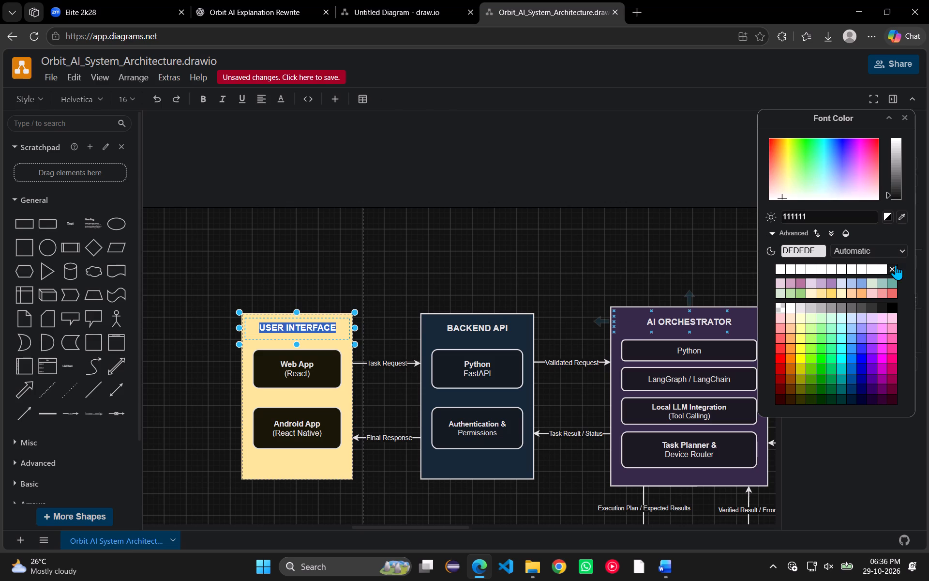
click(905, 117)
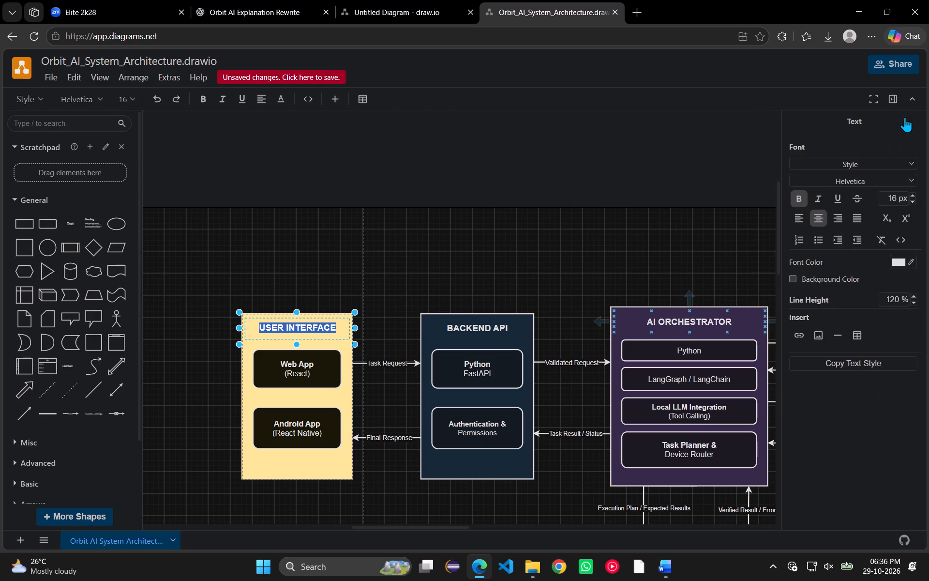
click(911, 262)
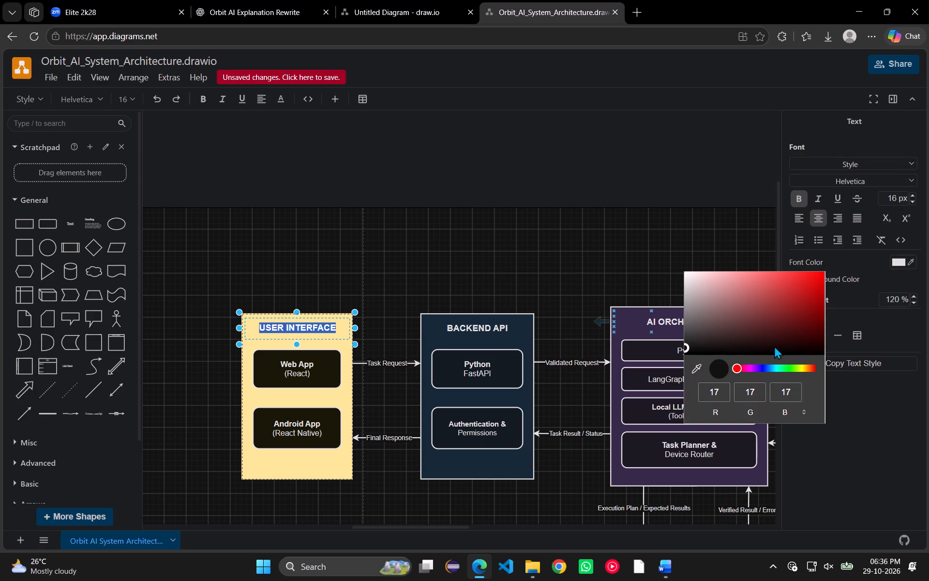
click(719, 389)
key(BackSpace)
key(0)
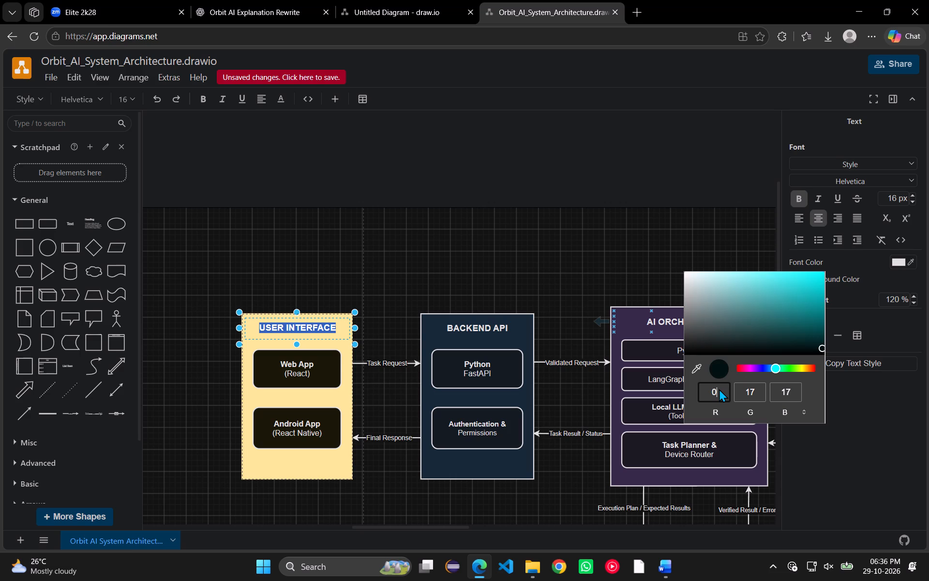
key(Right)
click(754, 390)
key(0)
click(780, 389)
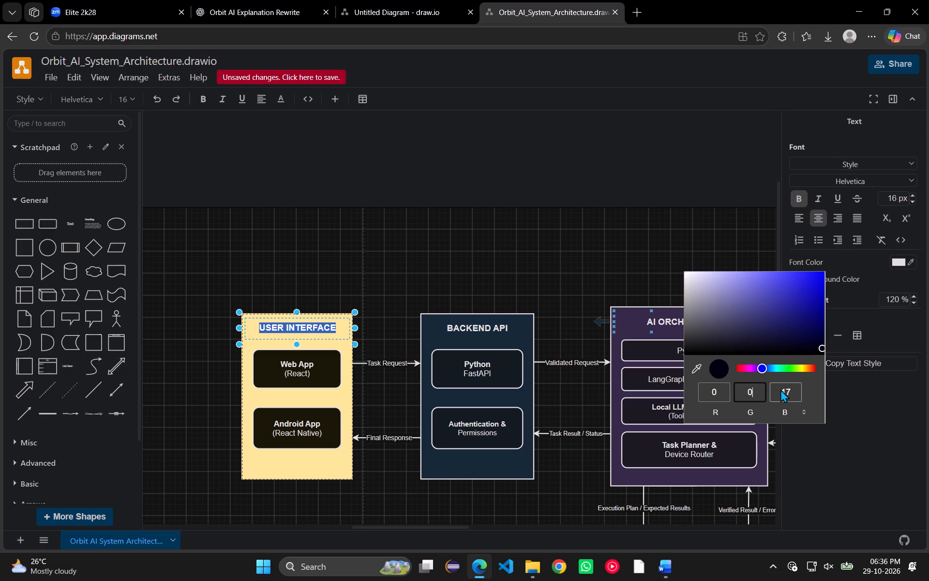
key(BackSpace)
key(0)
drag(698, 367, 716, 365)
click(697, 367)
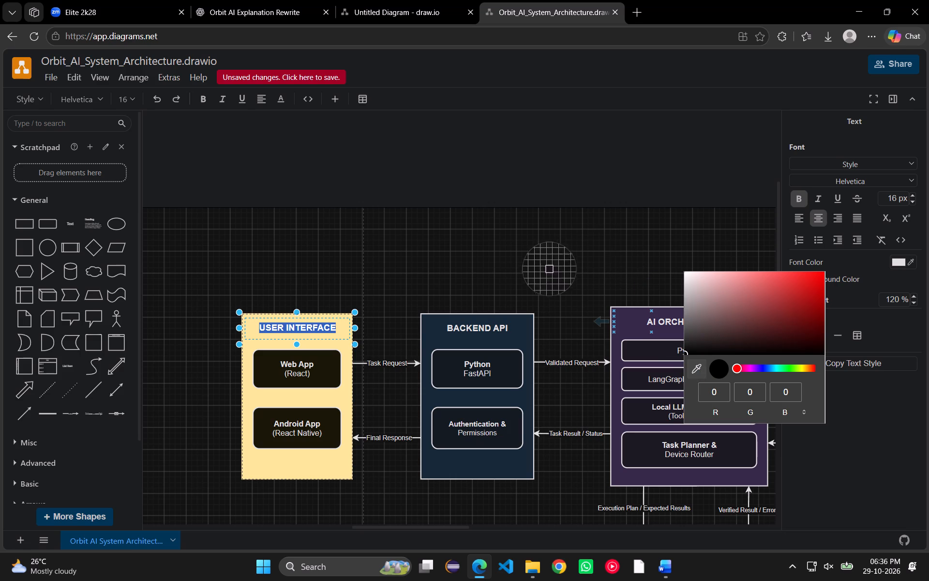
click(325, 374)
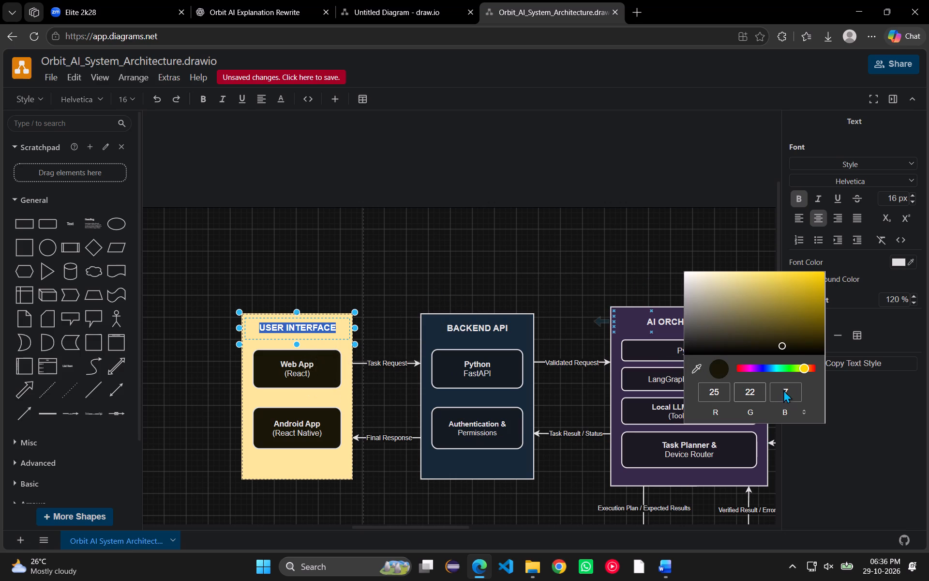
drag(781, 343, 690, 361)
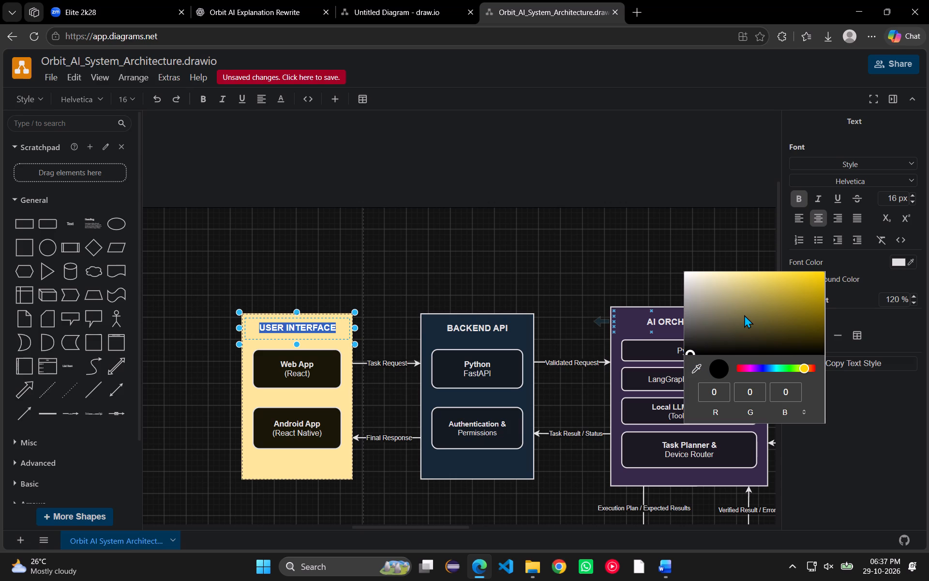
key(Return)
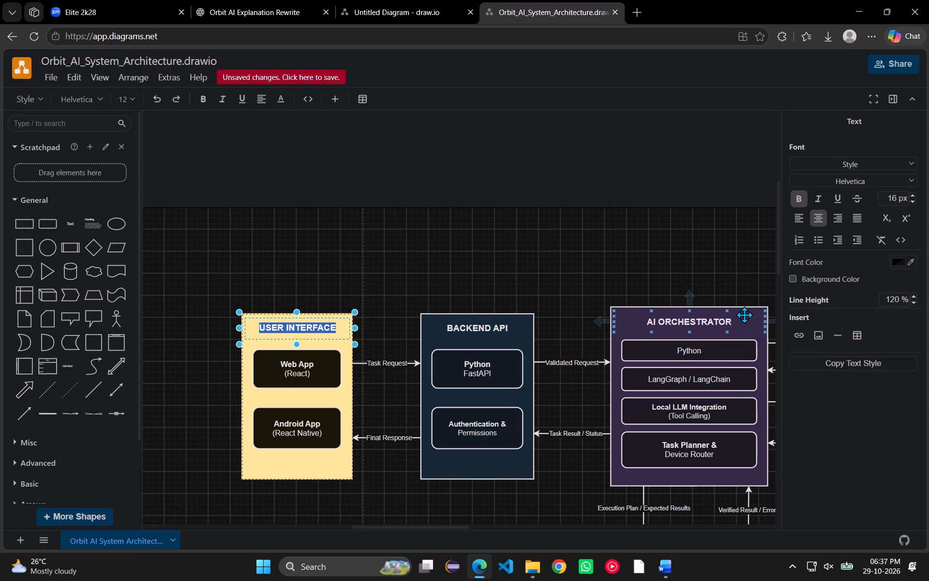
click(600, 239)
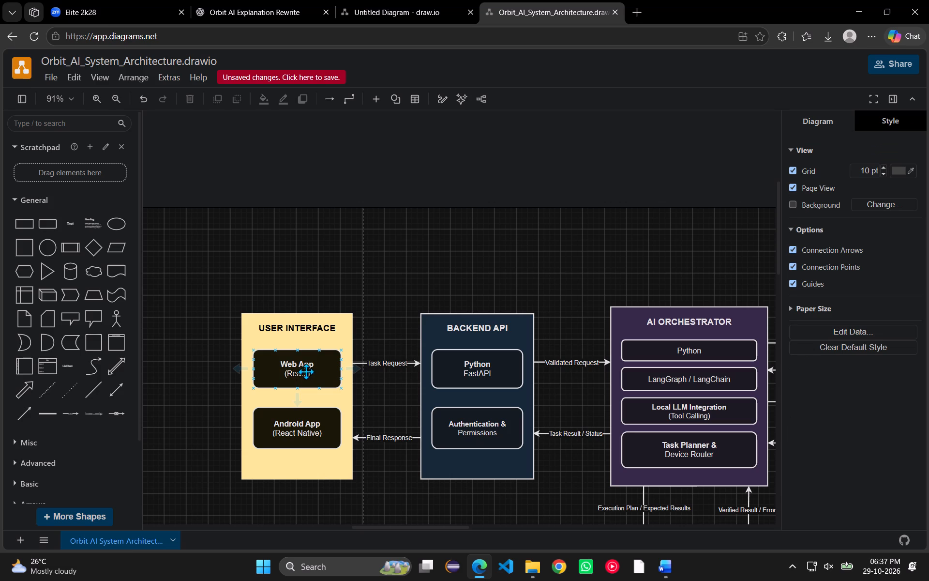
Check the User Interface block in the Word synopsis figure and turn off the fill of the Web App (React) box.
click(323, 370)
click(655, 562)
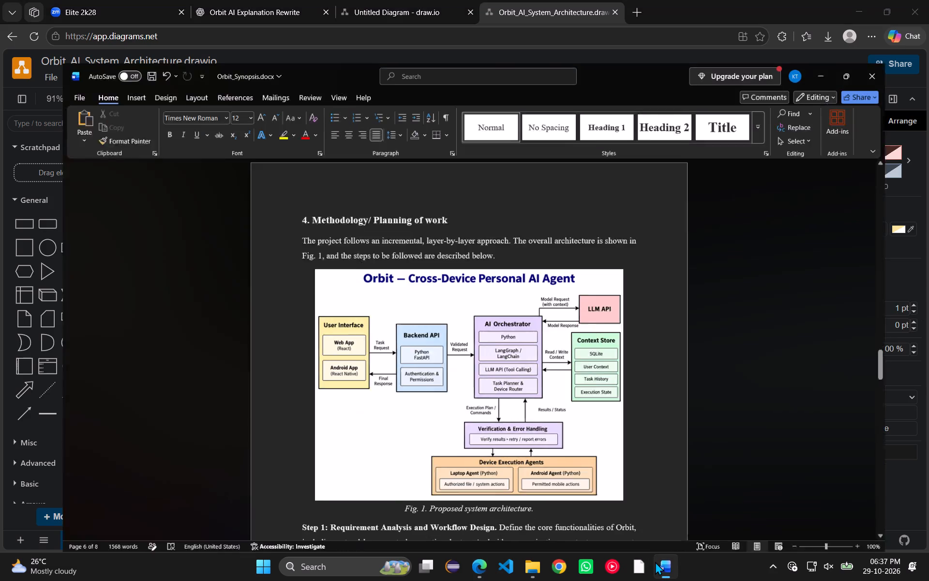
click(655, 562)
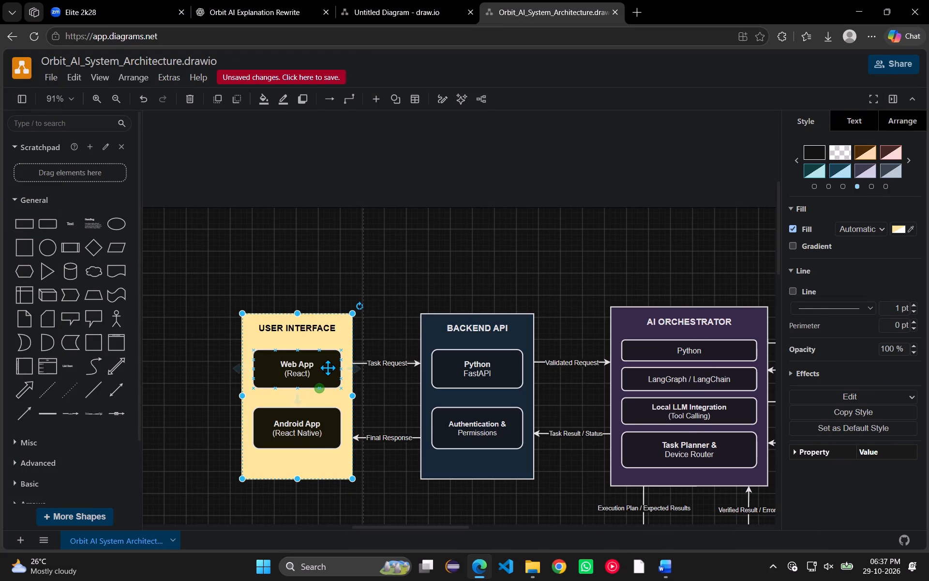
double_click(328, 367)
click(328, 367)
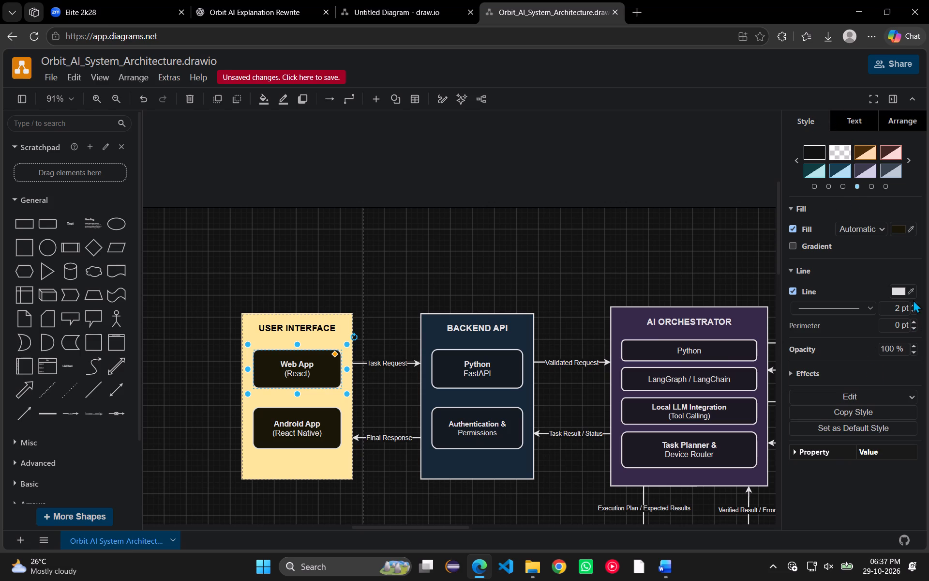
click(810, 270)
click(810, 270)
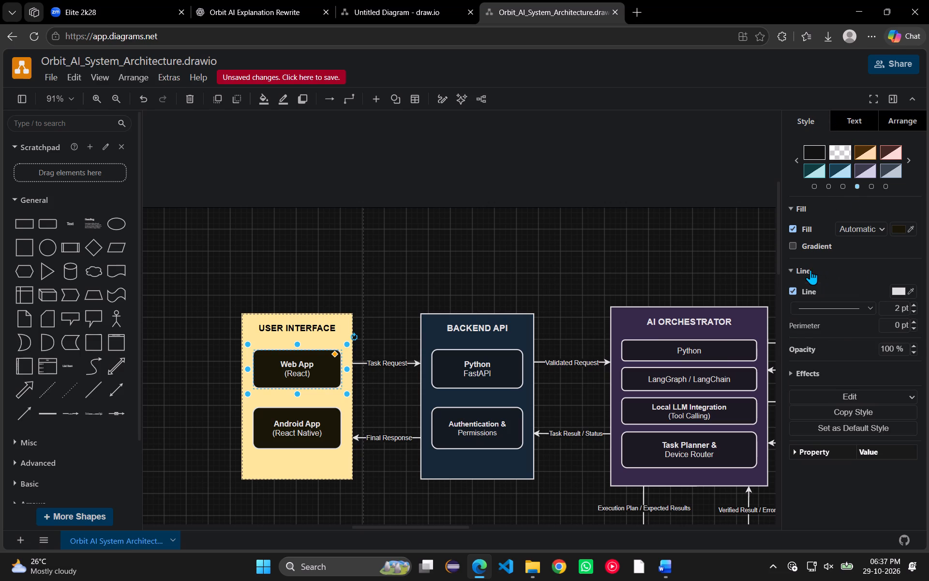
click(811, 230)
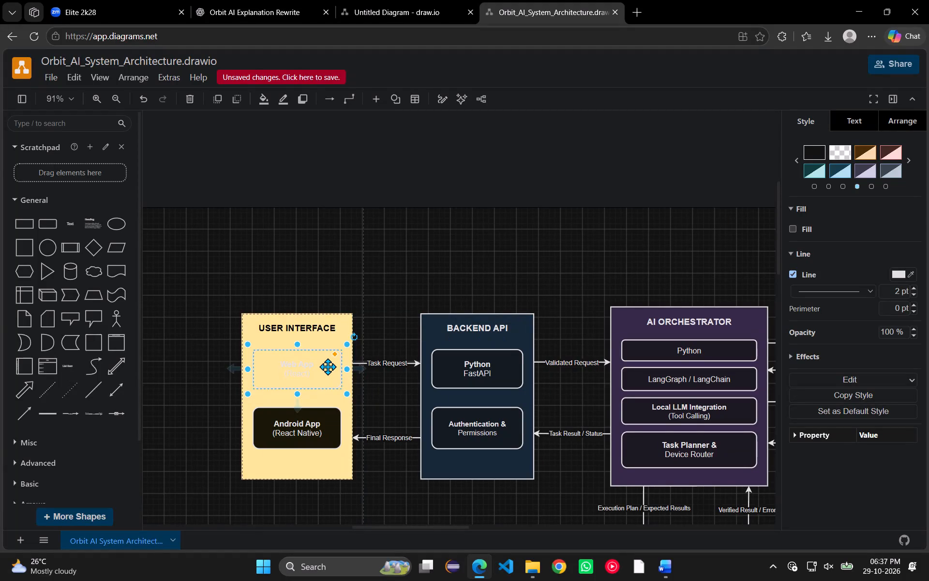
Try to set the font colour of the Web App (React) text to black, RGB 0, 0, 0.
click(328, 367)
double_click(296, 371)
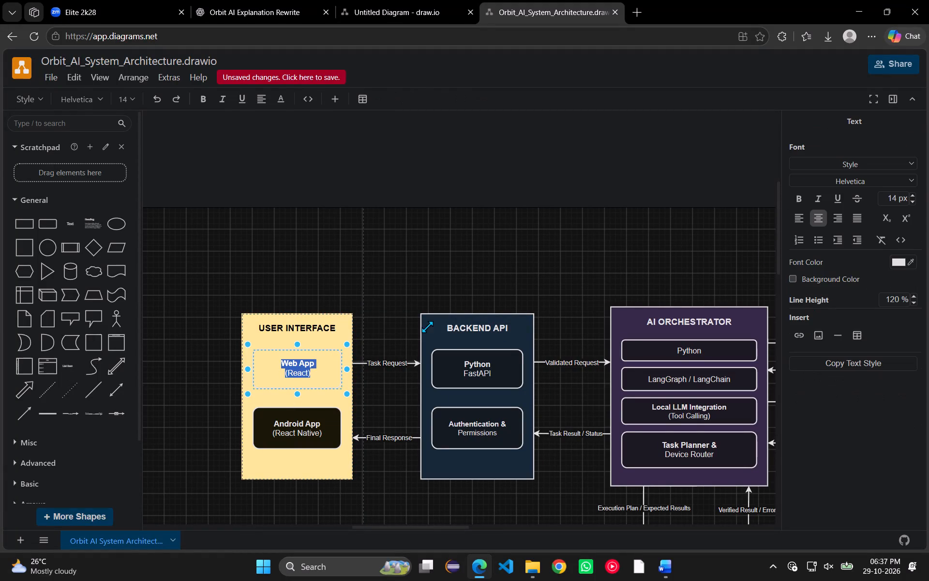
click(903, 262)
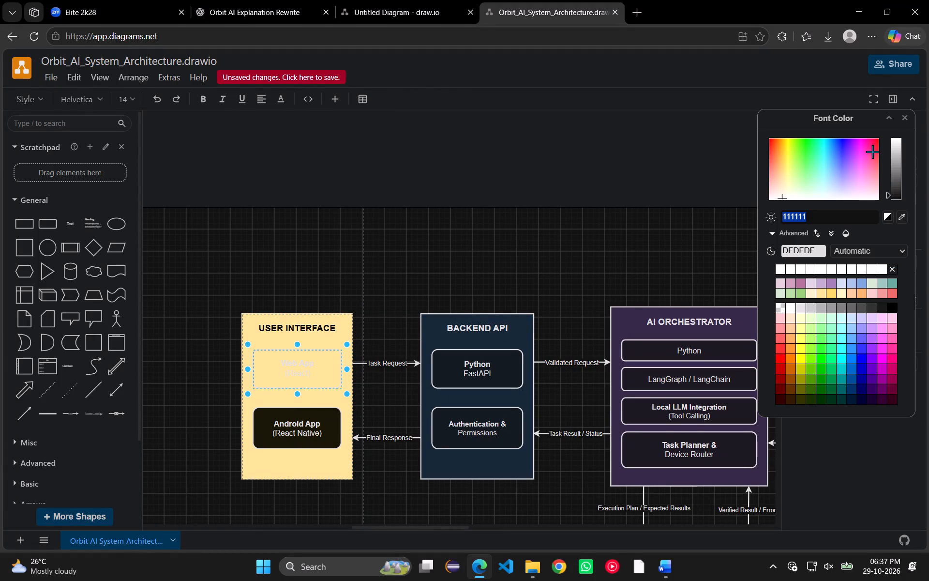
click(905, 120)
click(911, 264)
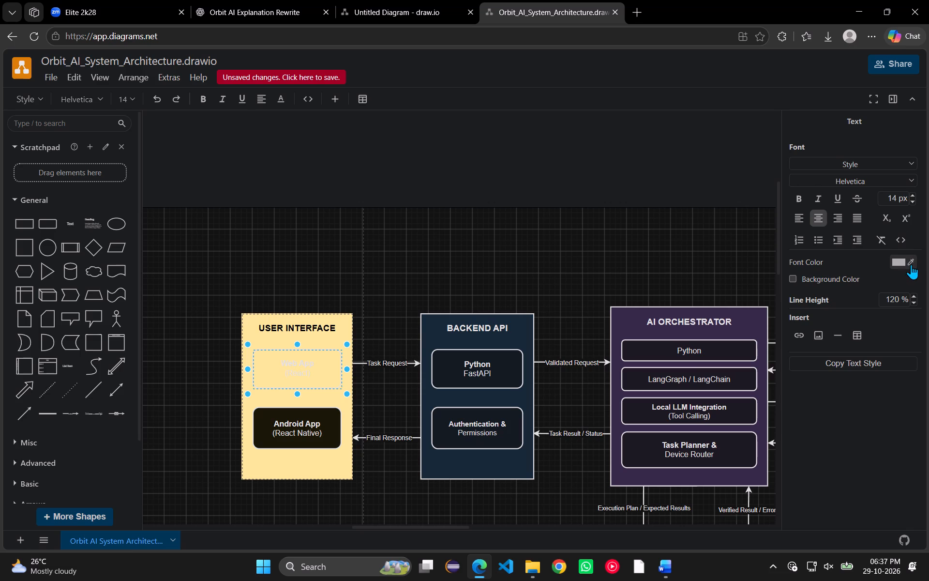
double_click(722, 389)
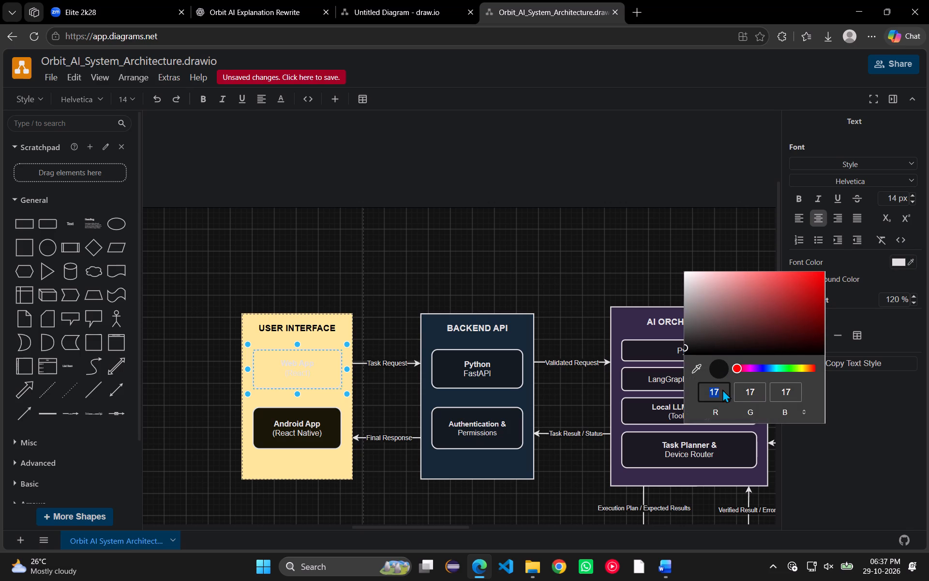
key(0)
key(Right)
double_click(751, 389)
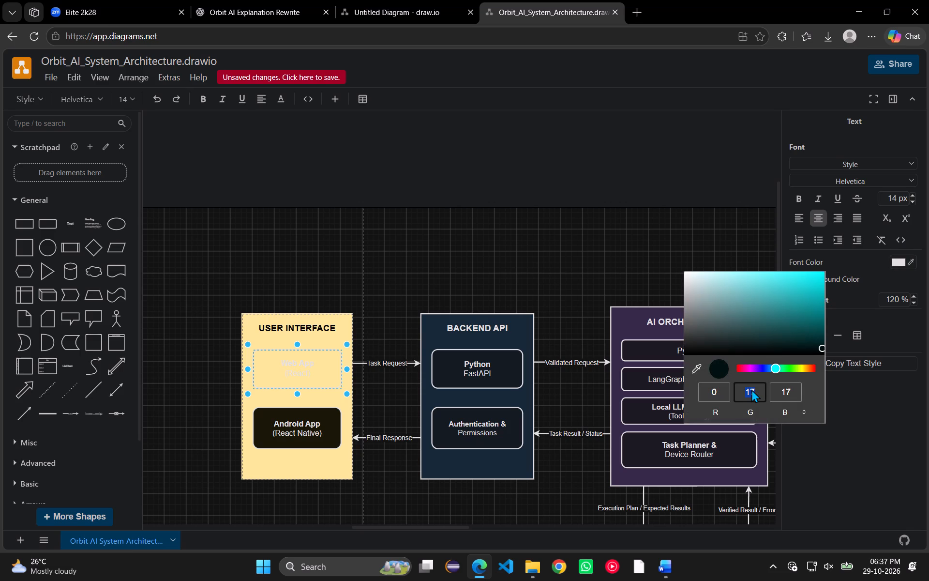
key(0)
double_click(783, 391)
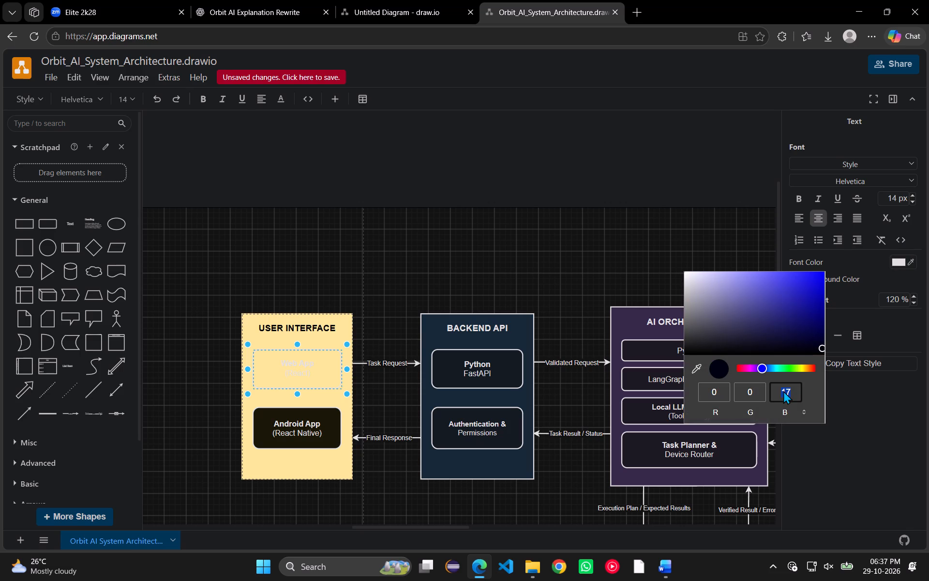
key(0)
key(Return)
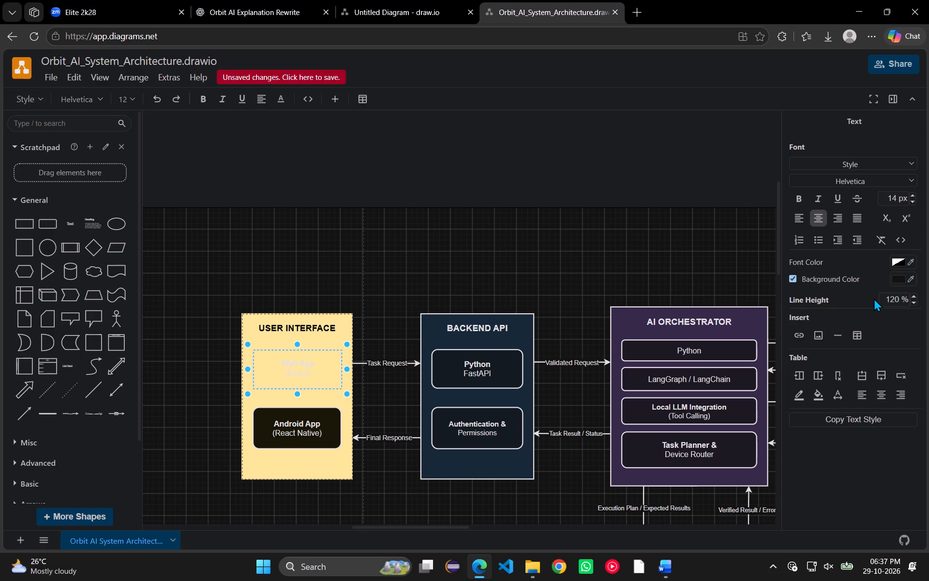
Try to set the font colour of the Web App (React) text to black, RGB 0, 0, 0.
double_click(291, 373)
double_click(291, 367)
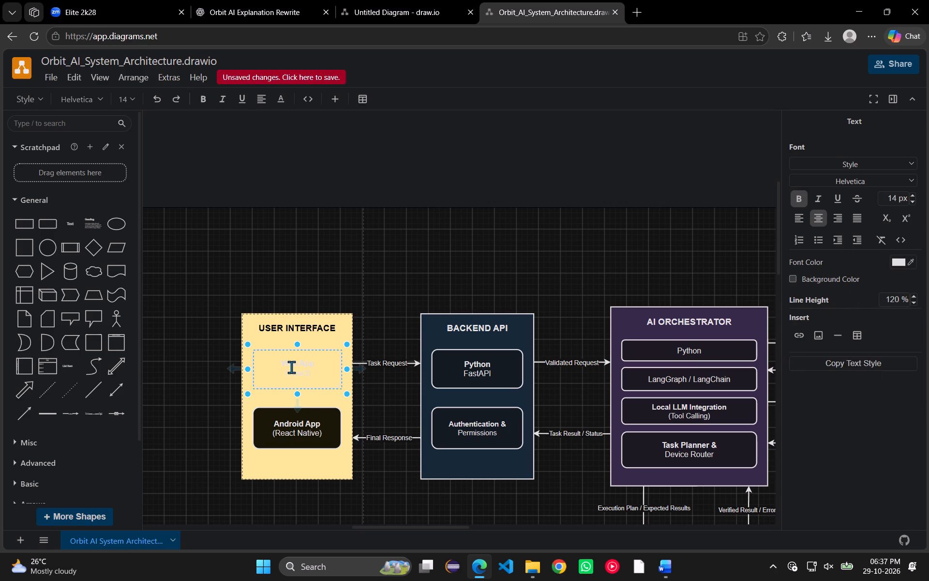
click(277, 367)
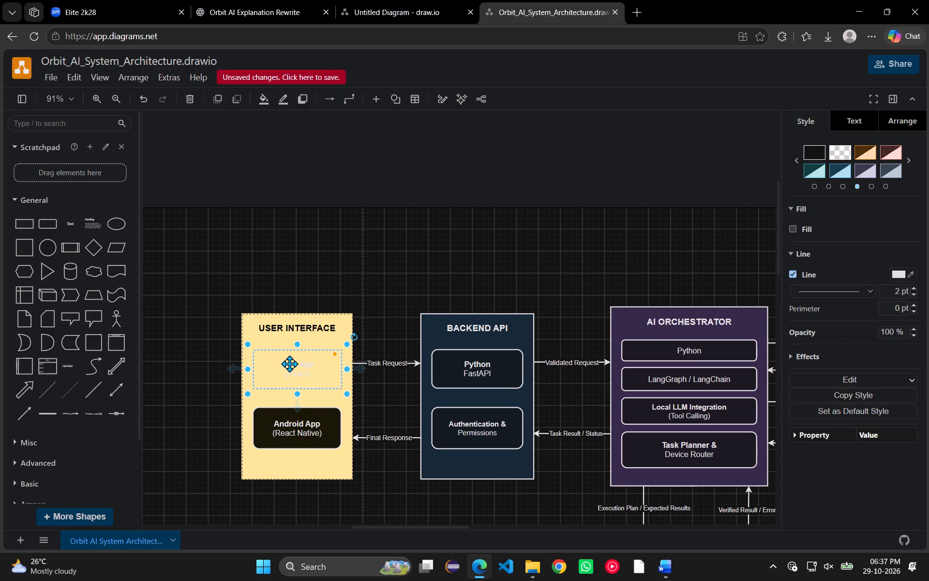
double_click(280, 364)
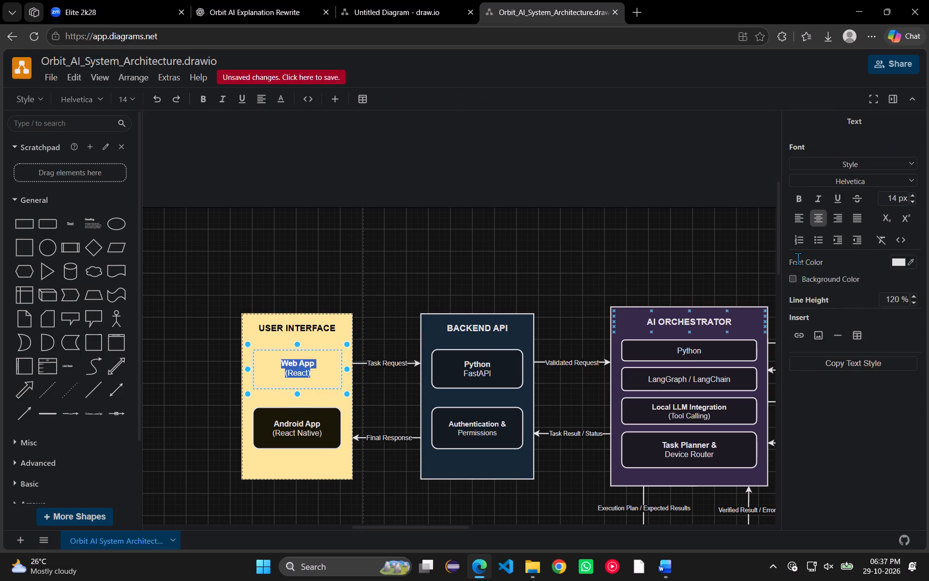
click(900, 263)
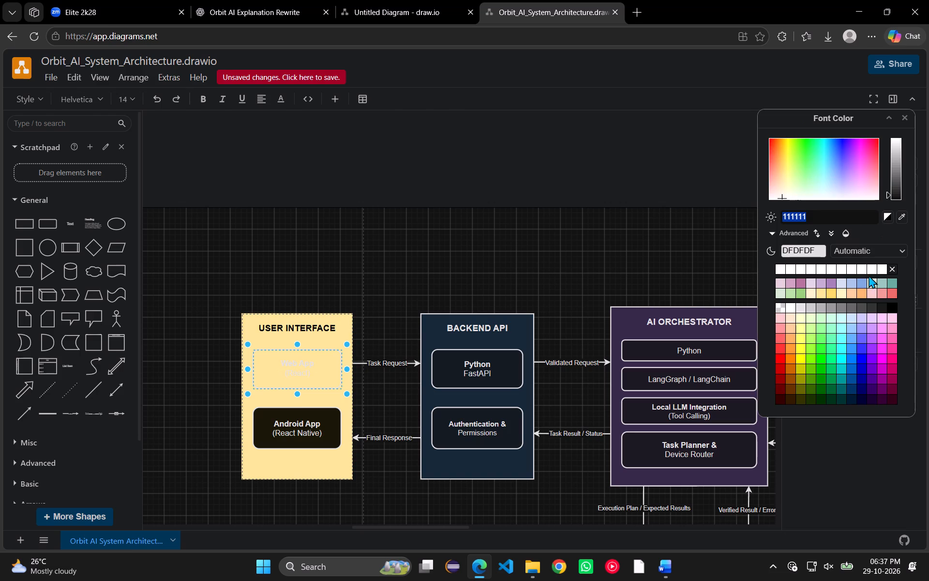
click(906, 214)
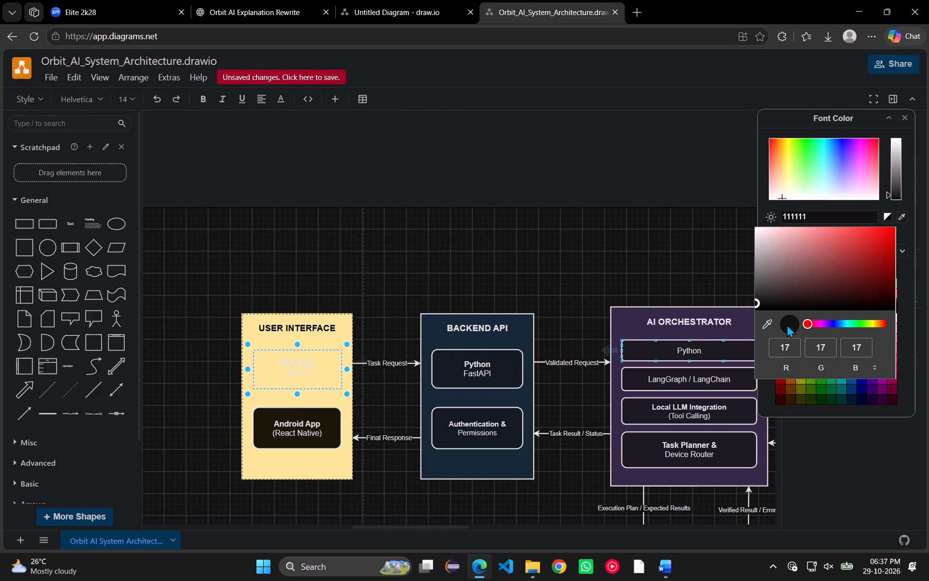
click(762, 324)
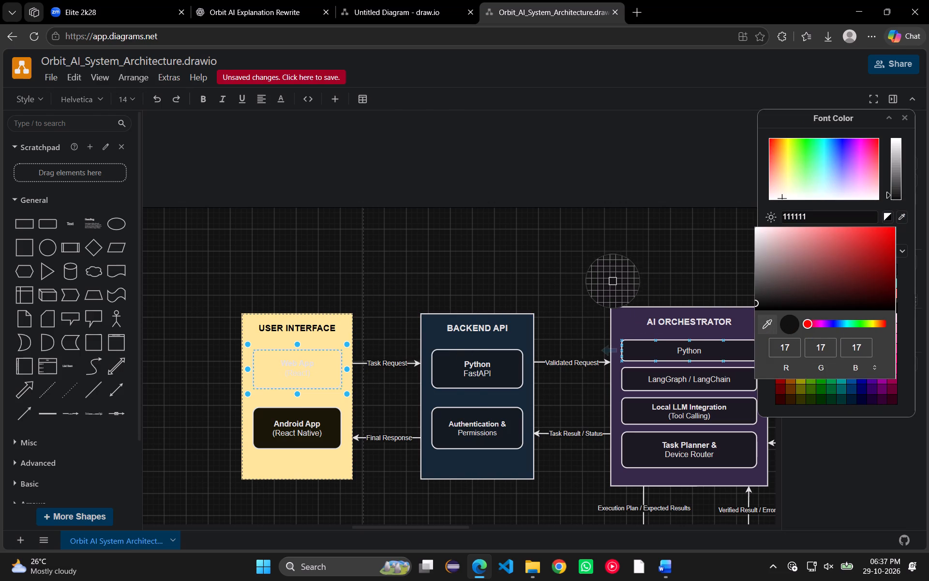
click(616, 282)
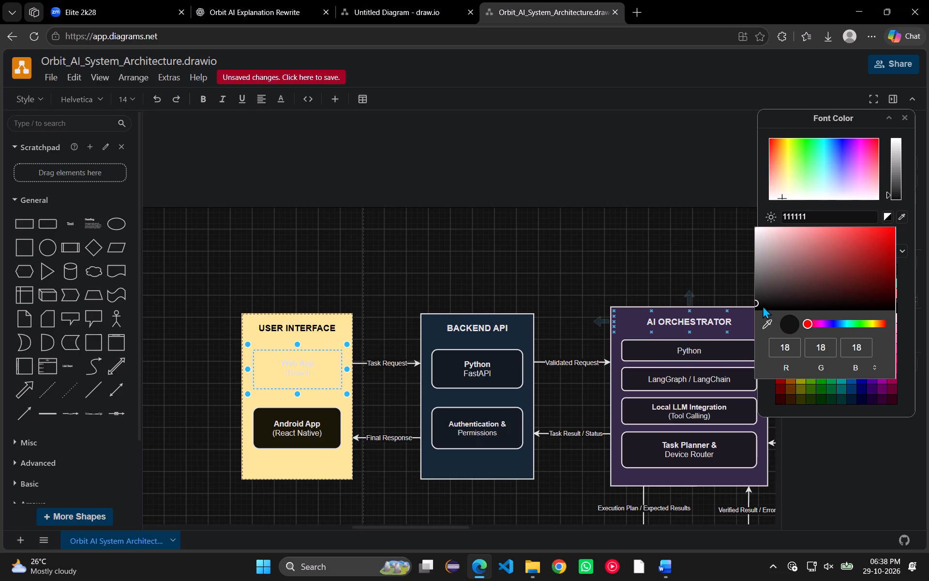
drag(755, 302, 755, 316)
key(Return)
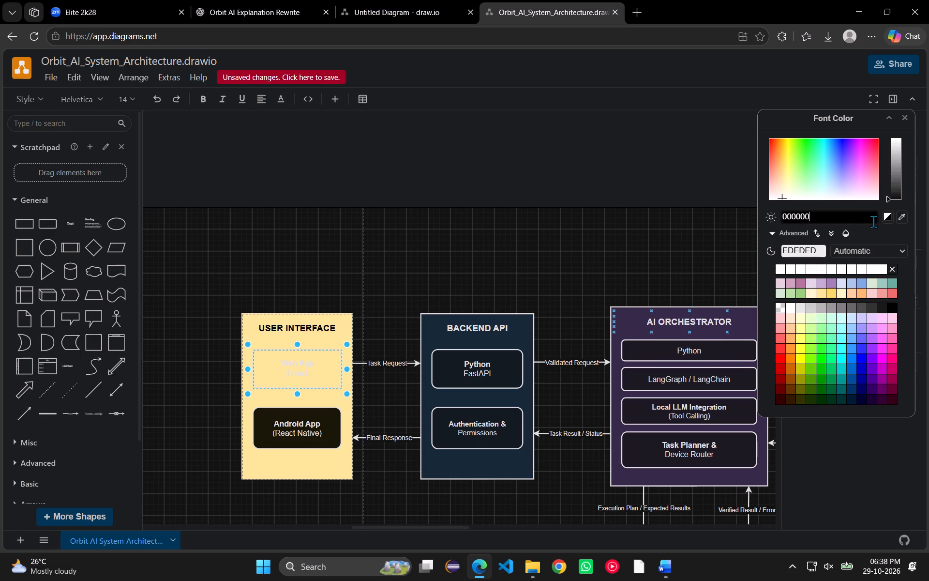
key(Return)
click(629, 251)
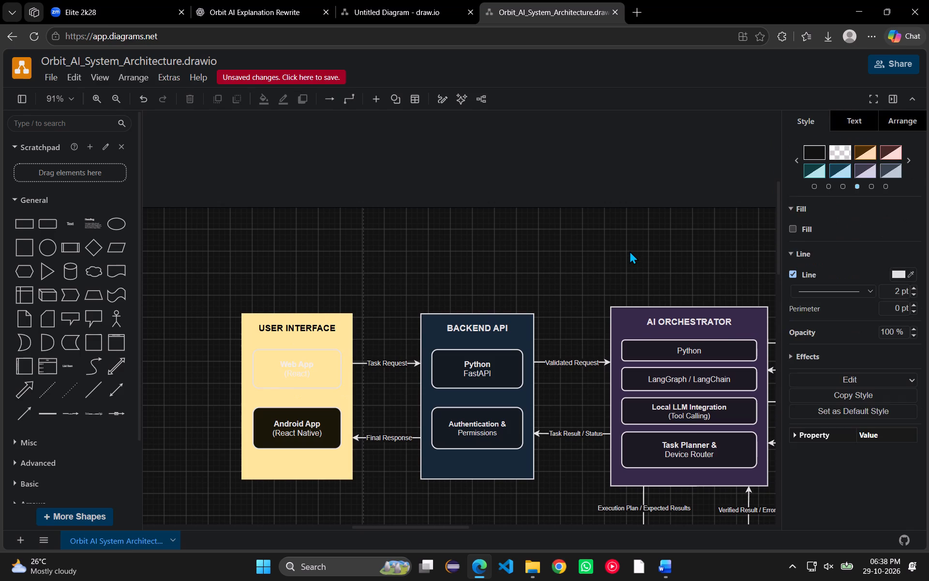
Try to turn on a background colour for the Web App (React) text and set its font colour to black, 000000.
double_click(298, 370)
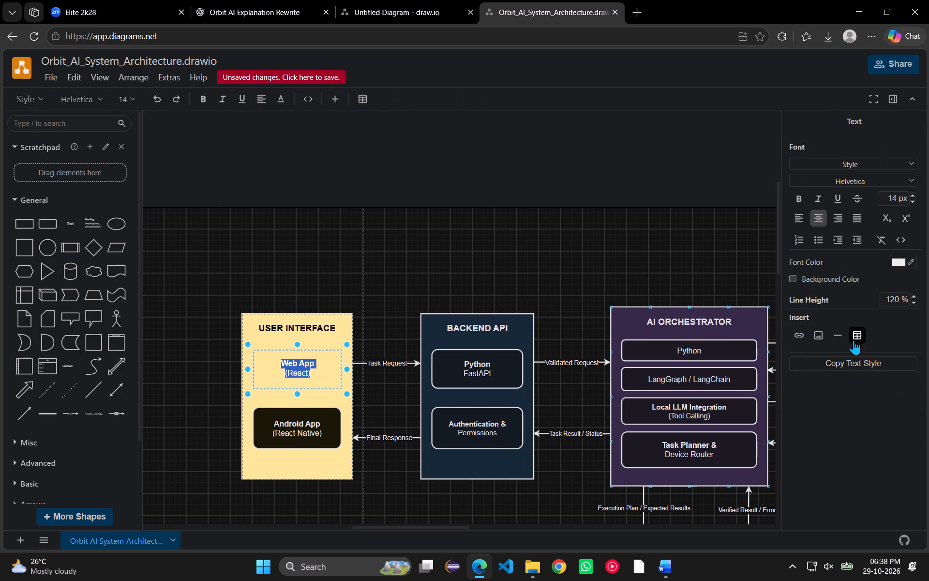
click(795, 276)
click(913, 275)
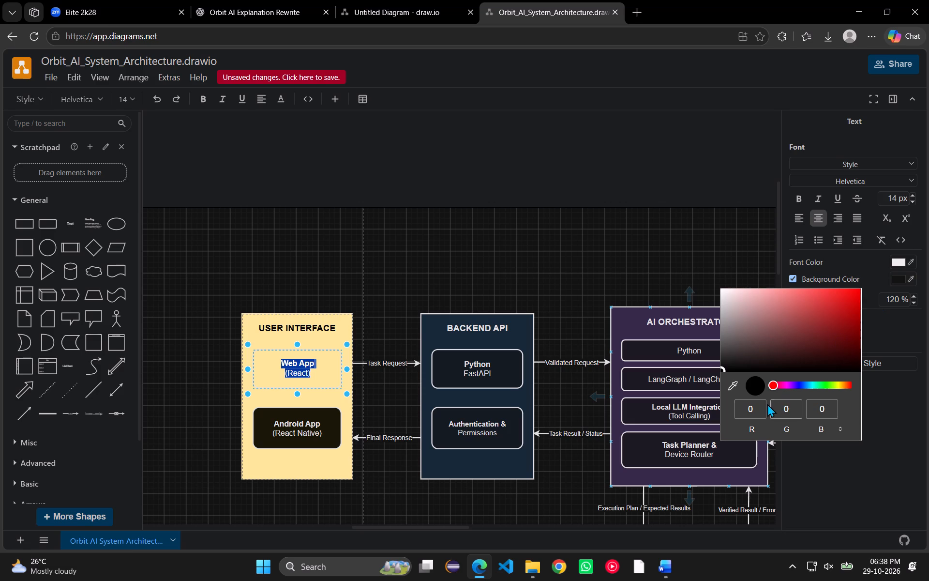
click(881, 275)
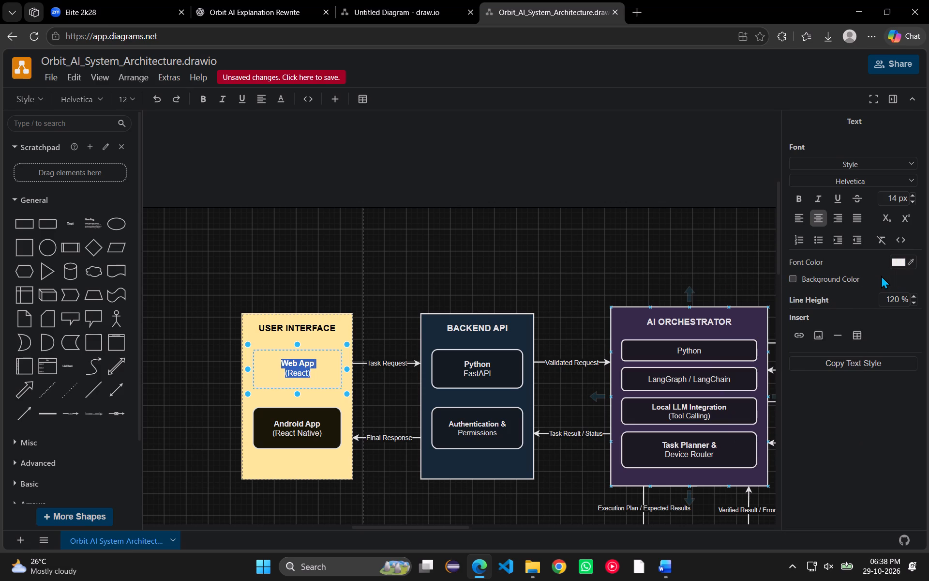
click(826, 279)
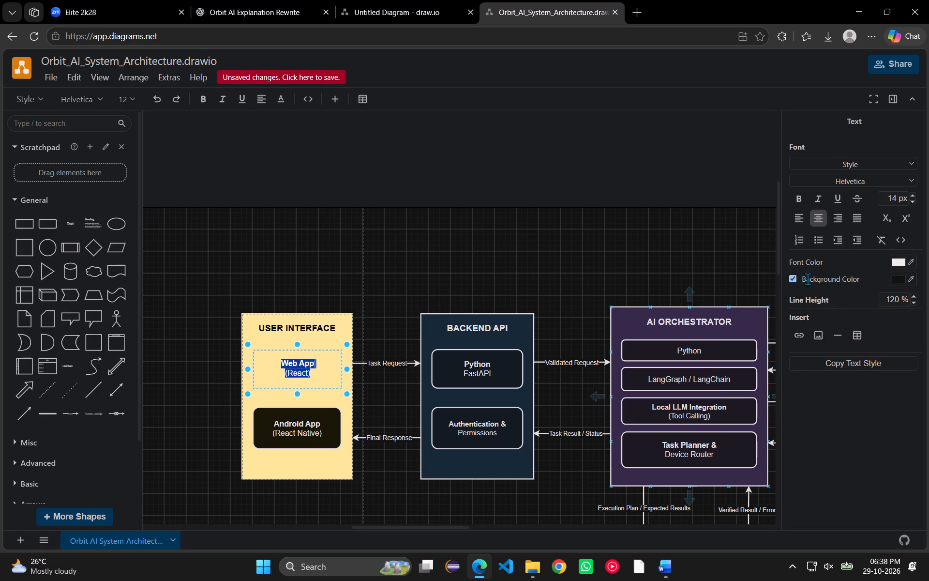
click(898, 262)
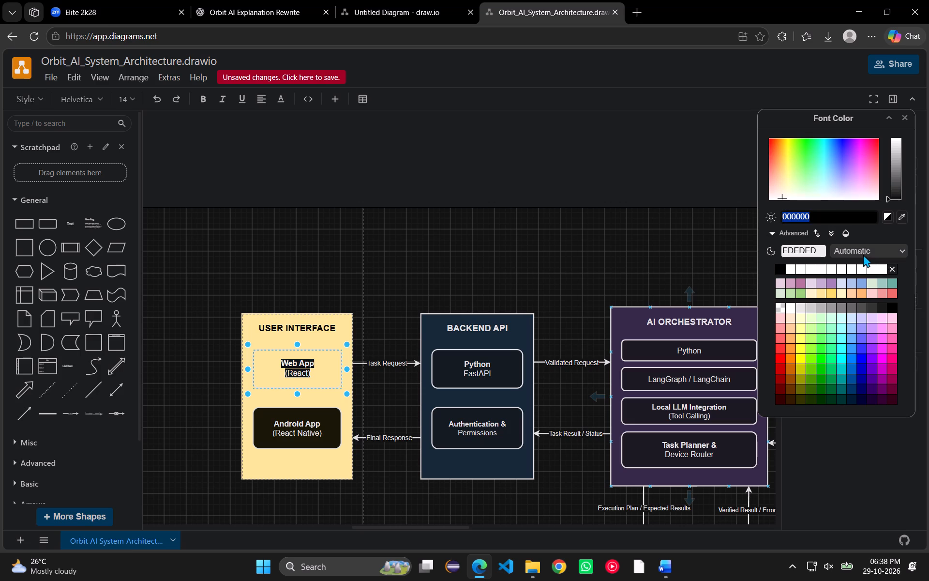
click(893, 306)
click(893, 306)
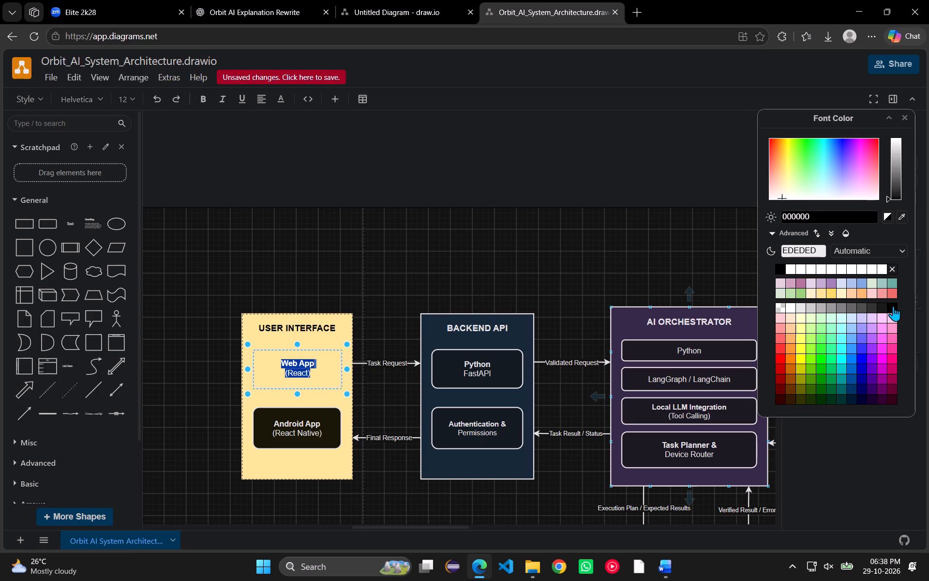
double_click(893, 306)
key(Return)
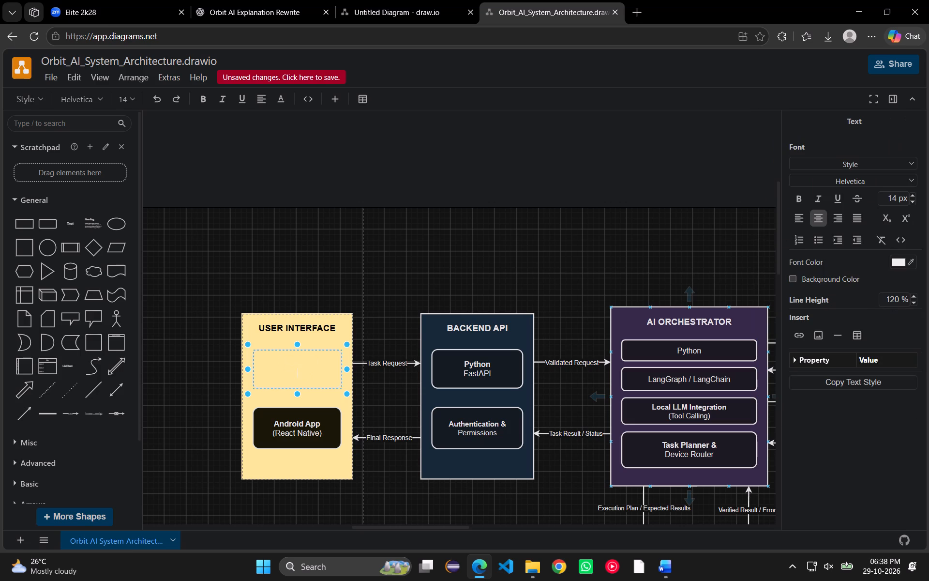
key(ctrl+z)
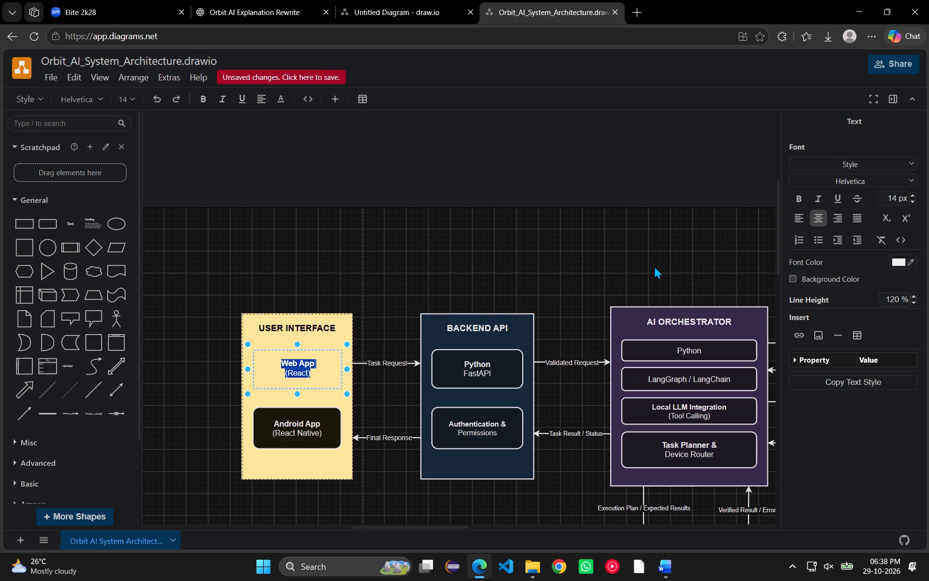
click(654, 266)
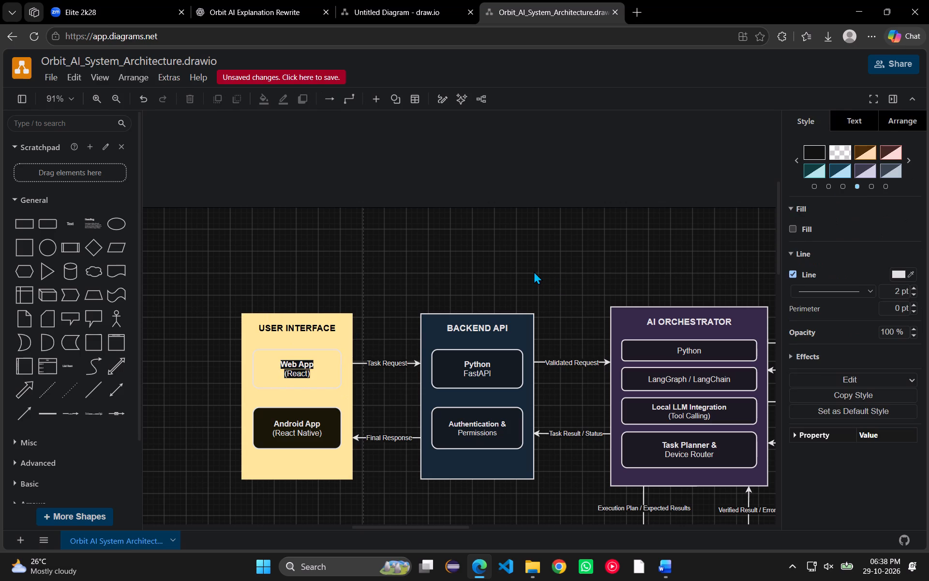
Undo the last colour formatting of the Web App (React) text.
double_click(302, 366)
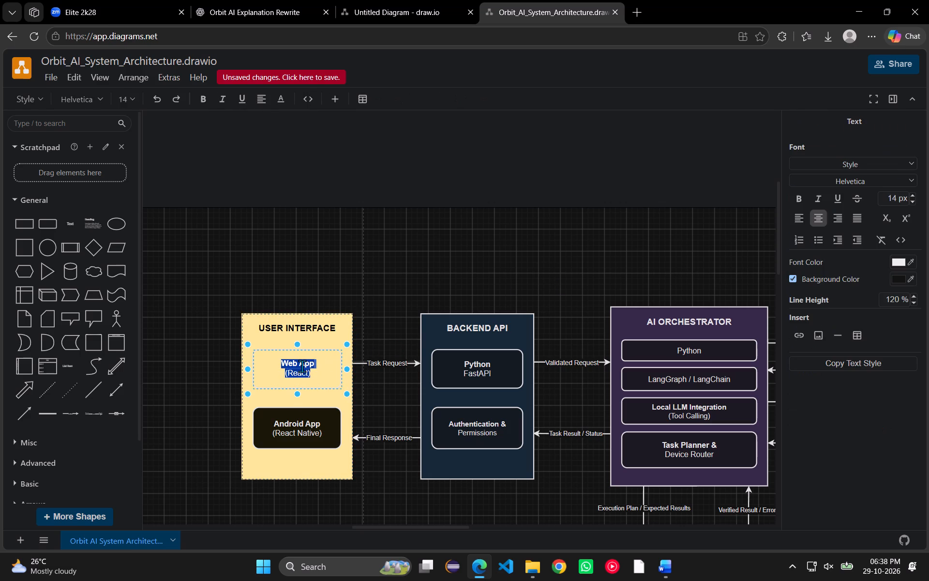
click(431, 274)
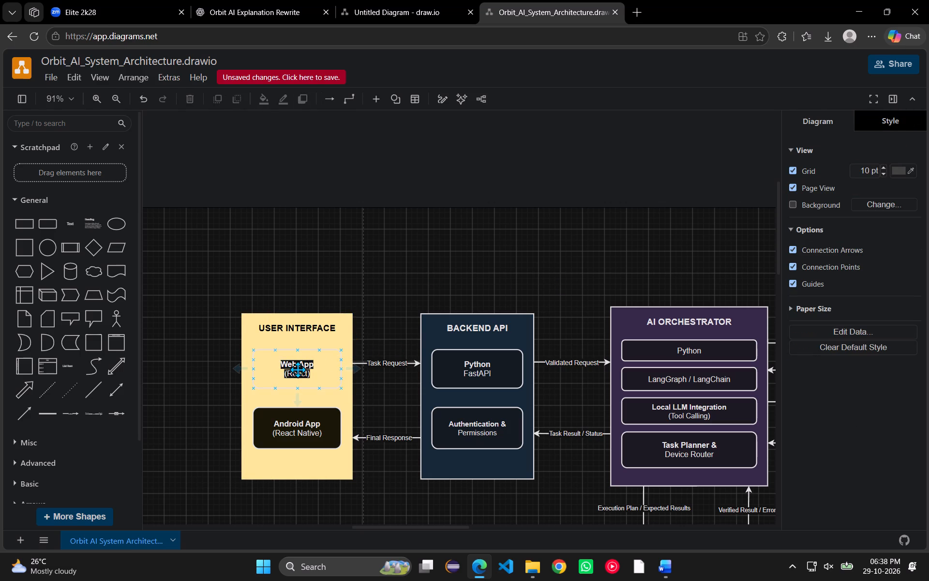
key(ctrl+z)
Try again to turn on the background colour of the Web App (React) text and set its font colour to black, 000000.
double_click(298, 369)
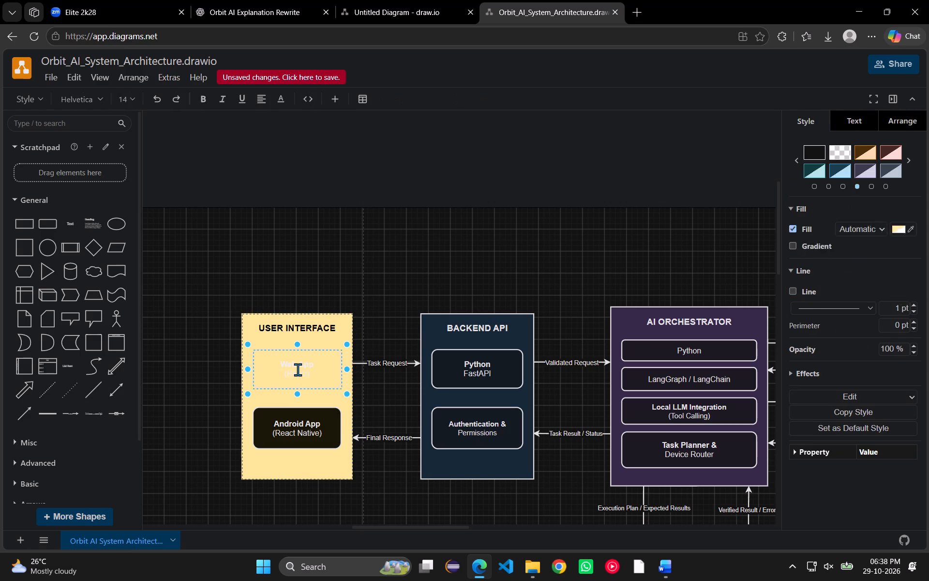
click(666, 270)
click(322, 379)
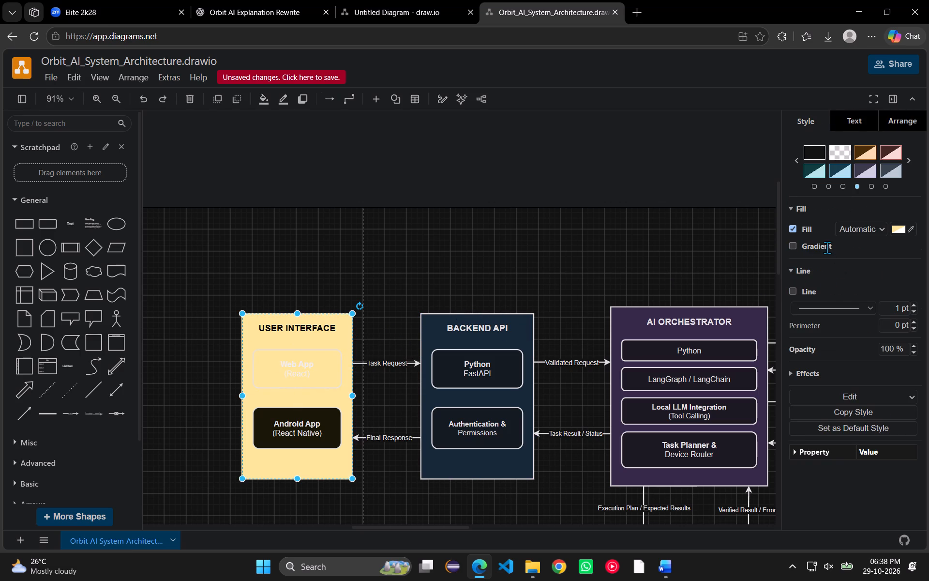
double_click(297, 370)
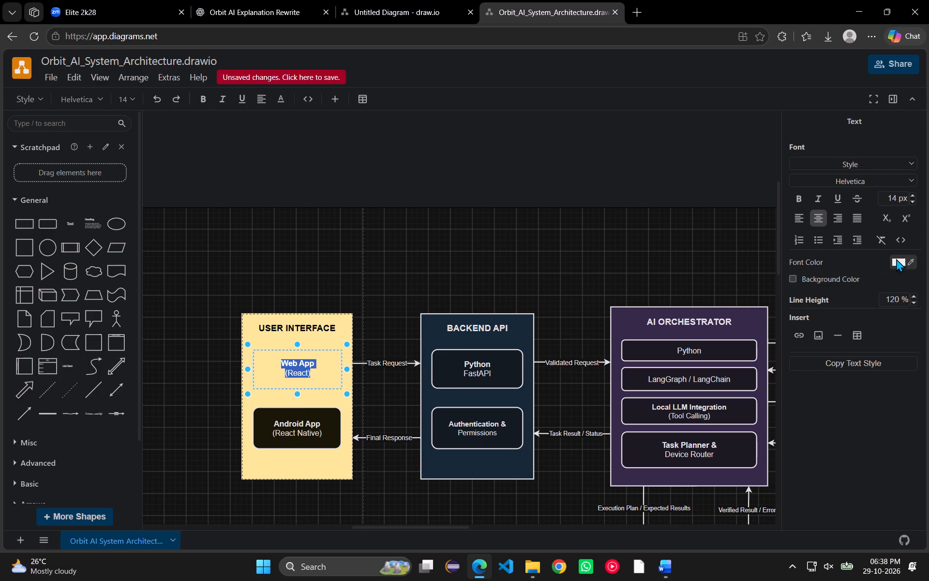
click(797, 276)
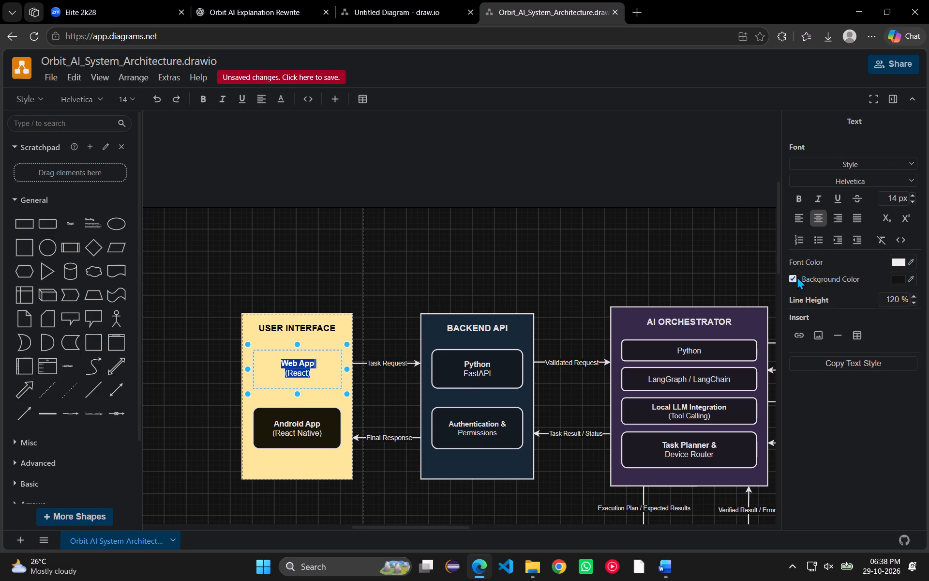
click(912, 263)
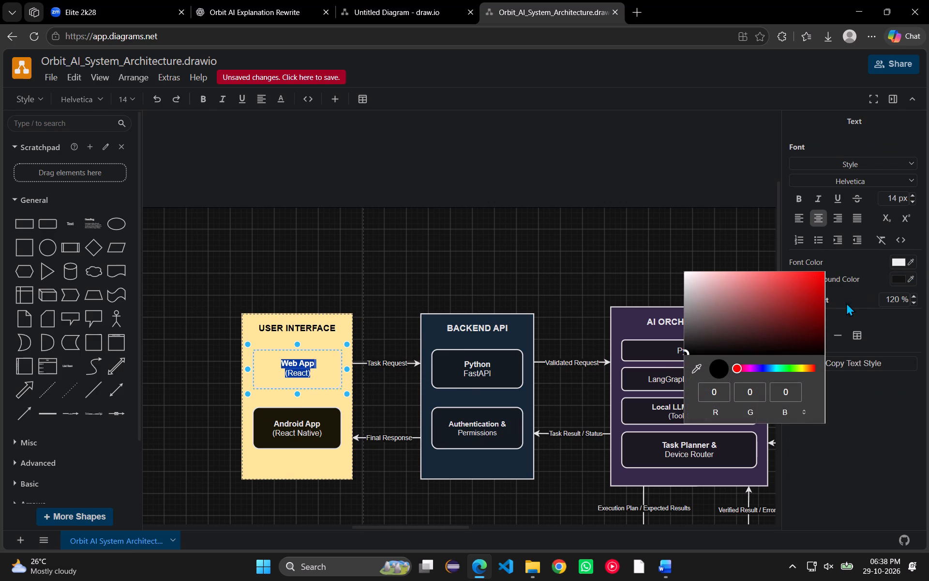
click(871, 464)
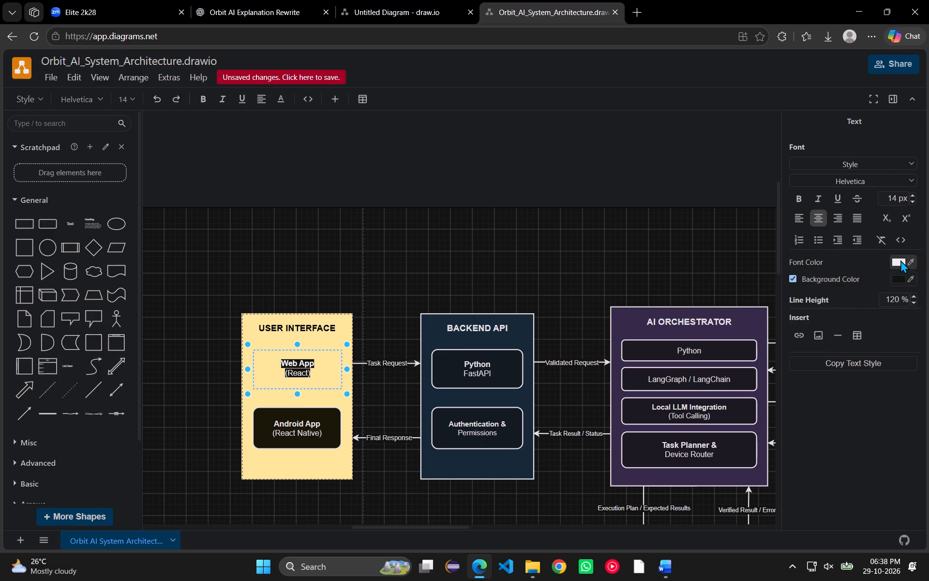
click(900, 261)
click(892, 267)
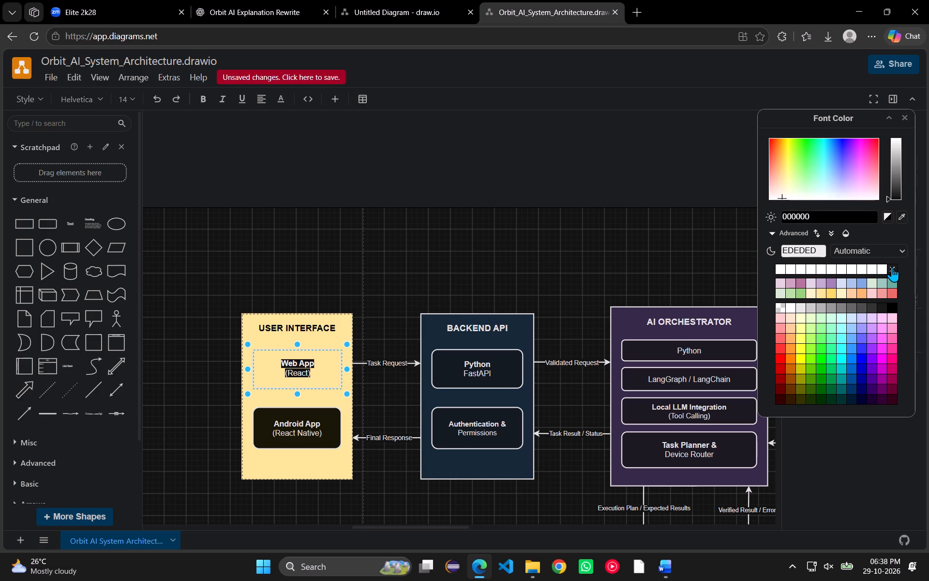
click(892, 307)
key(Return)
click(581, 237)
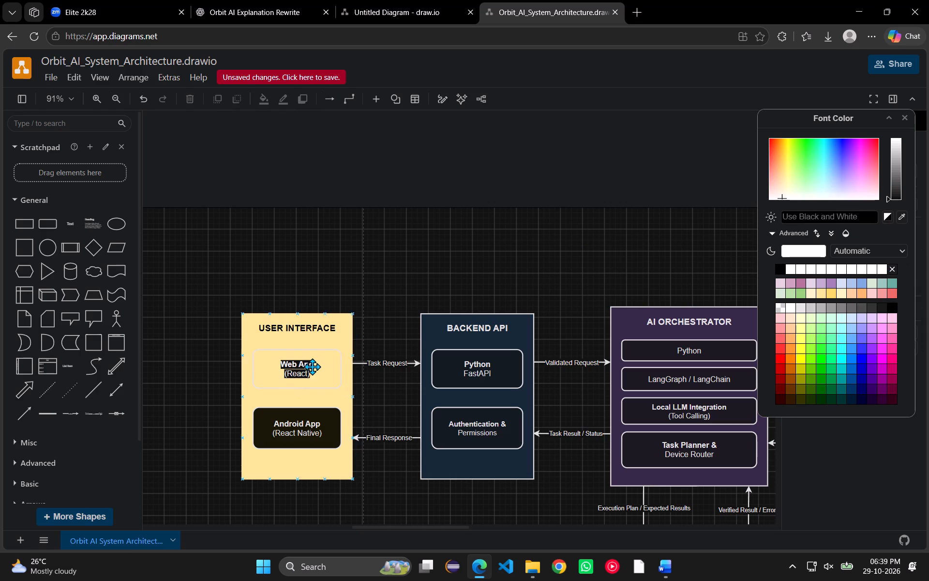
Undo the Web App (React) text colour changes and the removal of the box's fill, and close the font colour picker.
double_click(304, 367)
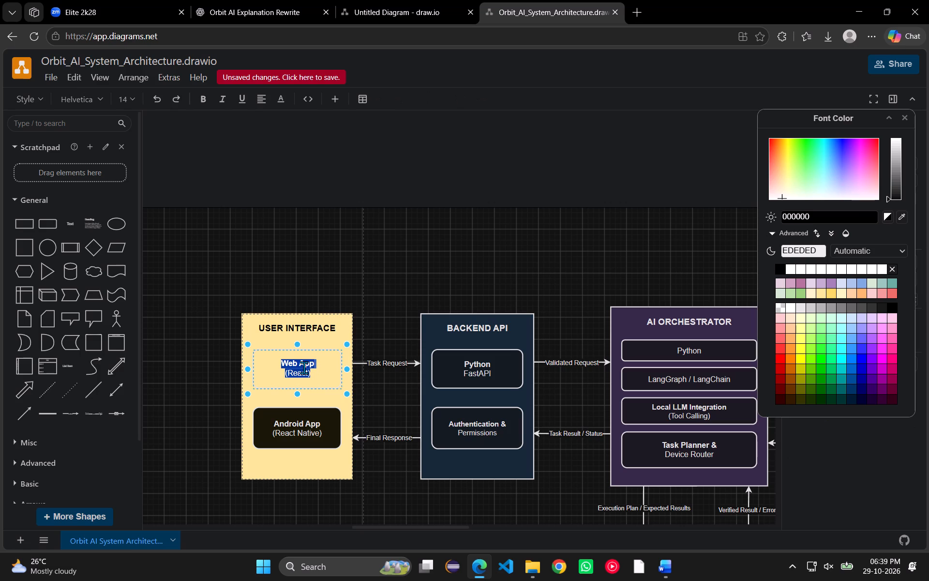
key(ctrl+z)
key(ctrl+z)
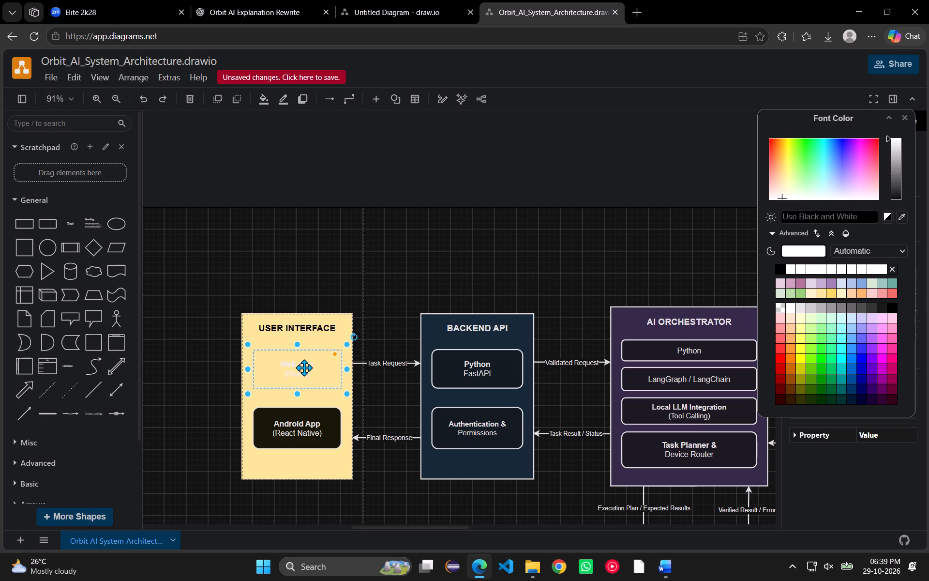
key(ctrl+z)
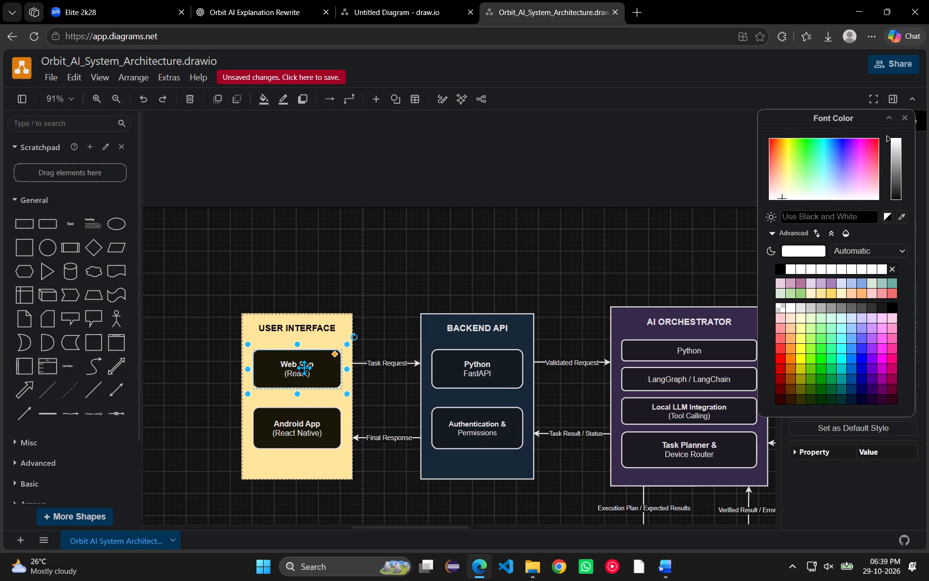
click(487, 239)
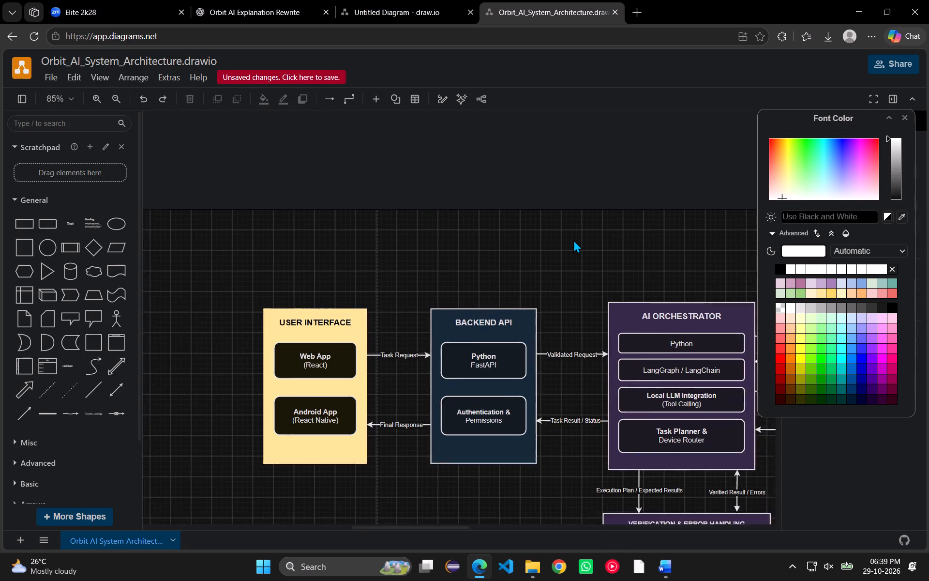
click(907, 120)
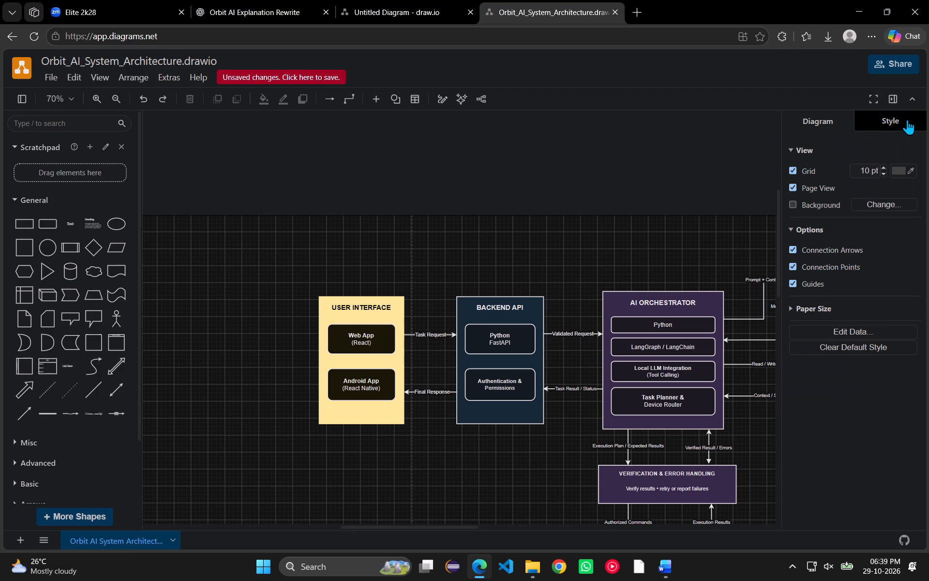
Review the architecture diagram from the User Interface block to the Context Store against the figure in the Orbit_Synopsis document.
scroll(593, 229, left, 2)
scroll(593, 229, right, 1)
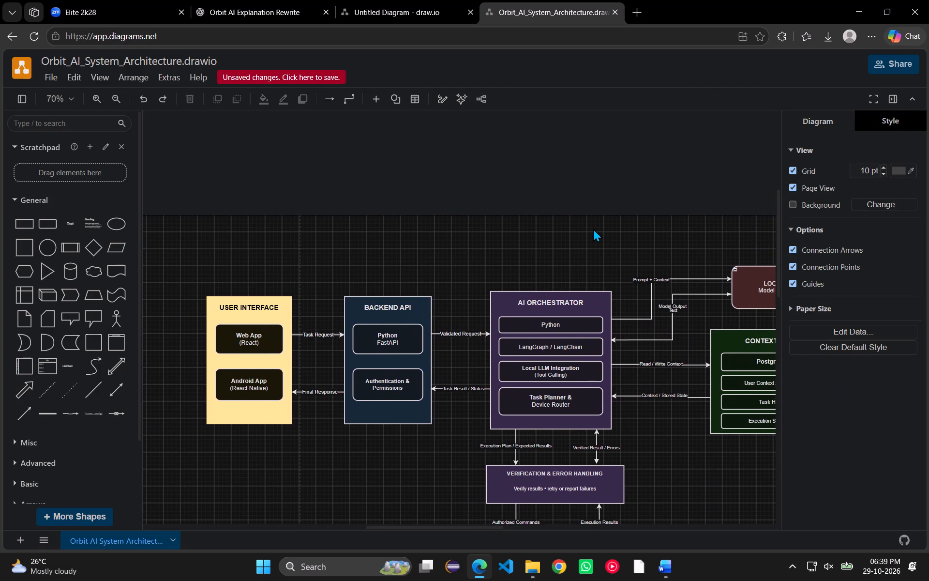
scroll(593, 229, left, 2)
scroll(593, 229, down, 2)
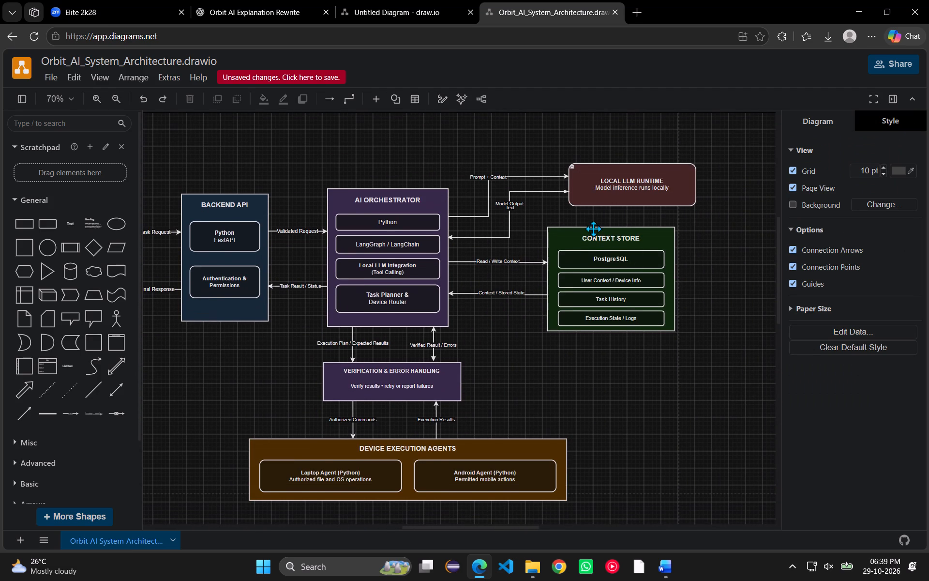
scroll(461, 580, down, 1)
scroll(556, 382, right, 1)
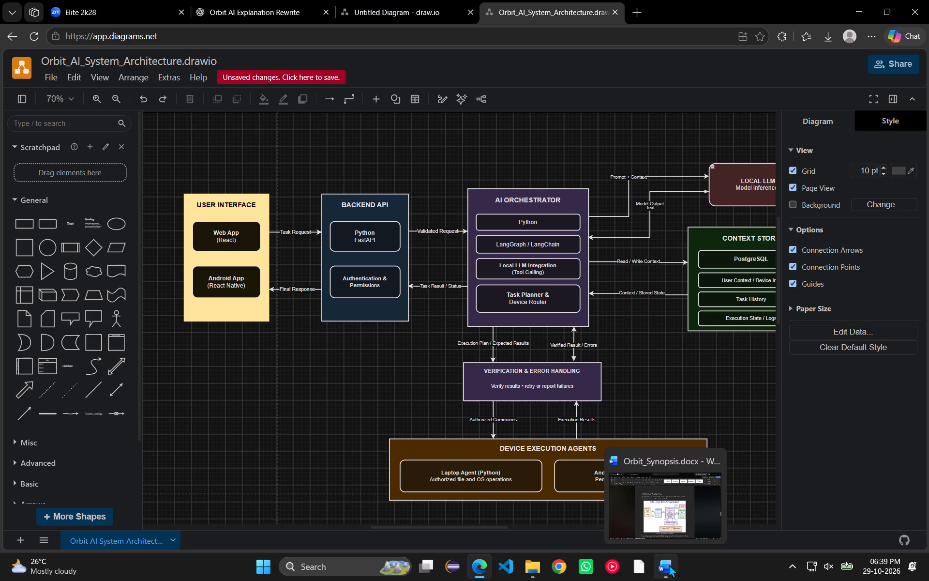
click(663, 398)
scroll(635, 396, left, 2)
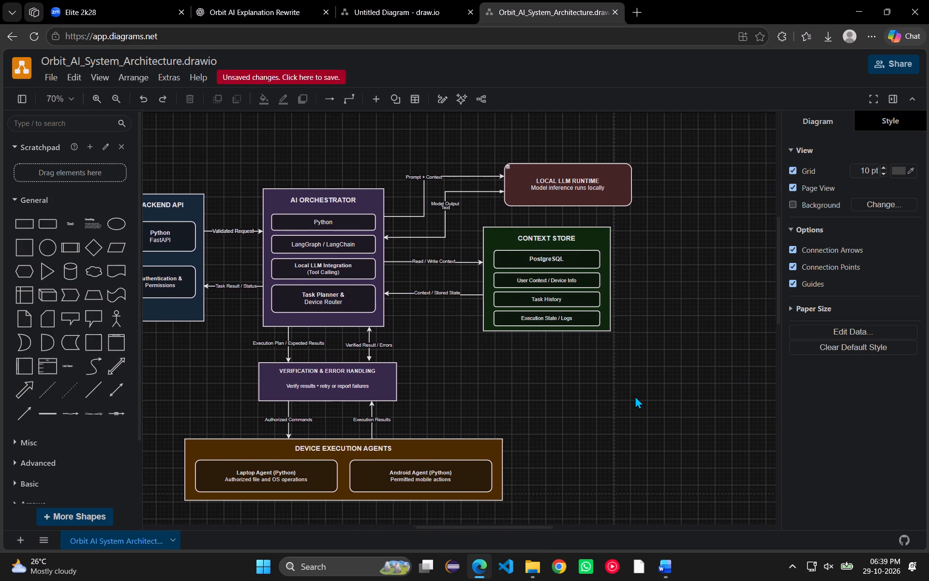
Remove the stray Text label beneath Model Output on the connector between AI Orchestrator and Local LLM Runtime.
scroll(550, 411, up, 2)
drag(389, 343, 390, 352)
key(ctrl+z)
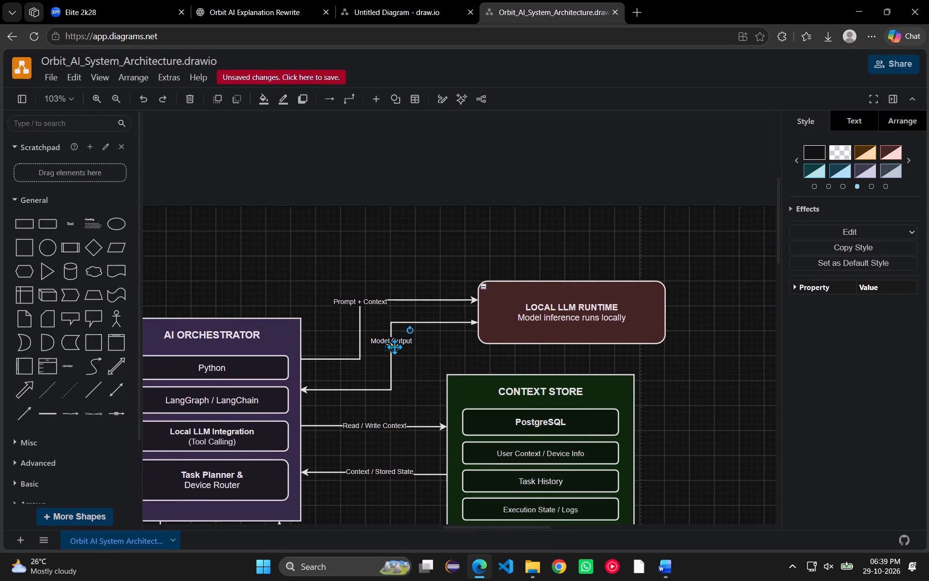
double_click(394, 347)
key(Delete)
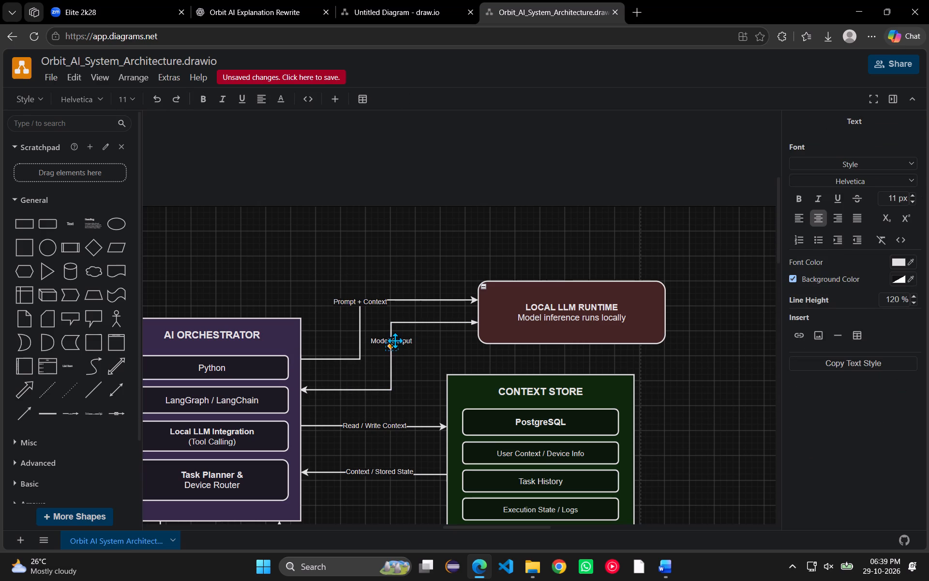
Move the Model Output and Prompt + Context labels lower along the vertical segments of their connectors.
drag(394, 340, 396, 356)
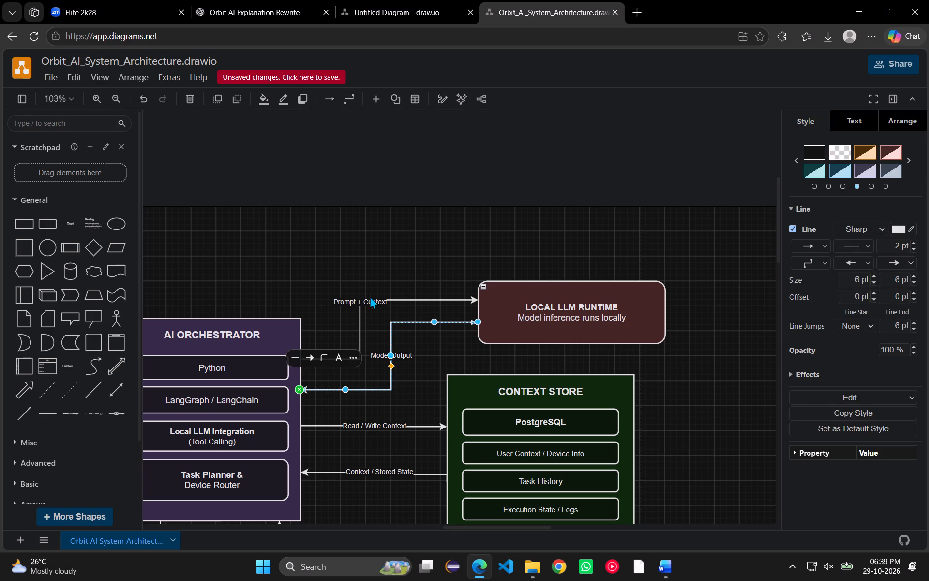
drag(357, 299, 359, 324)
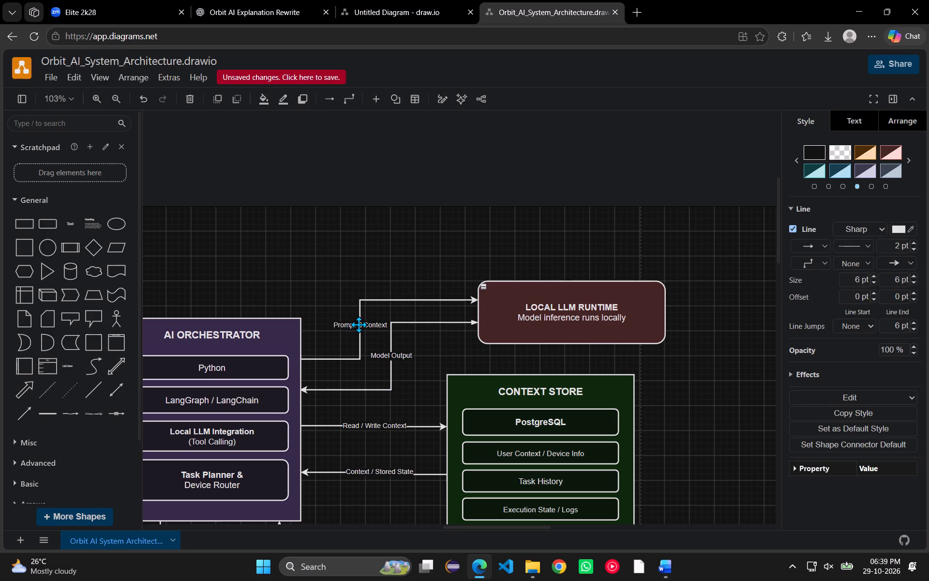
drag(359, 324, 358, 323)
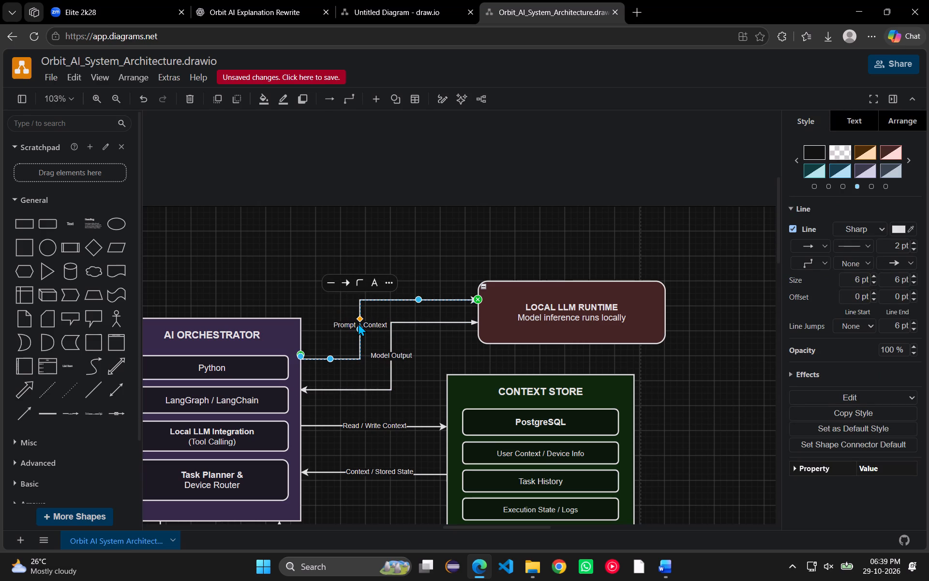
click(440, 237)
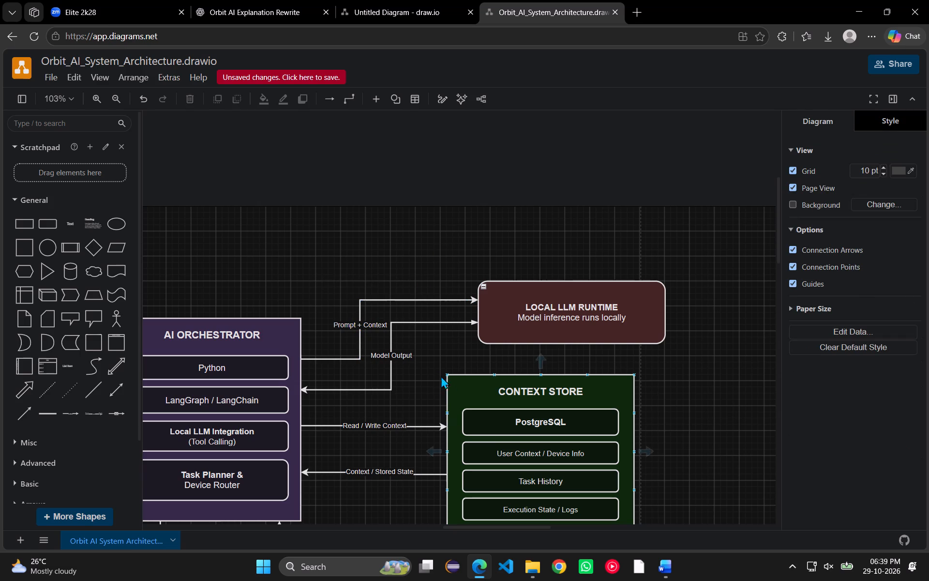
Shift the vertical segment of the Model Output connector slightly towards the Local LLM Runtime block.
drag(390, 346, 394, 346)
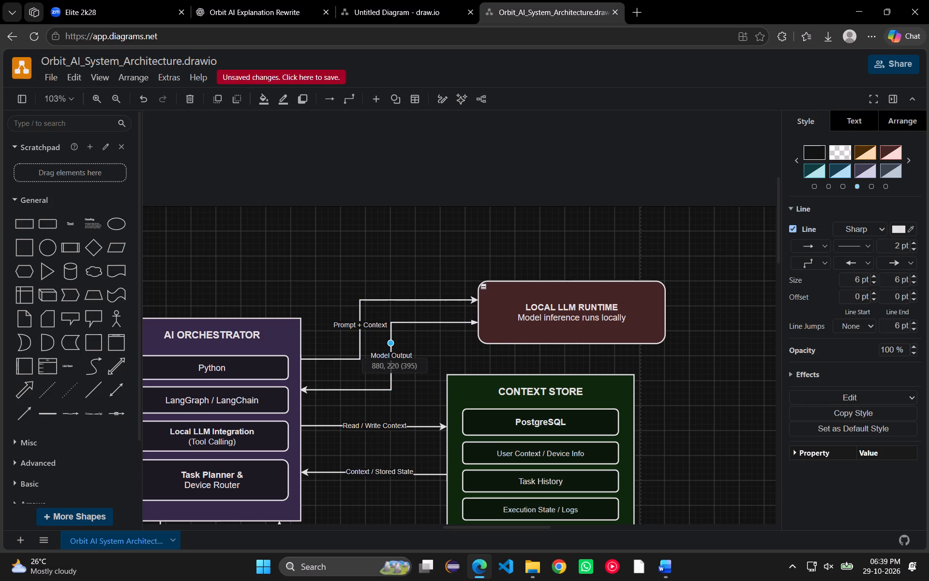
drag(394, 346, 396, 346)
click(438, 339)
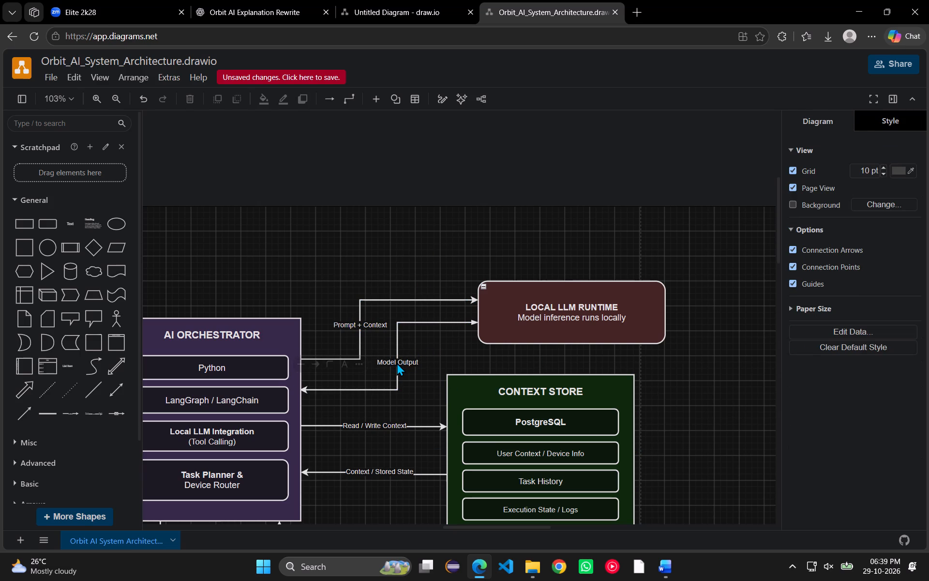
double_click(397, 363)
click(456, 346)
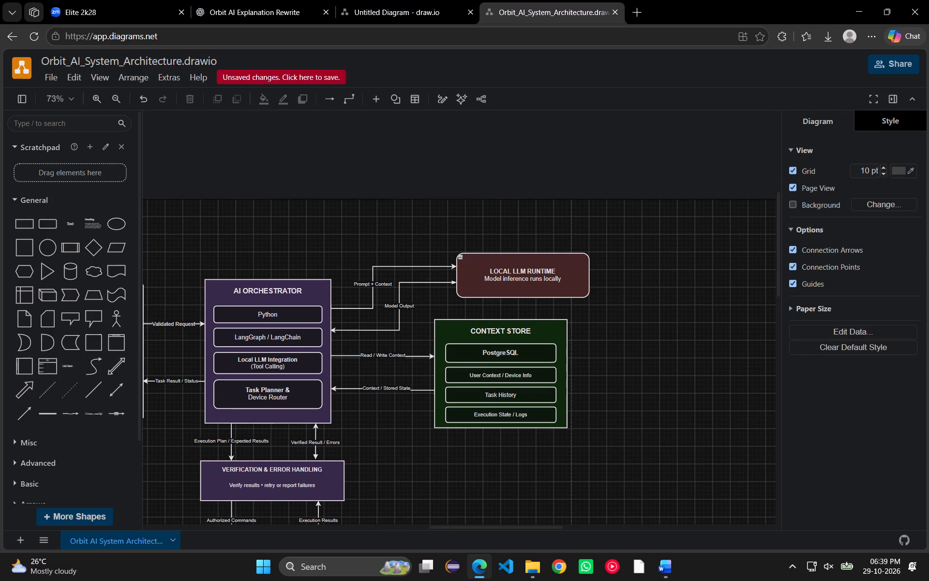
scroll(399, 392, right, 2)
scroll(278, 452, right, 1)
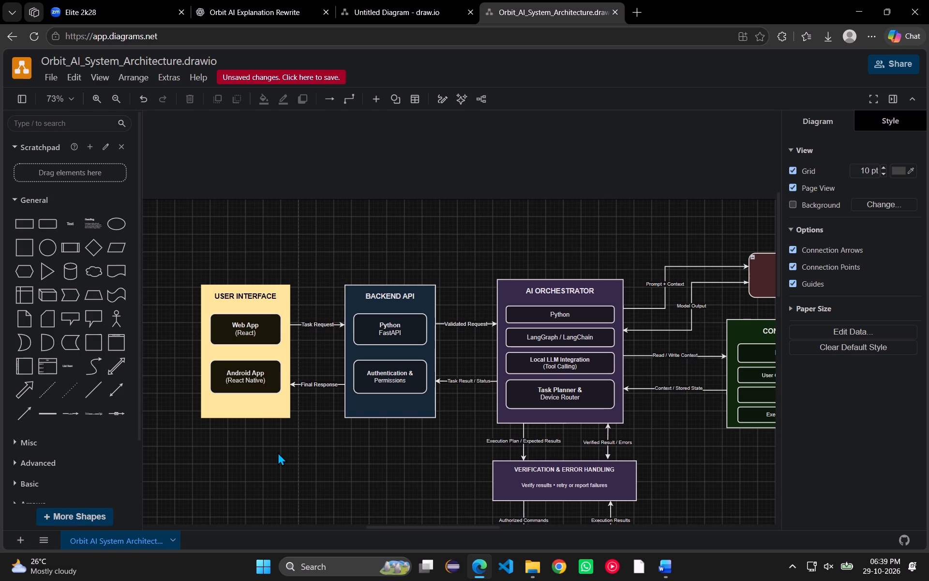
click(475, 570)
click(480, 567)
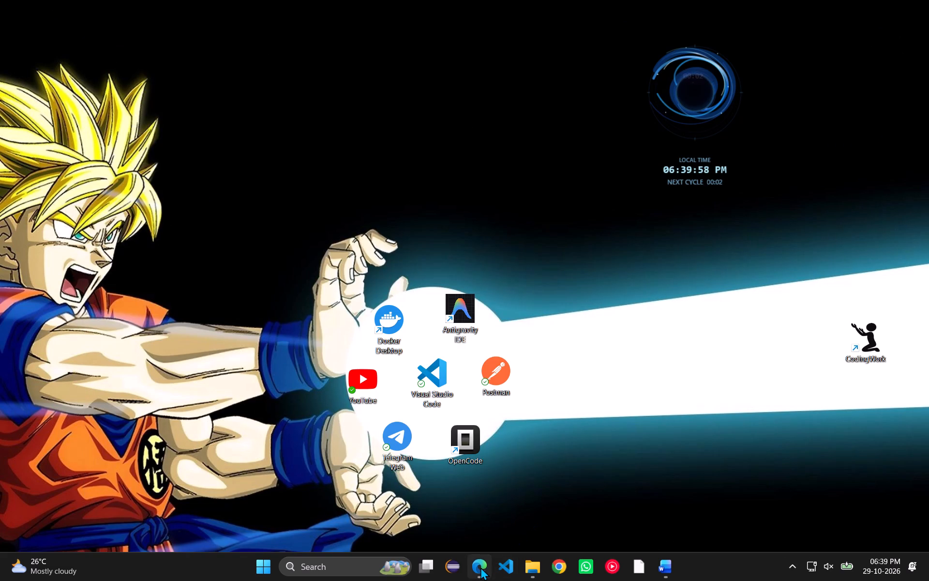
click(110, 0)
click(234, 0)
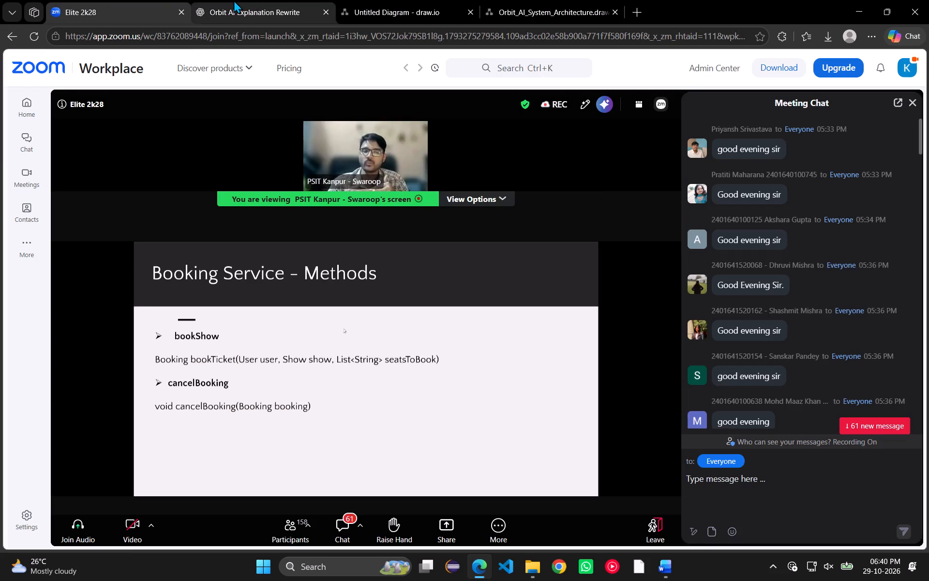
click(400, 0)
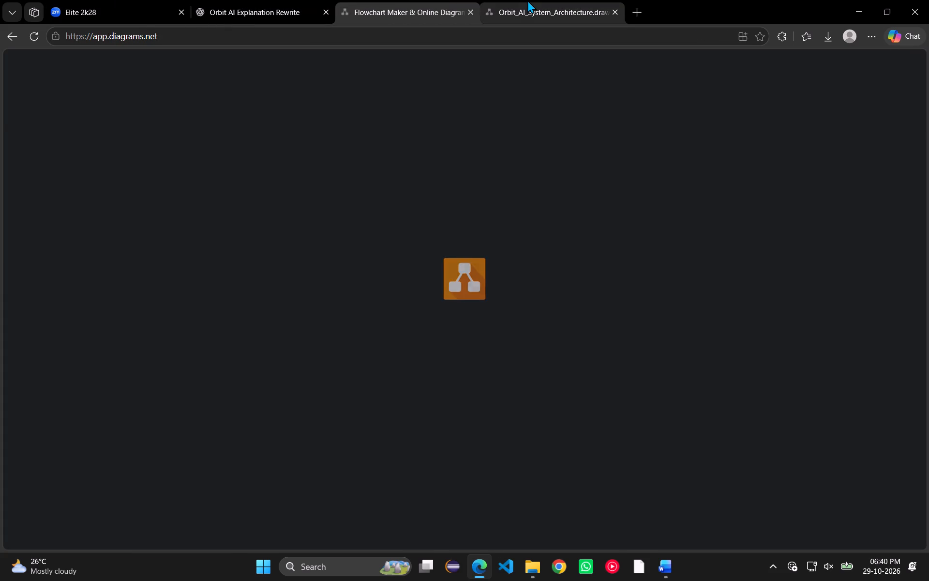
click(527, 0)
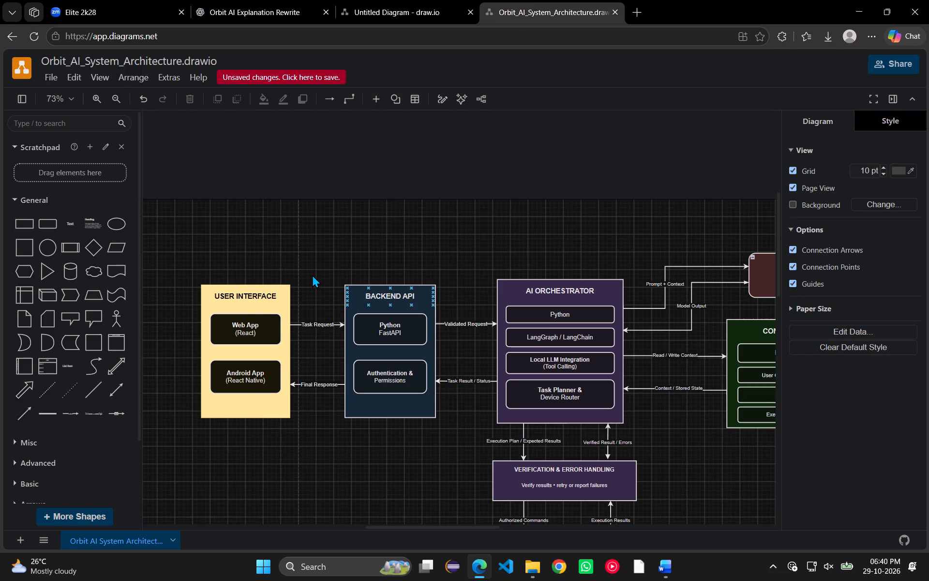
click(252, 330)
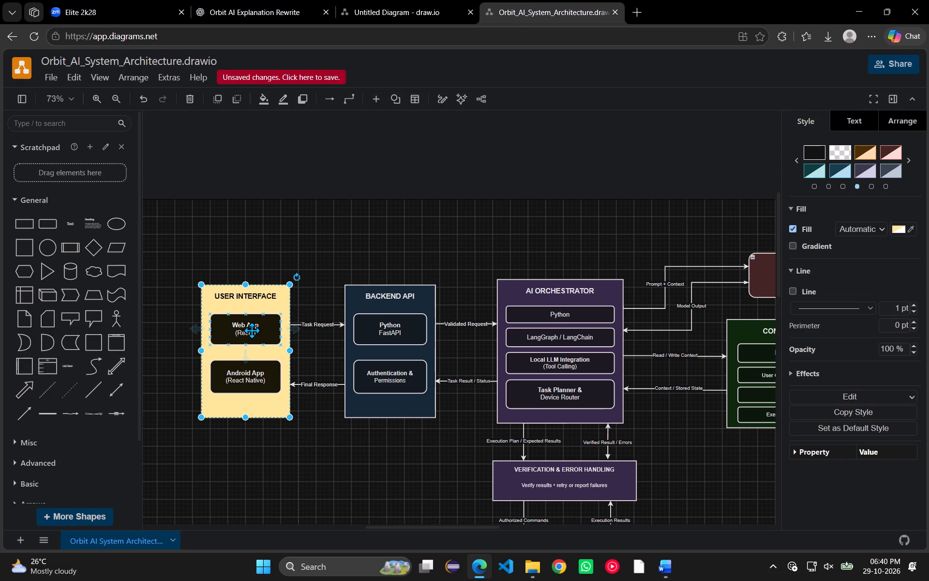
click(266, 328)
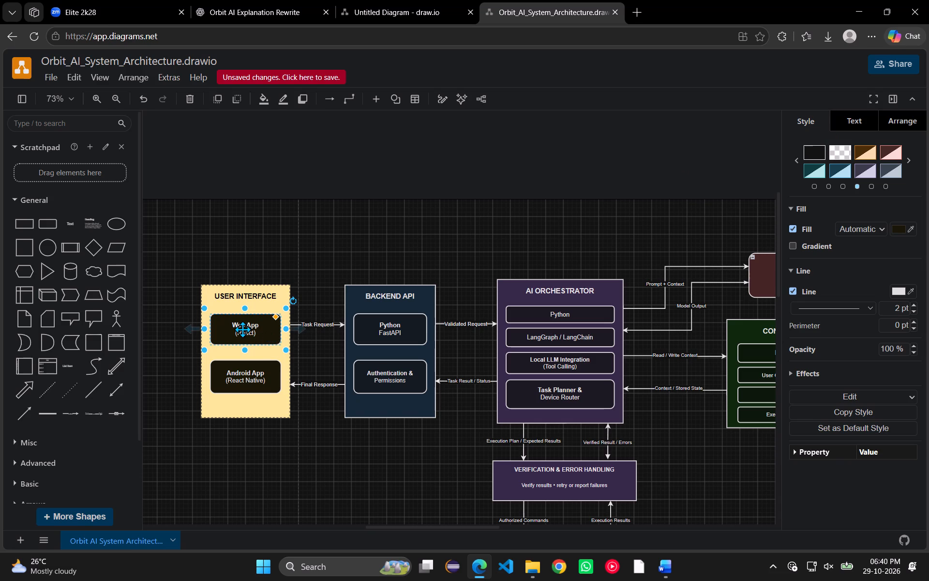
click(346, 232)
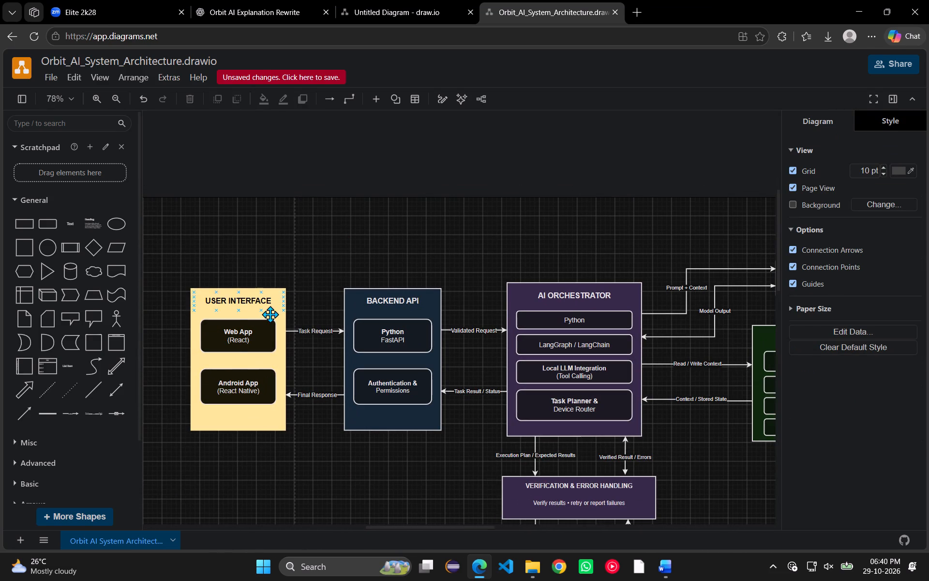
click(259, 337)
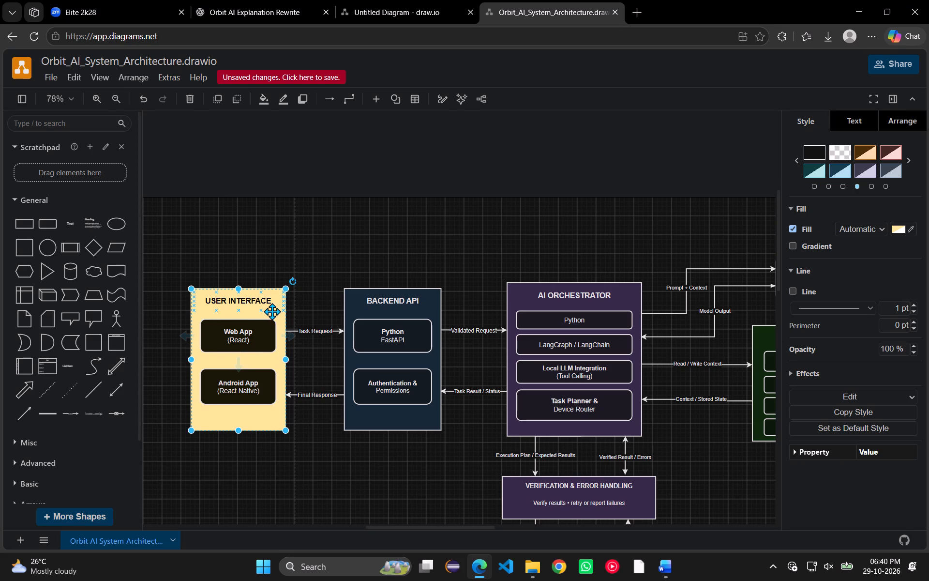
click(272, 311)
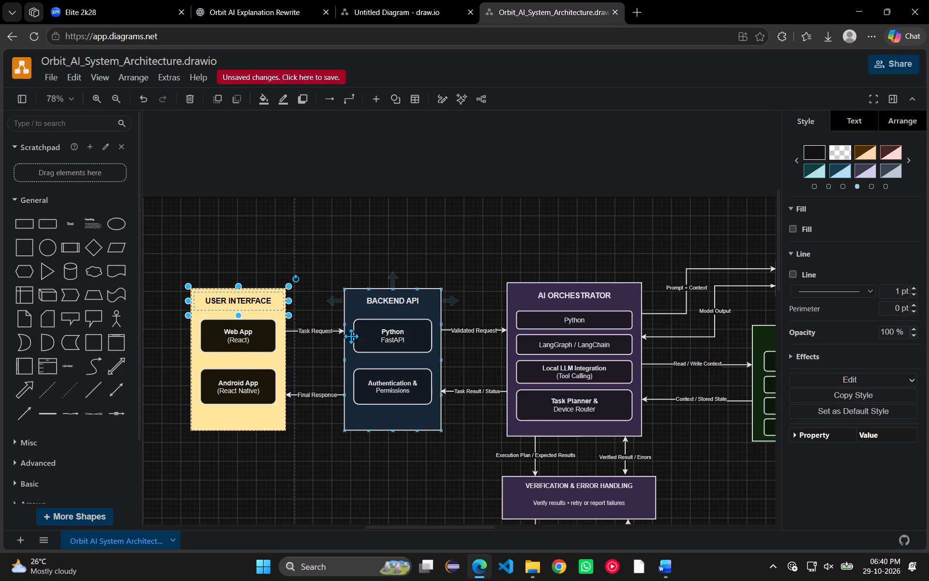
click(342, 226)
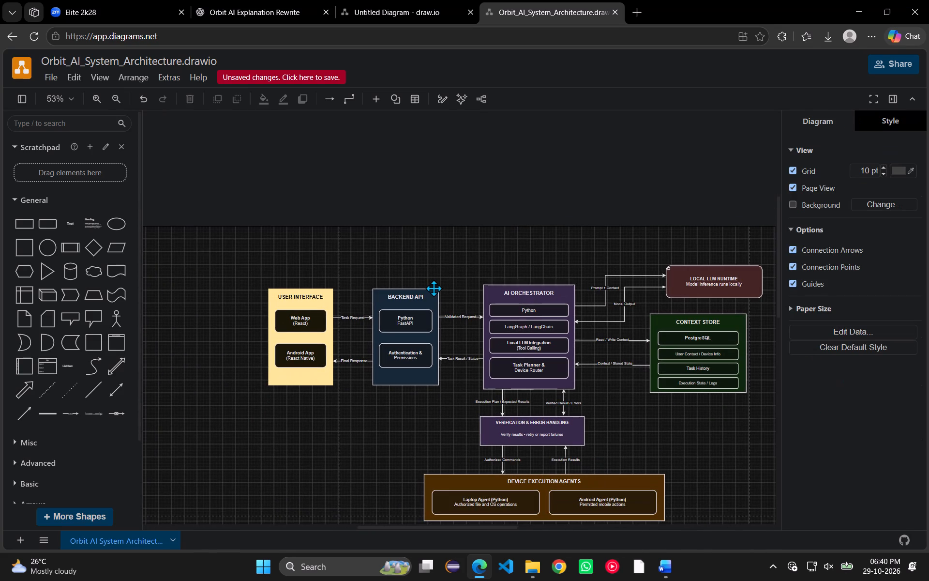
Change the User Interface block's dark-mode fill to 172738, sampled from the Backend API block.
double_click(324, 304)
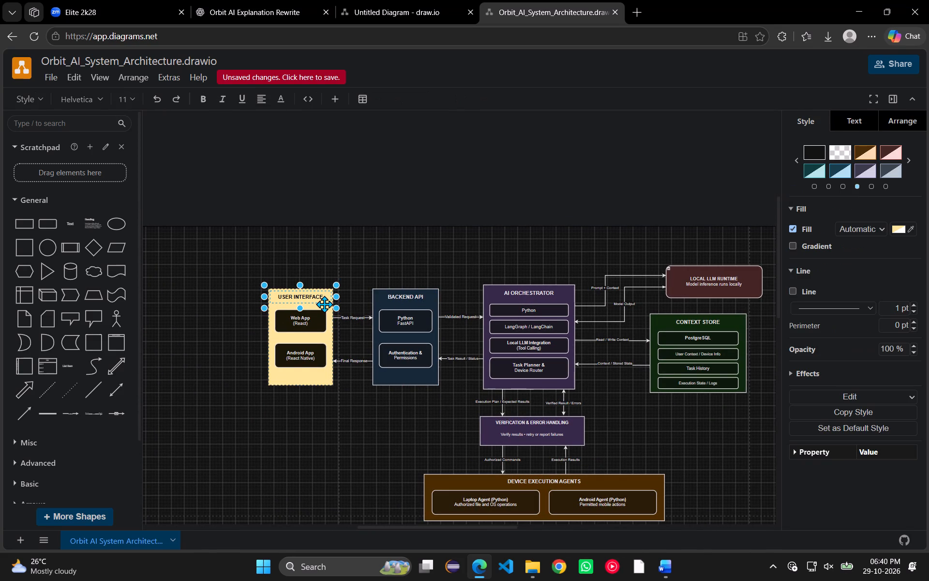
click(330, 333)
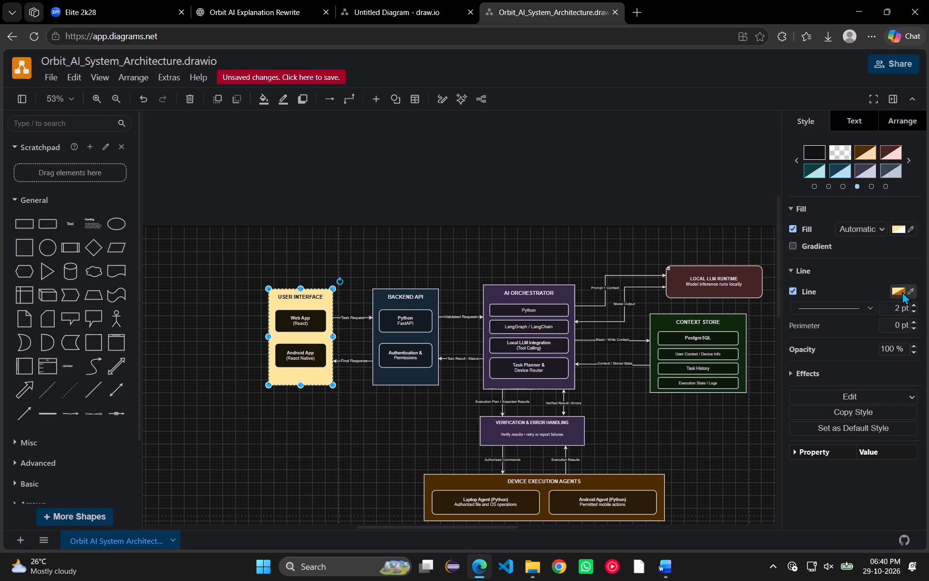
click(894, 231)
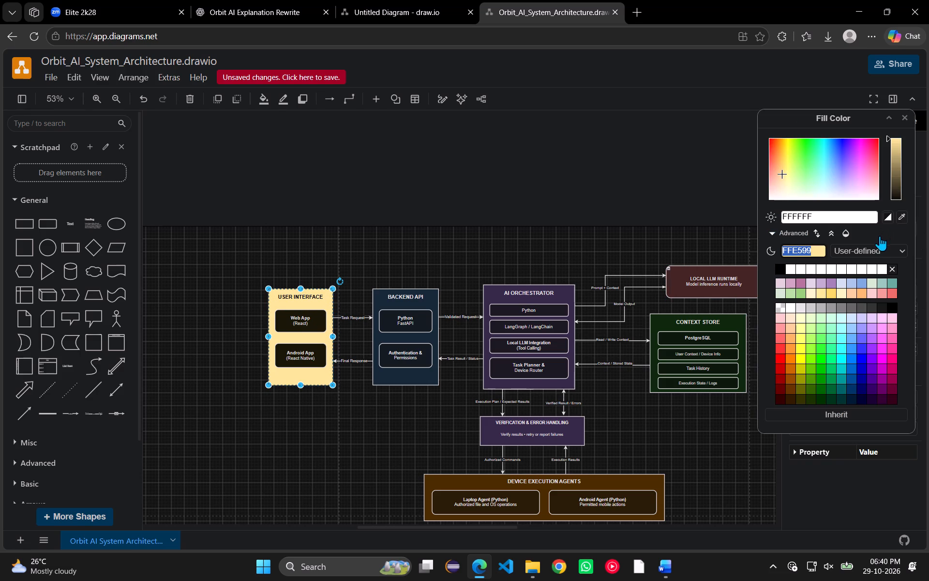
click(901, 215)
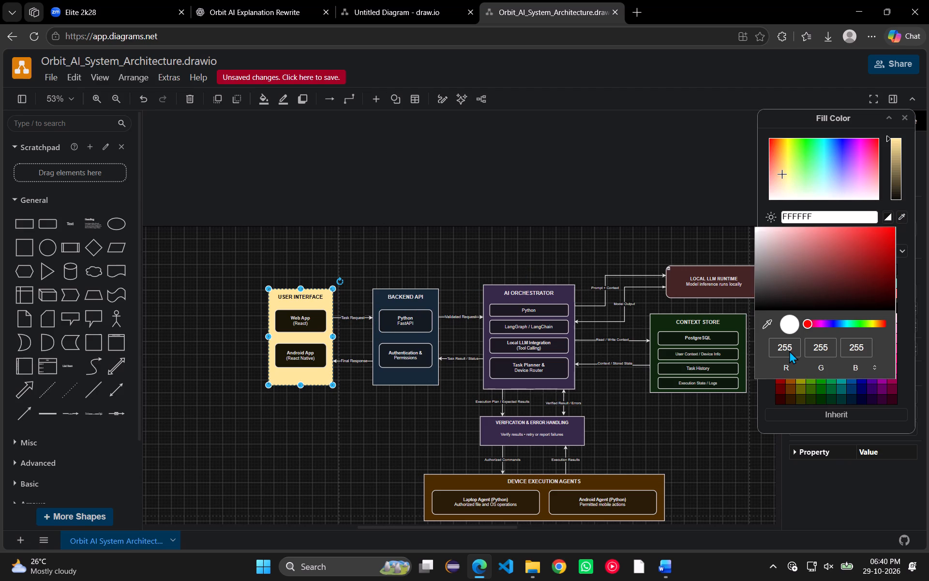
click(773, 326)
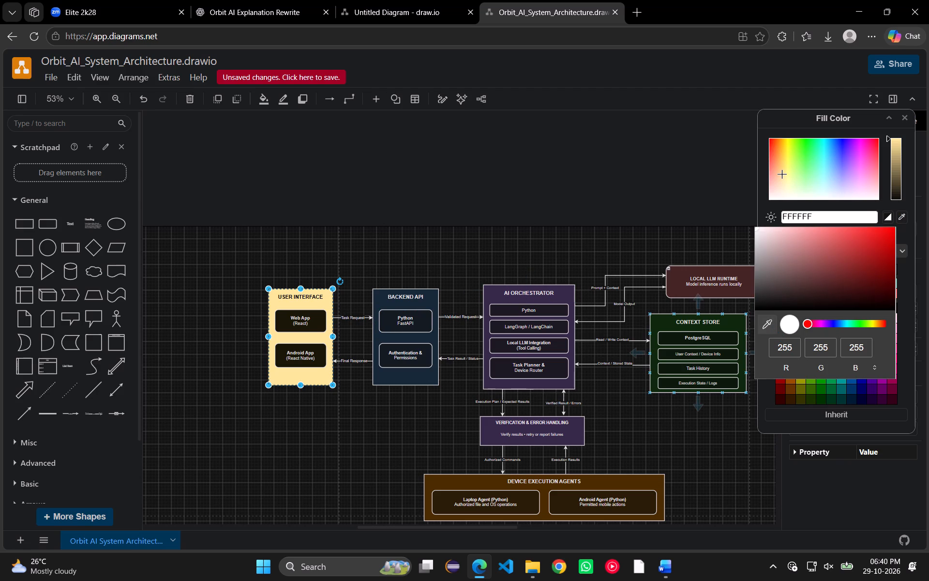
click(431, 339)
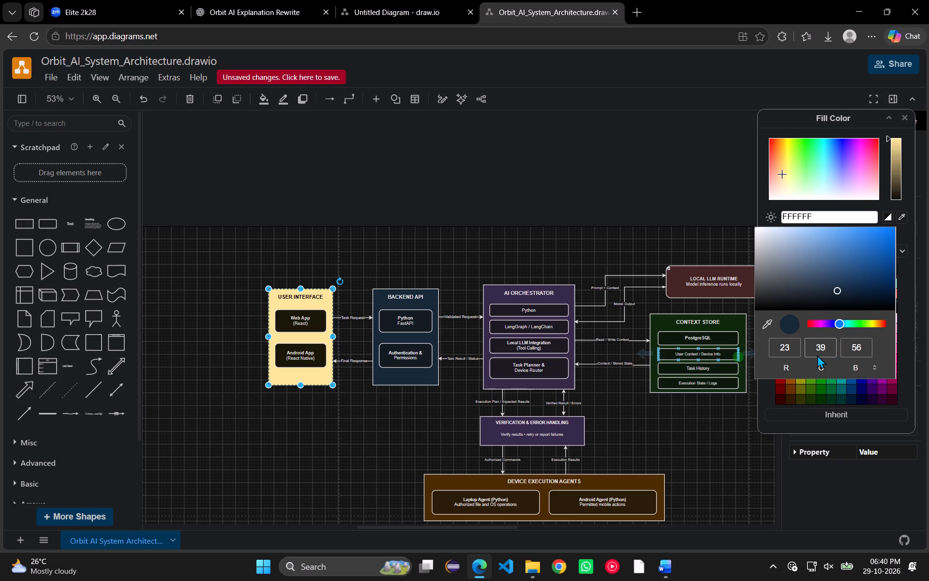
key(Return)
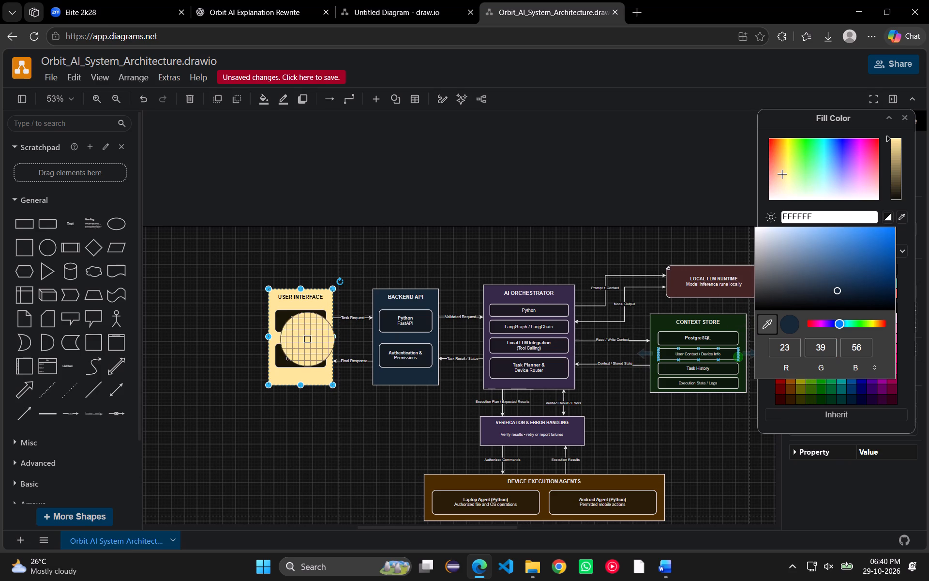
click(416, 340)
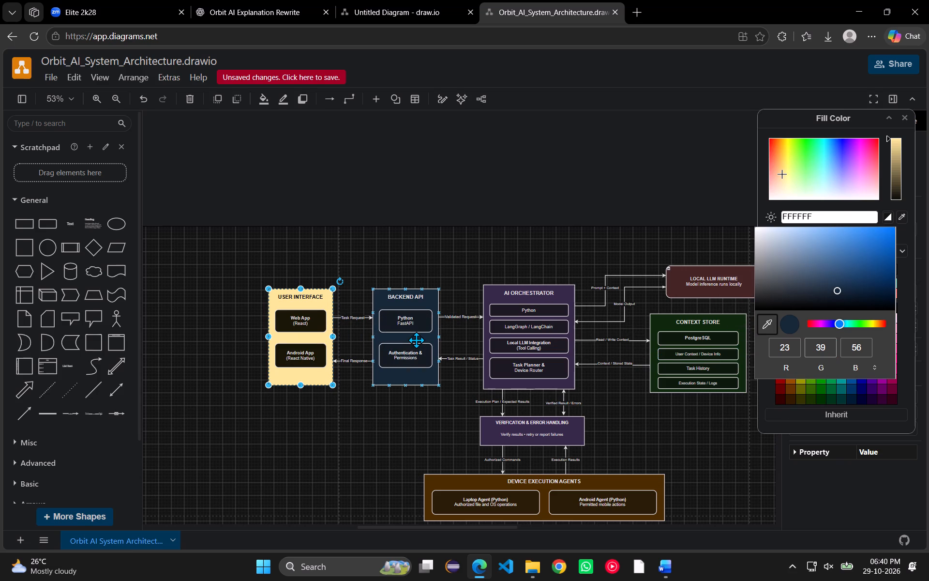
click(864, 350)
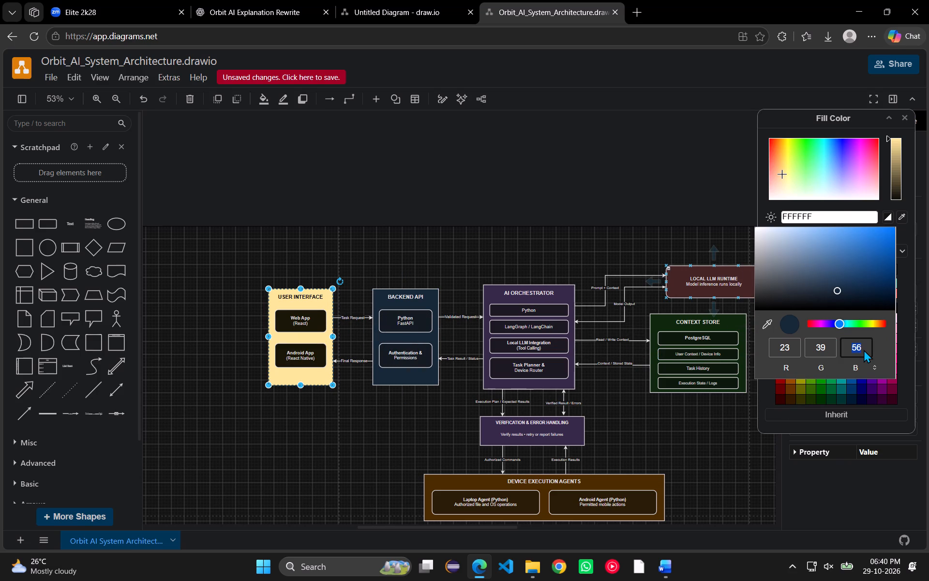
click(864, 347)
key(Return)
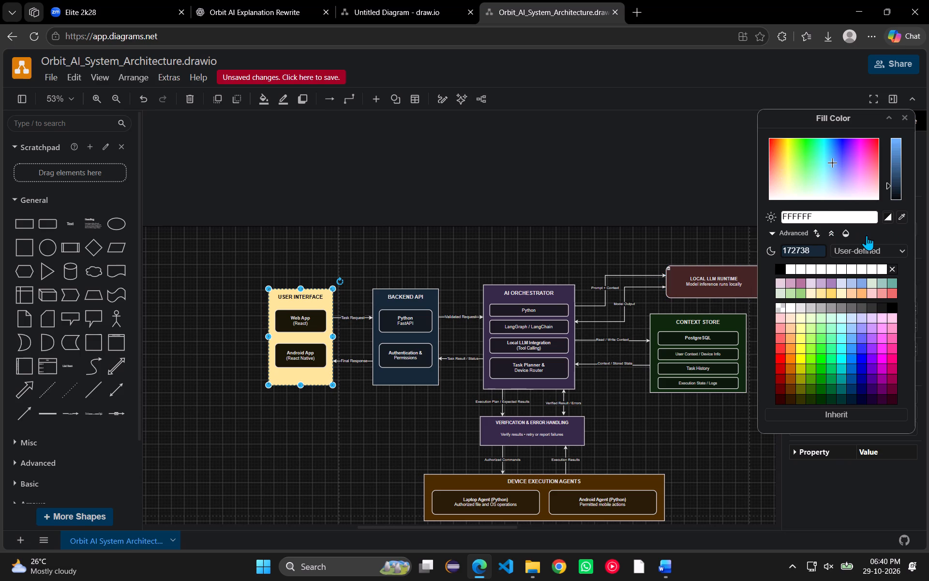
key(Return)
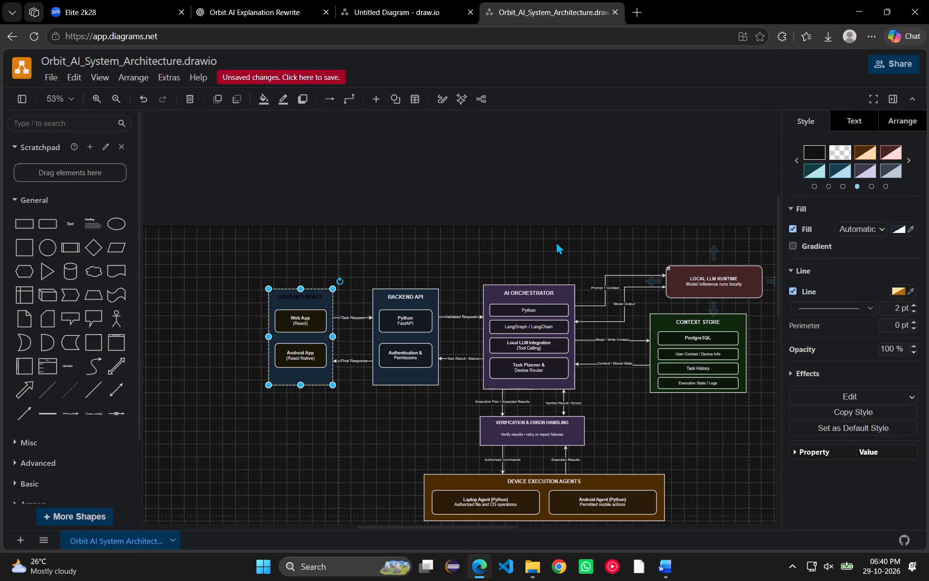
click(556, 242)
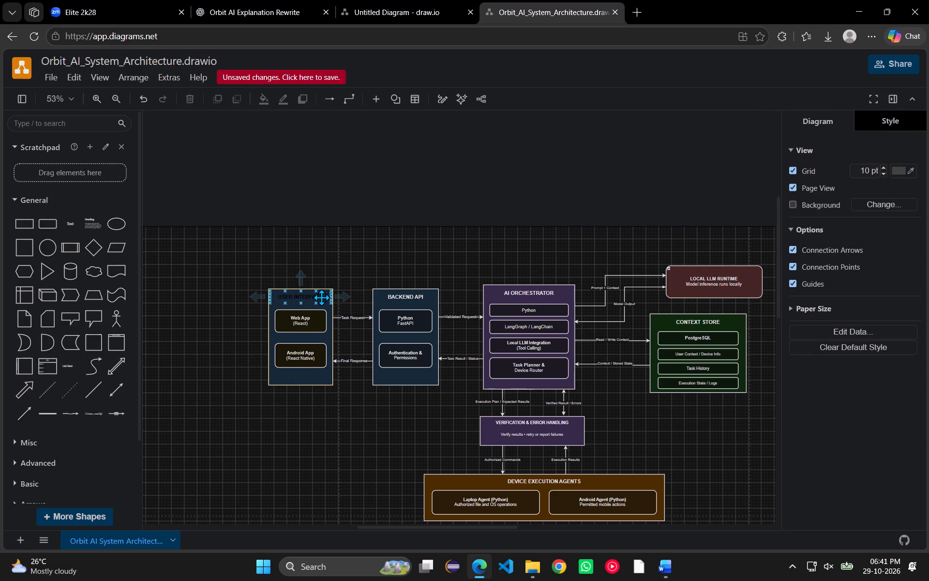
Set the dark-mode font colour of the USER INTERFACE heading to white (FFFFFF).
double_click(321, 298)
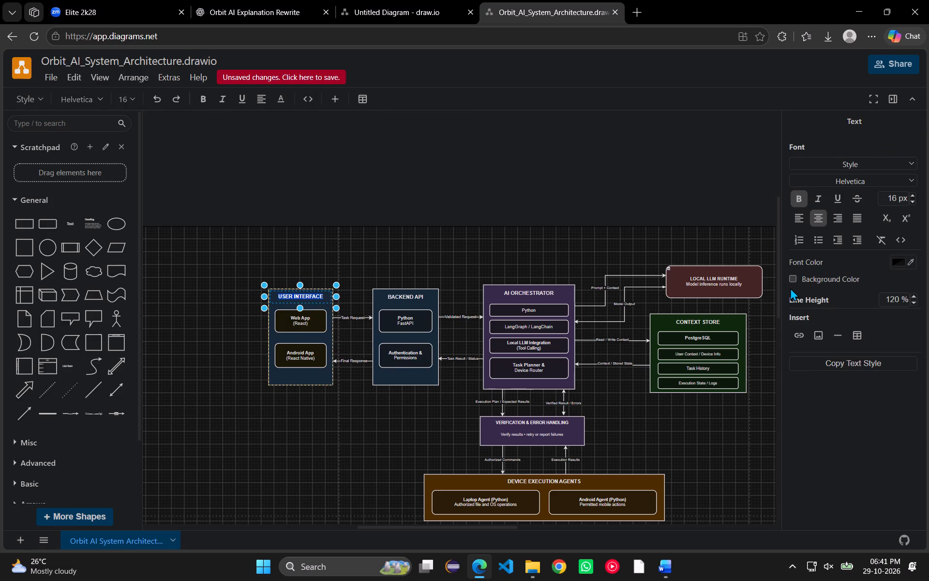
click(901, 262)
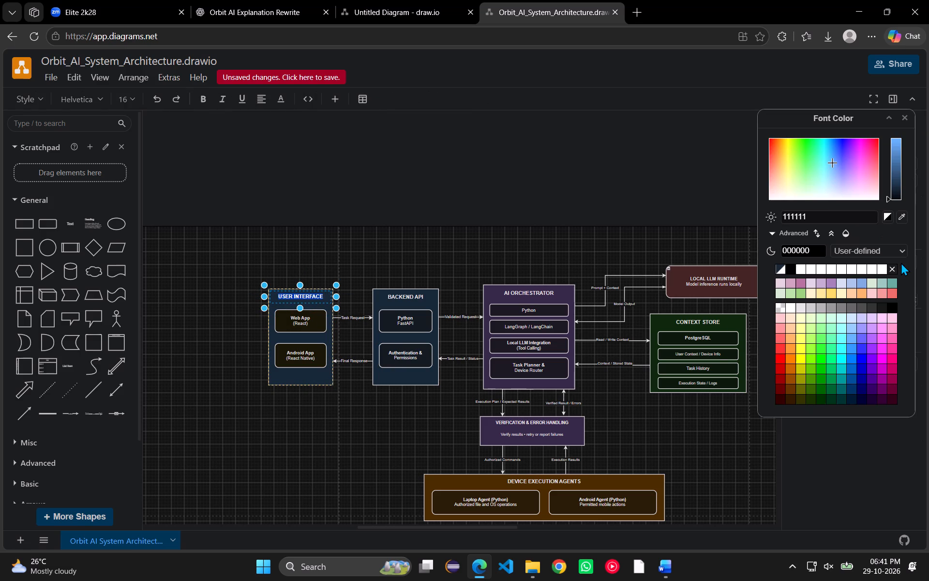
click(885, 267)
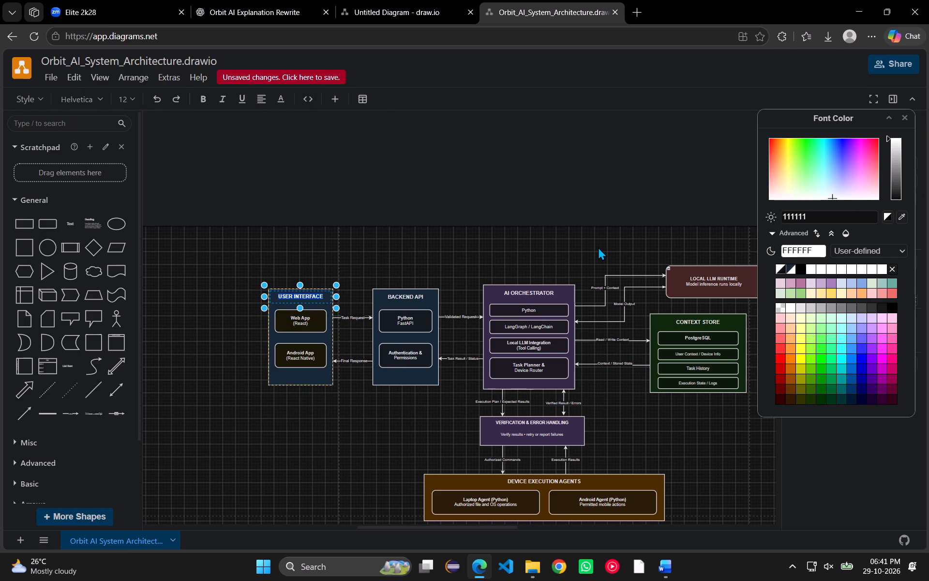
click(418, 267)
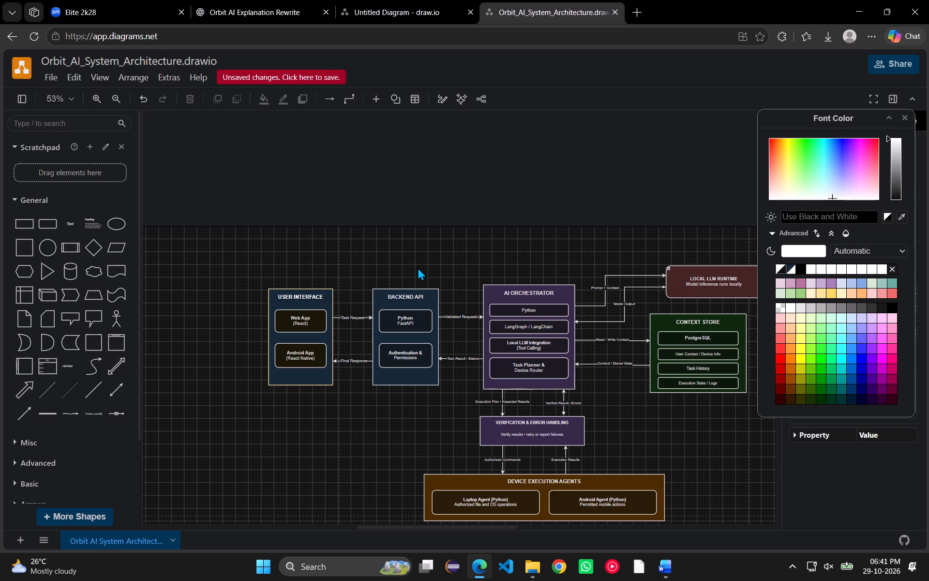
click(418, 267)
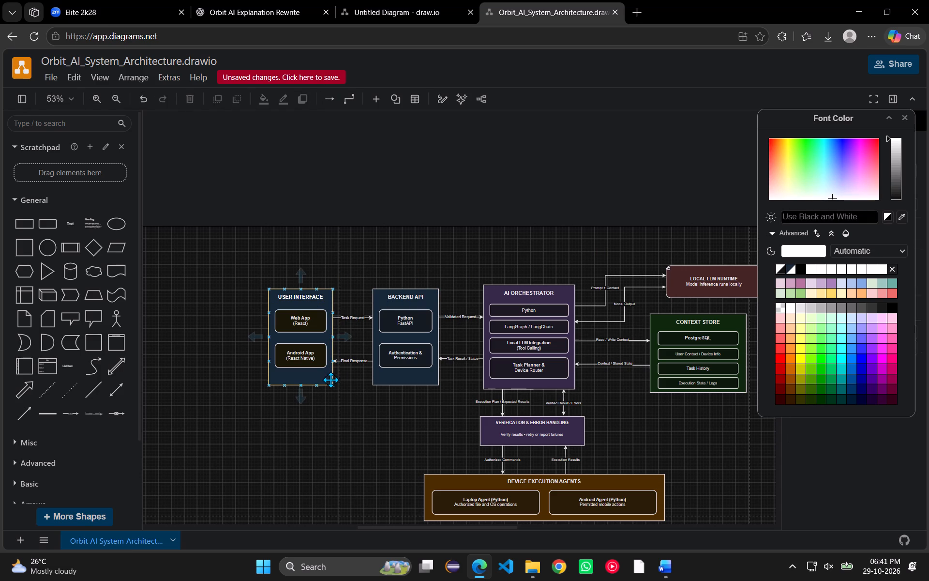
click(330, 380)
click(333, 379)
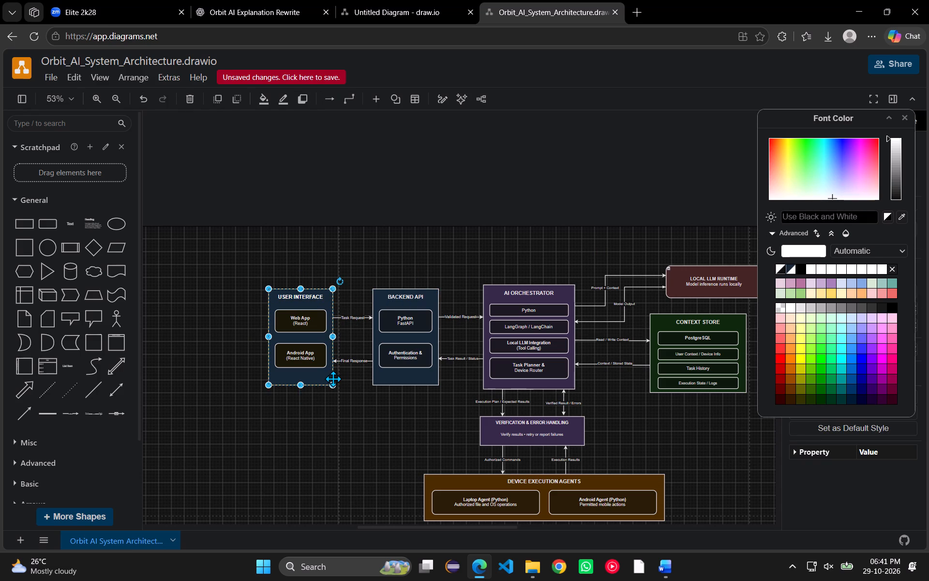
click(327, 415)
click(306, 374)
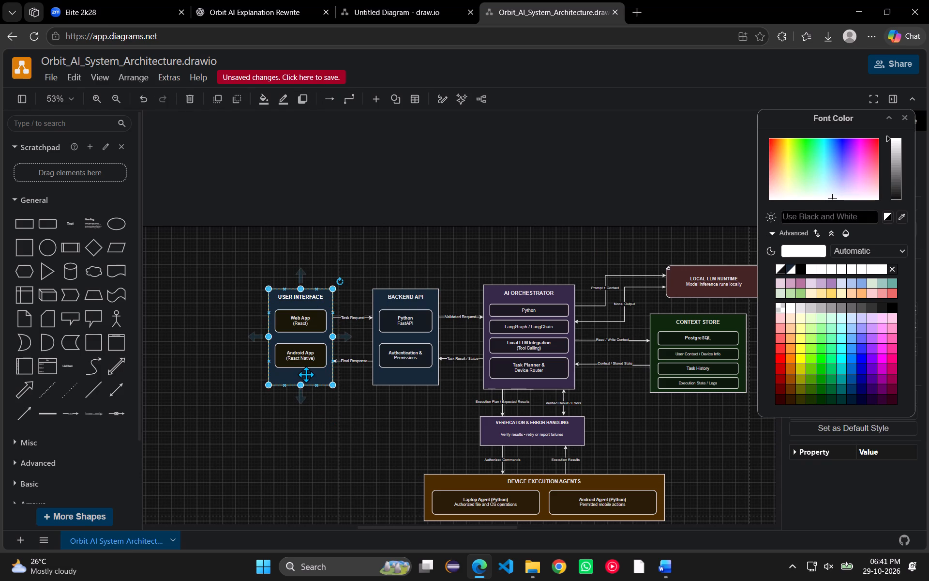
click(907, 113)
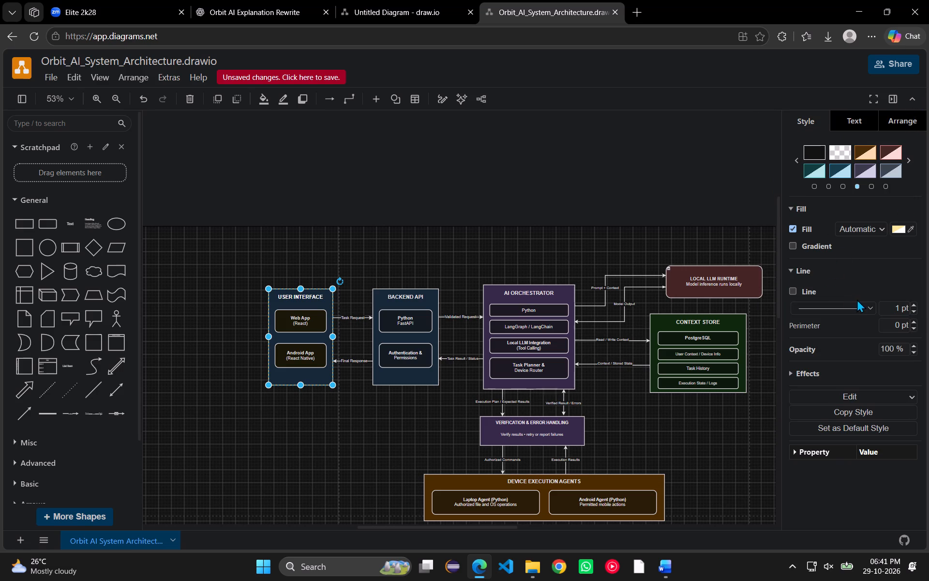
Set the dark-mode outline colour of the User Interface block to white (FFFFFF).
click(360, 281)
click(335, 290)
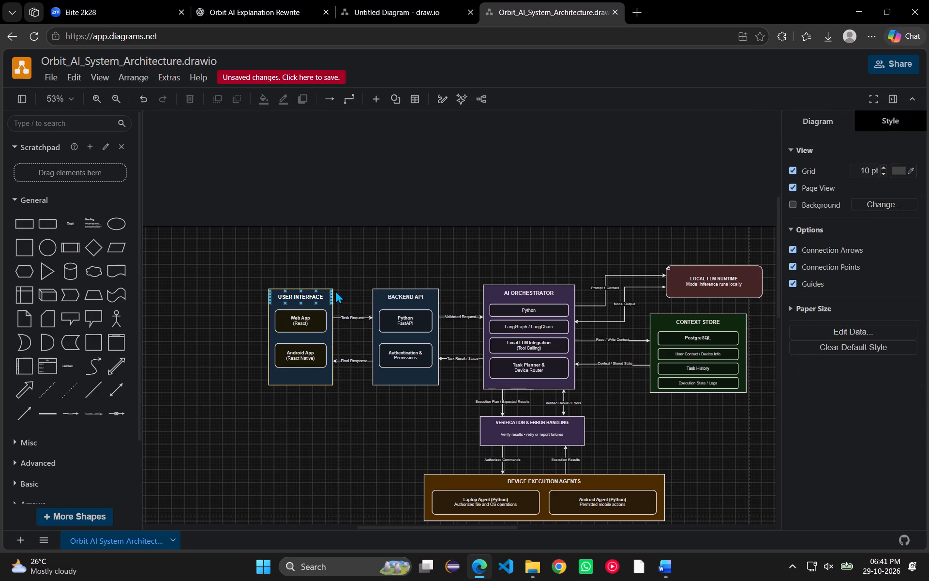
click(333, 335)
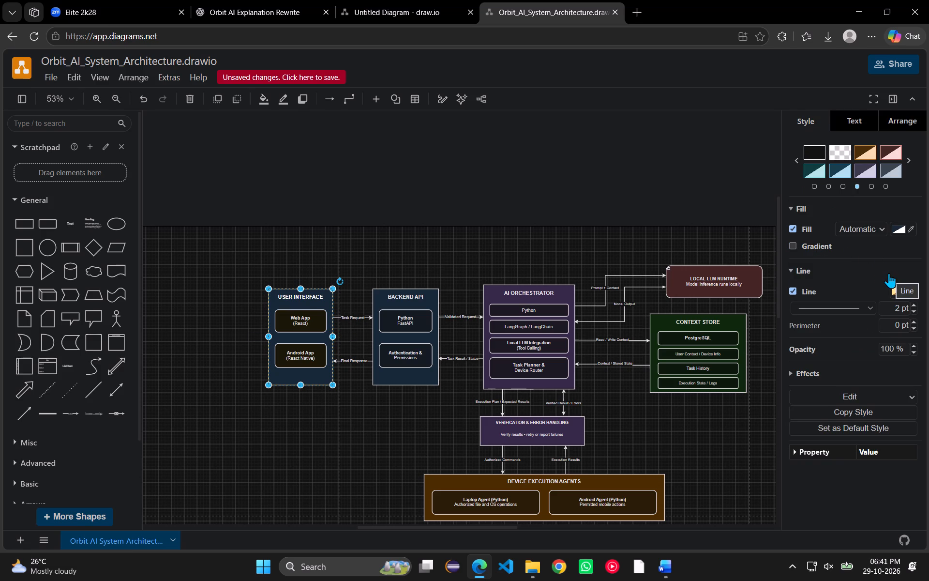
click(894, 287)
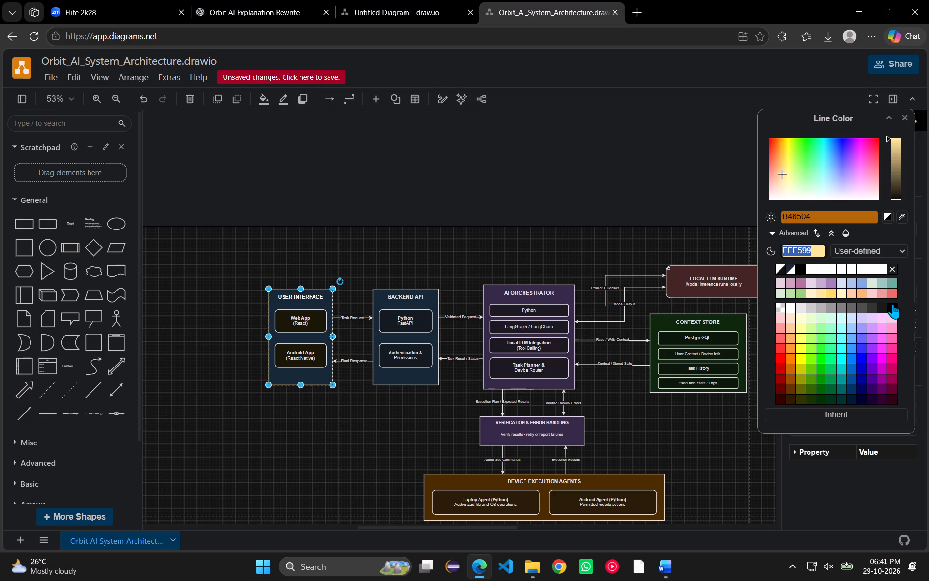
click(893, 304)
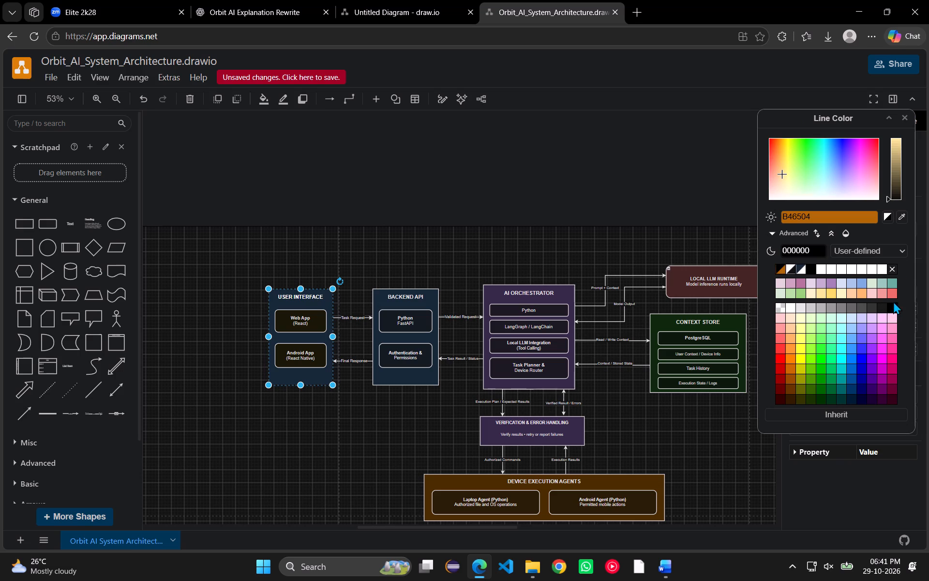
click(840, 271)
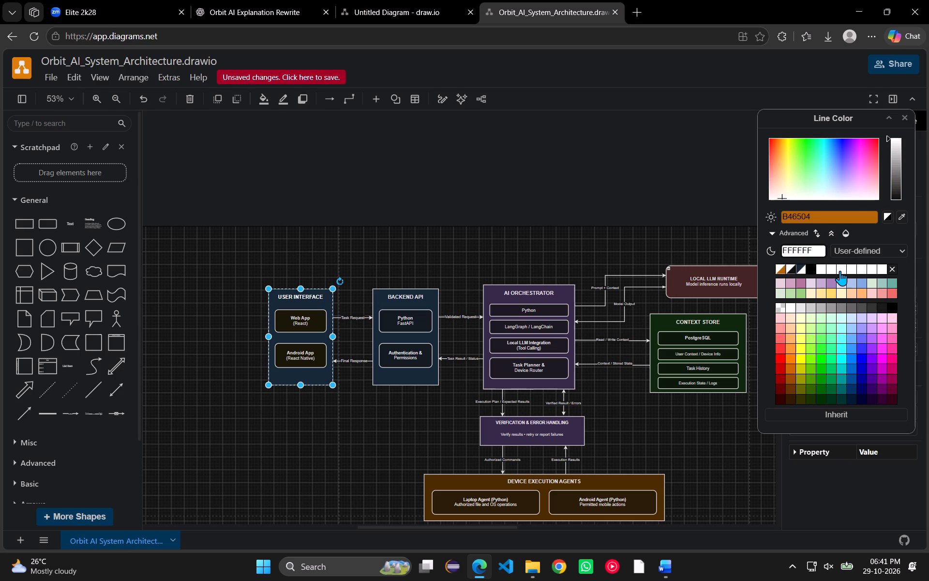
click(569, 255)
click(569, 255)
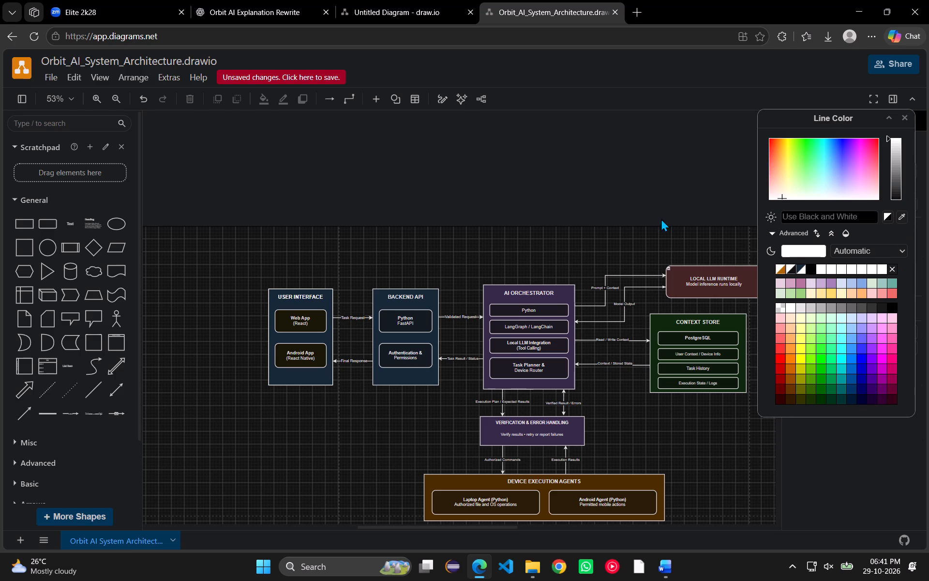
key(Return)
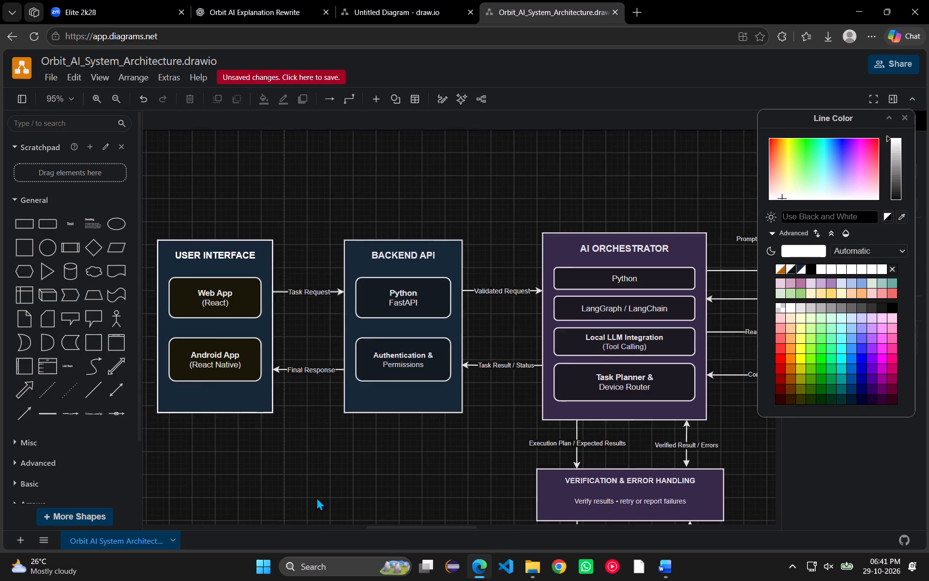
click(337, 507)
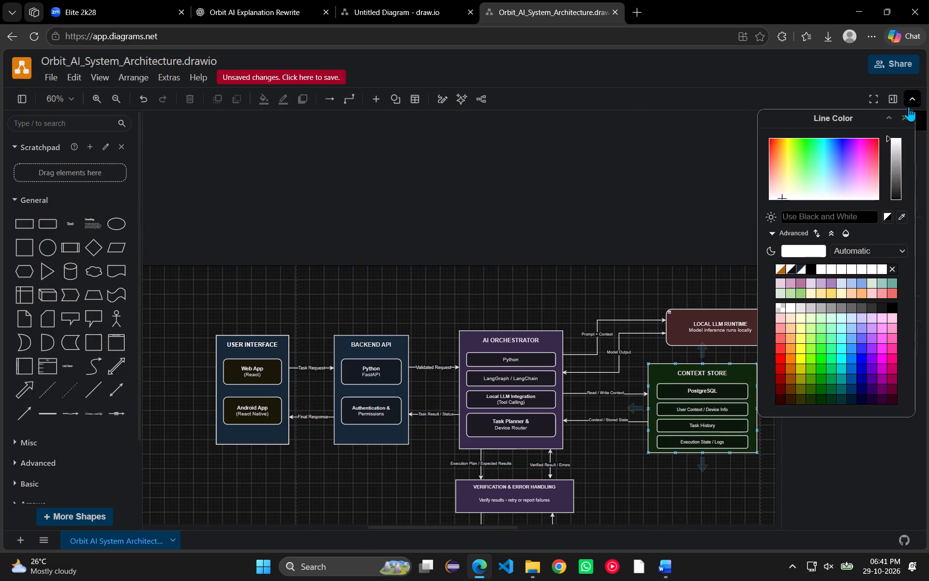
click(908, 116)
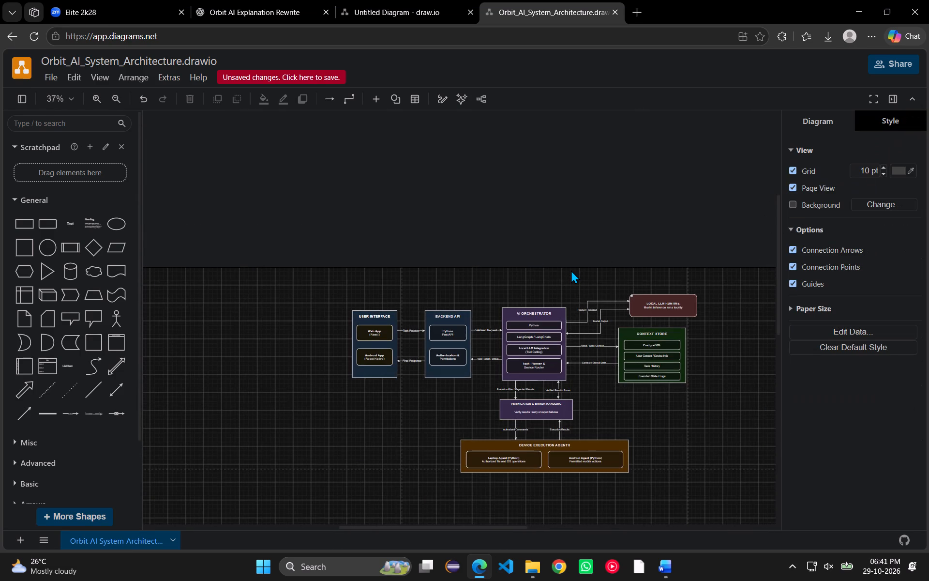
Group the User Interface and Backend API blocks with their contents, the connectors between them and the connectors to the AI Orchestrator.
scroll(649, 386, down, 1)
scroll(649, 386, left, 1)
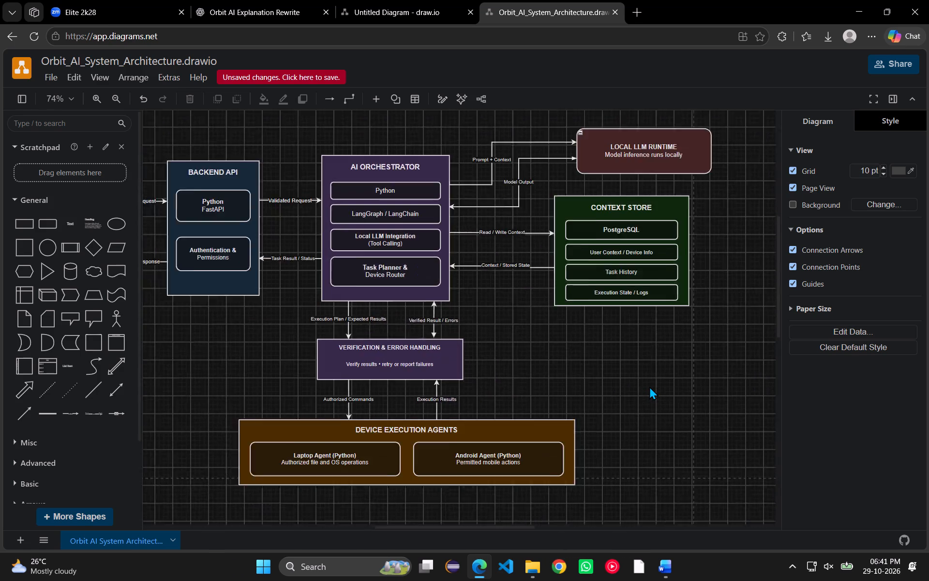
scroll(649, 386, up, 1)
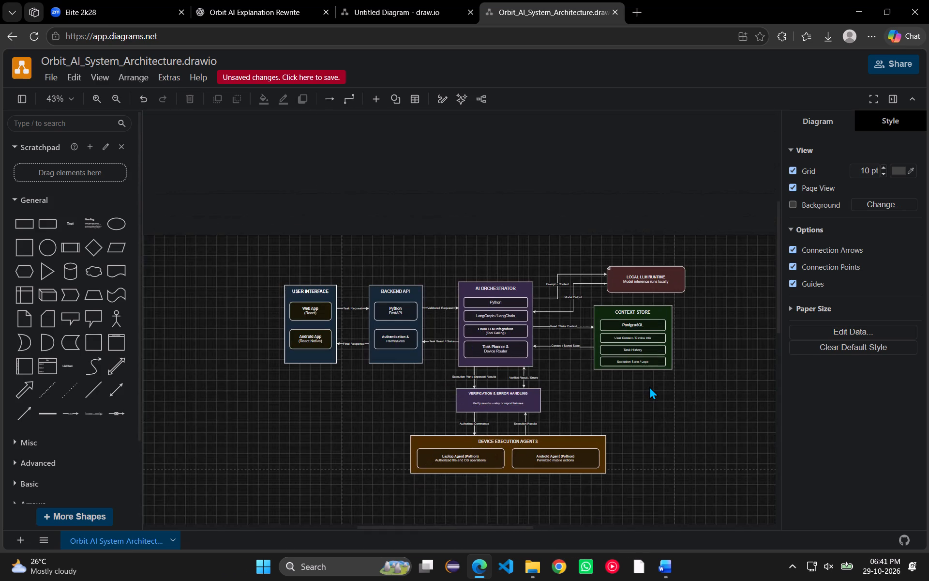
drag(242, 262, 434, 376)
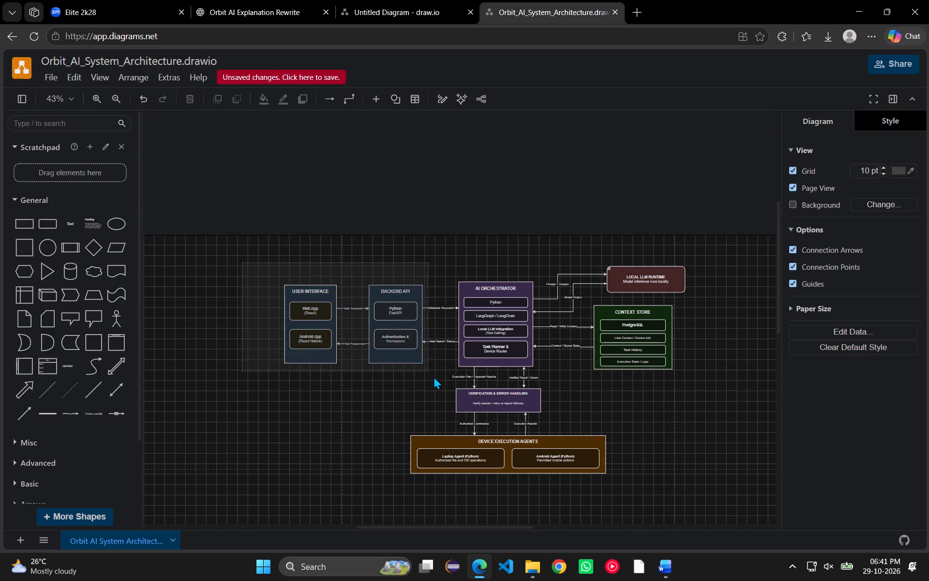
drag(434, 376, 447, 389)
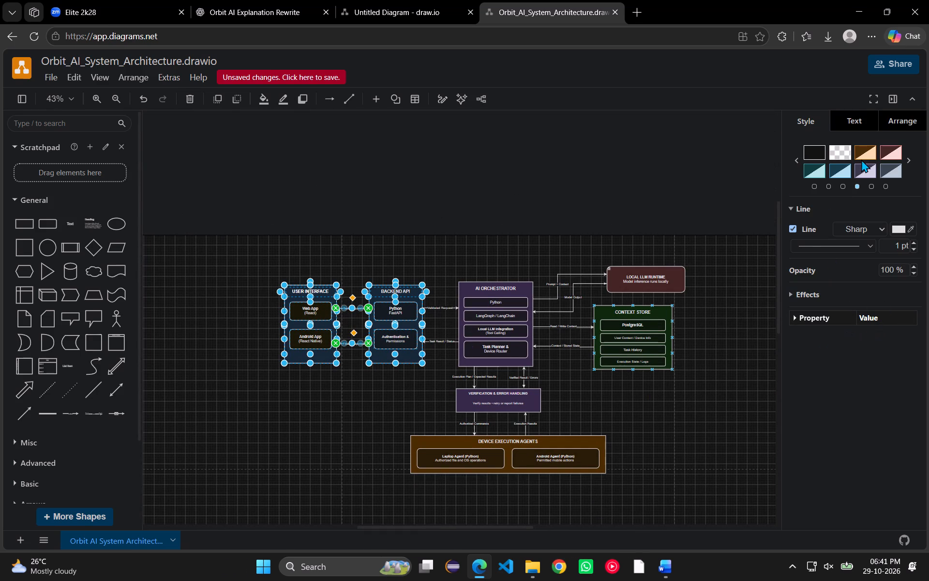
click(844, 122)
click(900, 110)
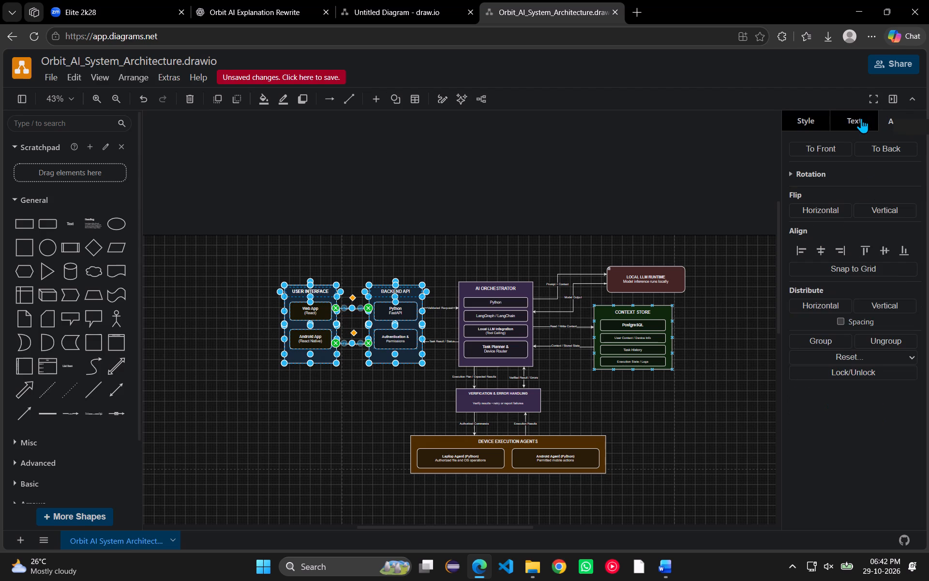
click(825, 339)
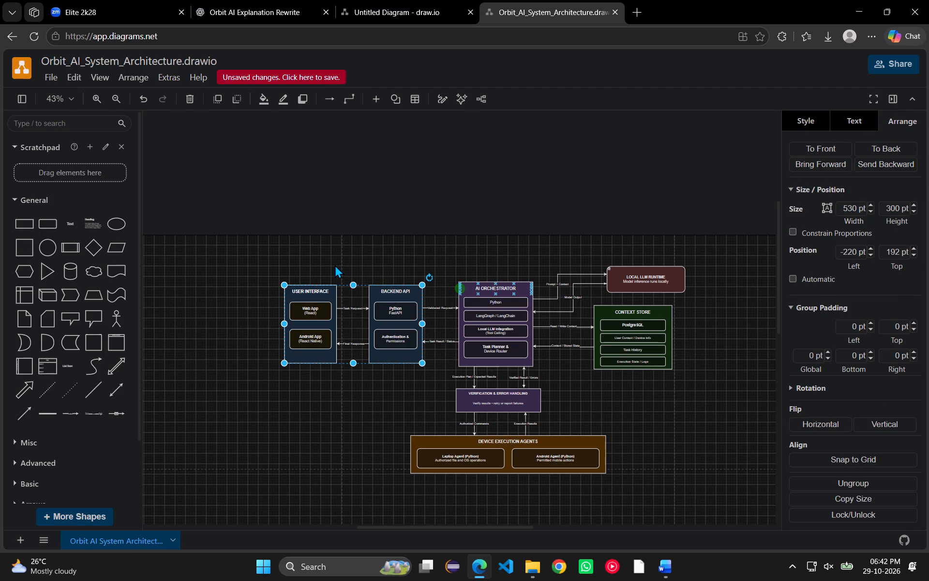
drag(262, 262, 459, 387)
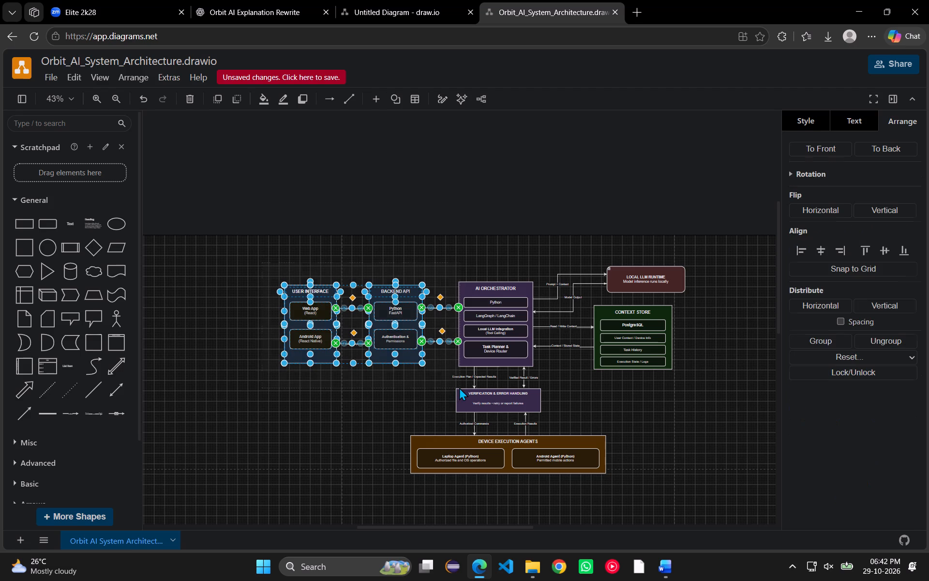
click(839, 344)
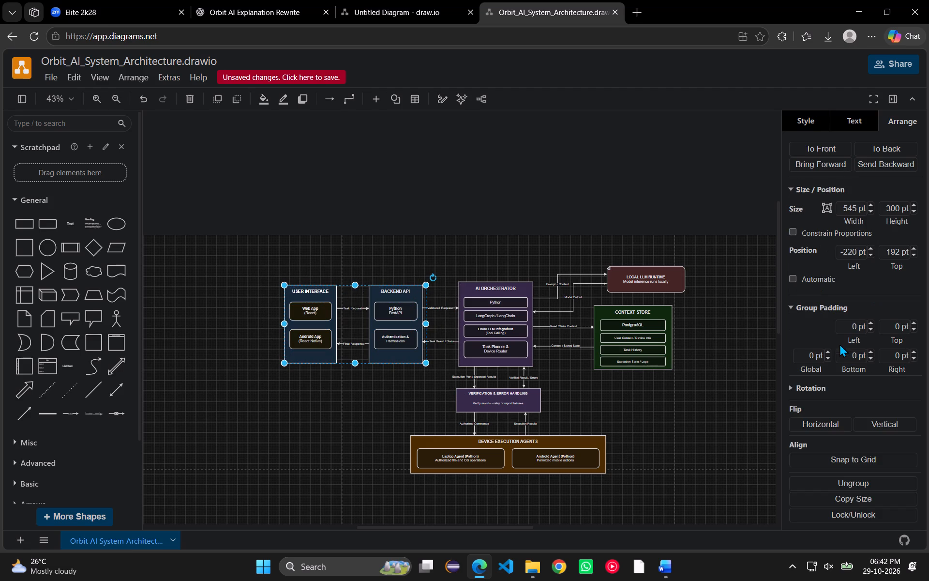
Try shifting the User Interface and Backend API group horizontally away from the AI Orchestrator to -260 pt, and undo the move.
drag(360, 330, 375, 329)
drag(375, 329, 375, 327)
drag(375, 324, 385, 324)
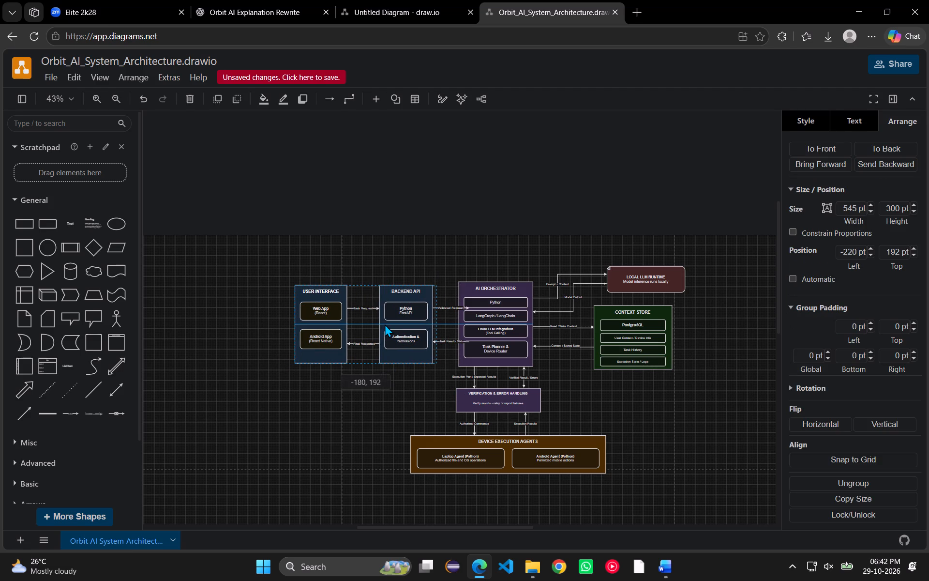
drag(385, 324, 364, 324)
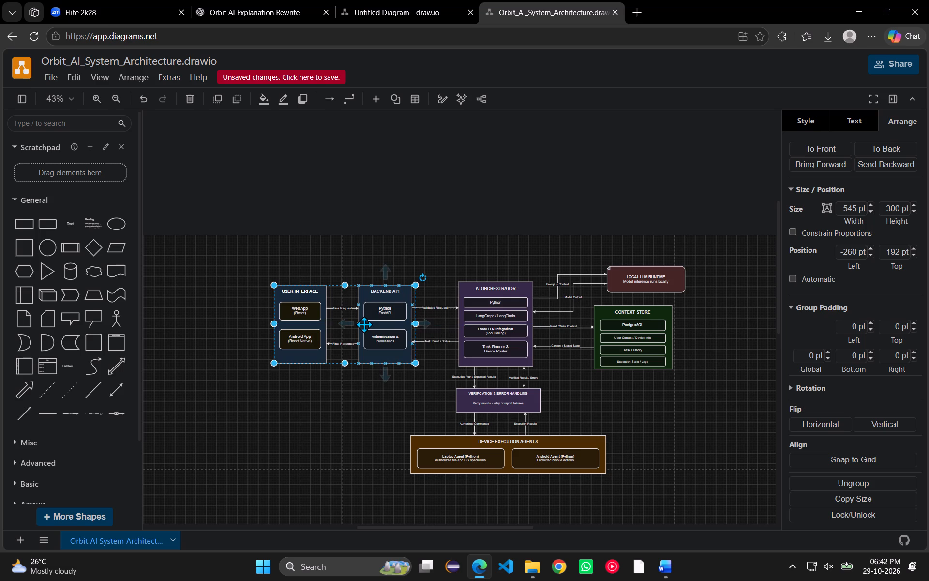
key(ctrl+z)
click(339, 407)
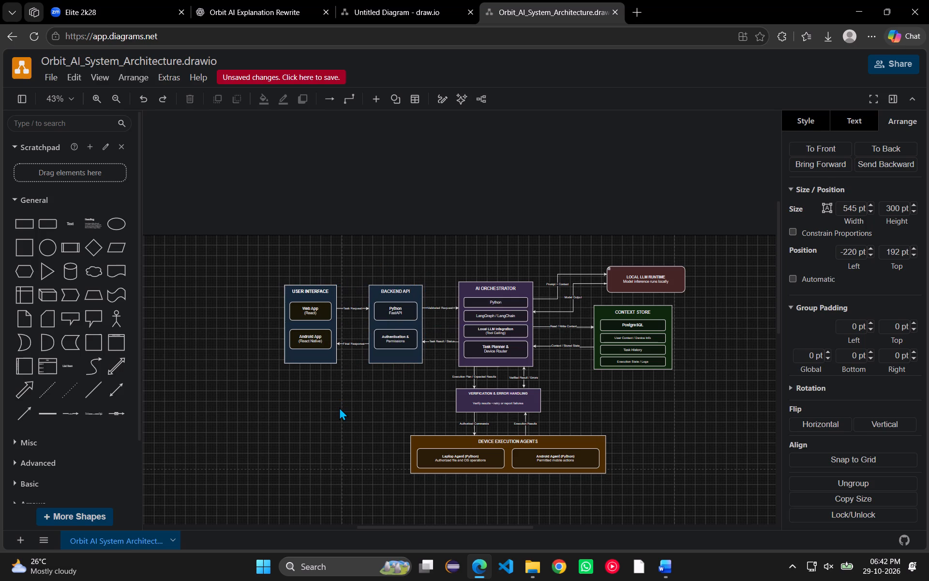